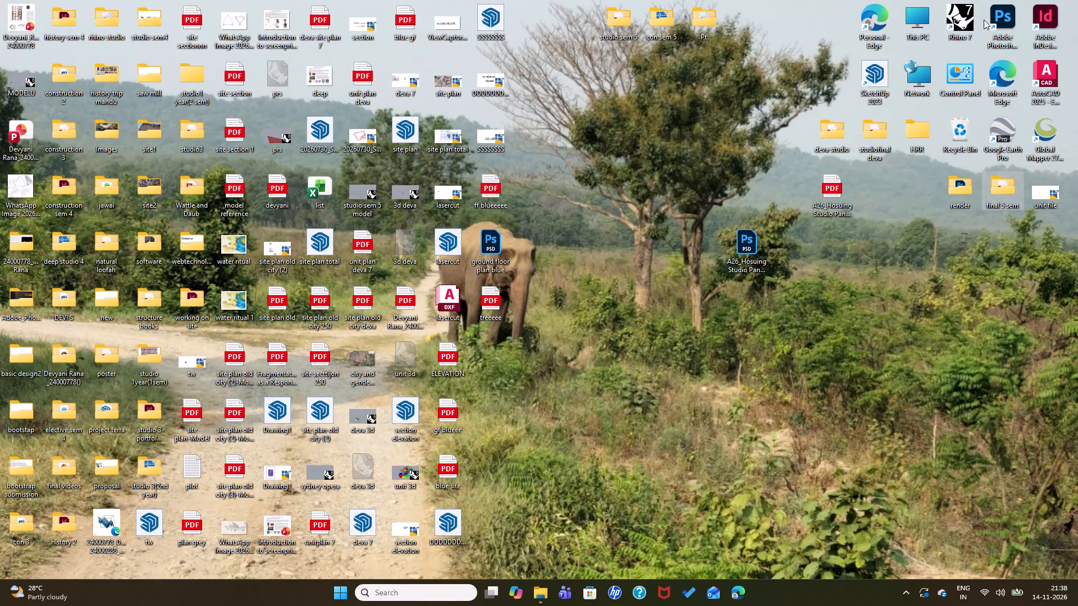
Open the desktop Photoshop file "ground floor plan blur".
left_click(492, 250)
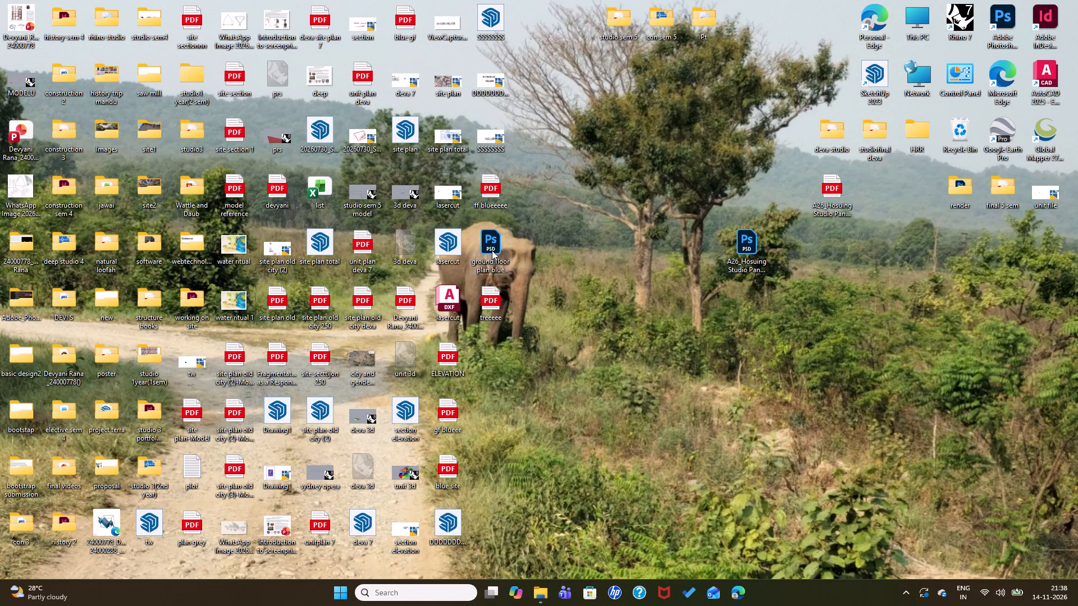
double_click(492, 250)
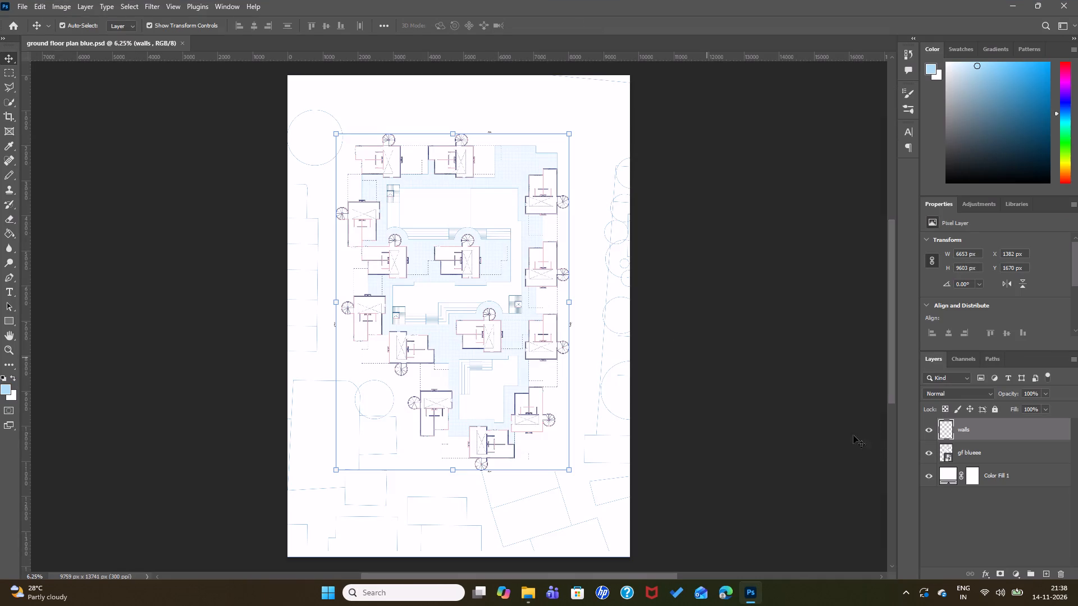
Turn off the computer's Wi-Fi connection.
left_click(1004, 600)
left_click(894, 382)
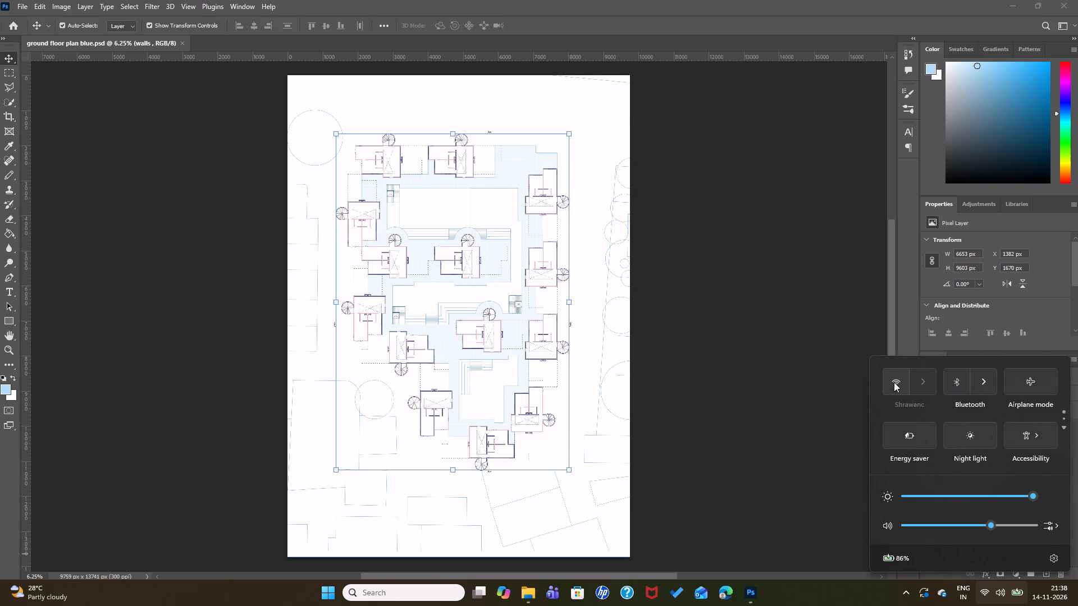
left_click(728, 371)
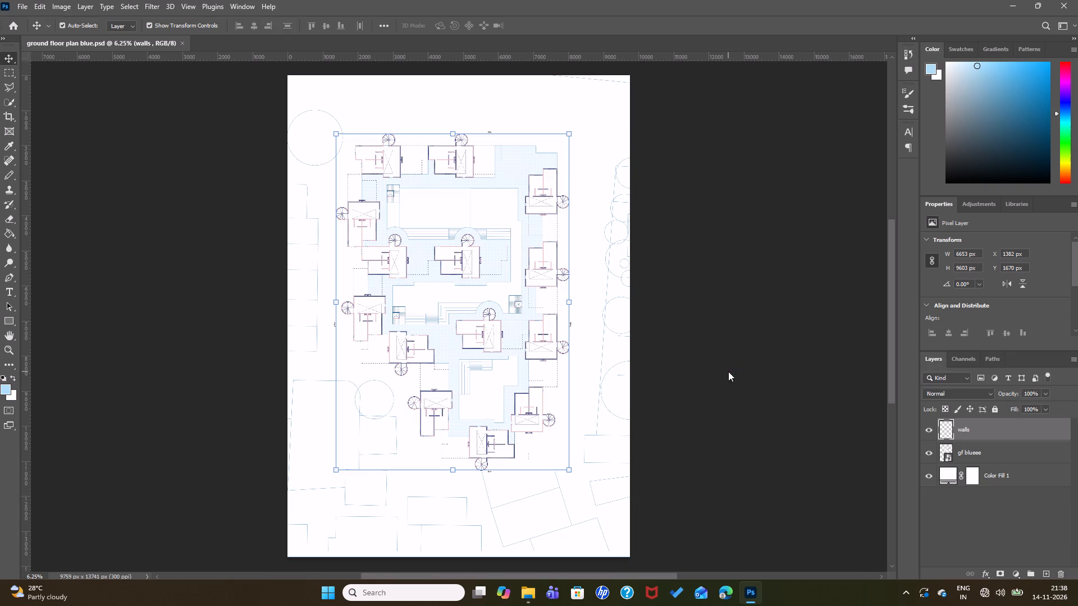
Close Photoshop and reopen the "ground floor plan blur" file from the desktop.
left_click(1072, 0)
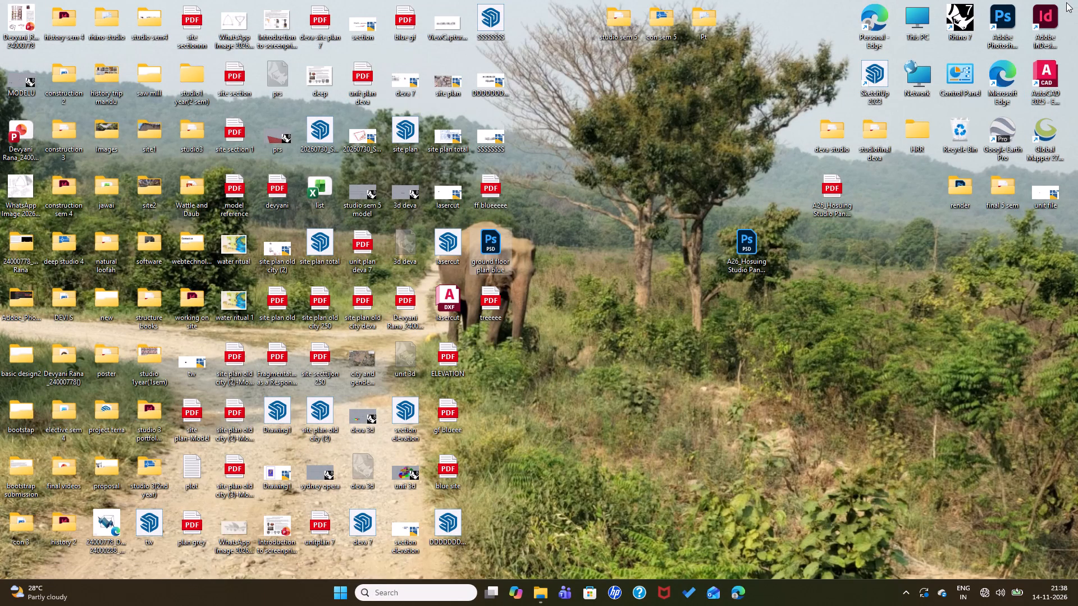
double_click(488, 242)
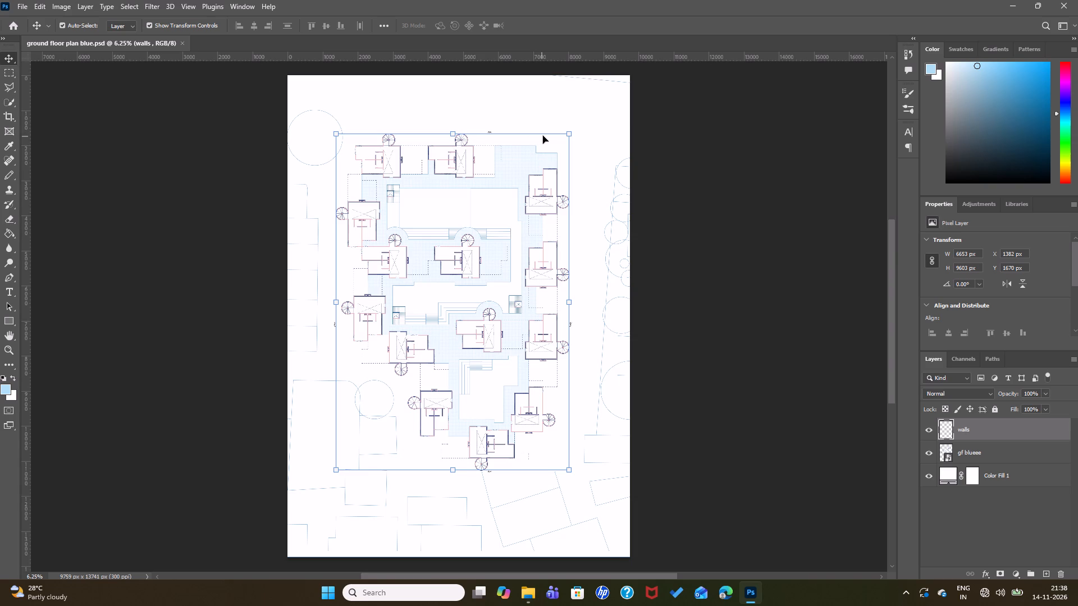
Delete the "walls" layer, keeping the "gf blueee" and "Color Fill 1" layers.
key("Delete")
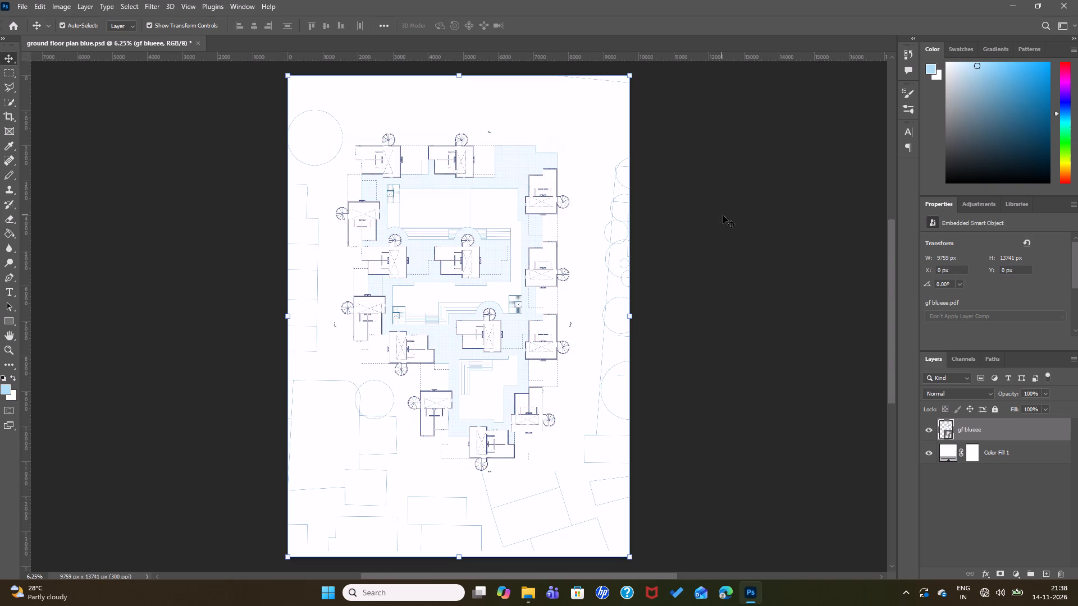
key("Escape")
Examine the housing units, spiral stairs and courtyard in the central and upper parts of the floor plan up close.
key("ctrl+equal")
key("ctrl+equal")
key("ctrl+equal")
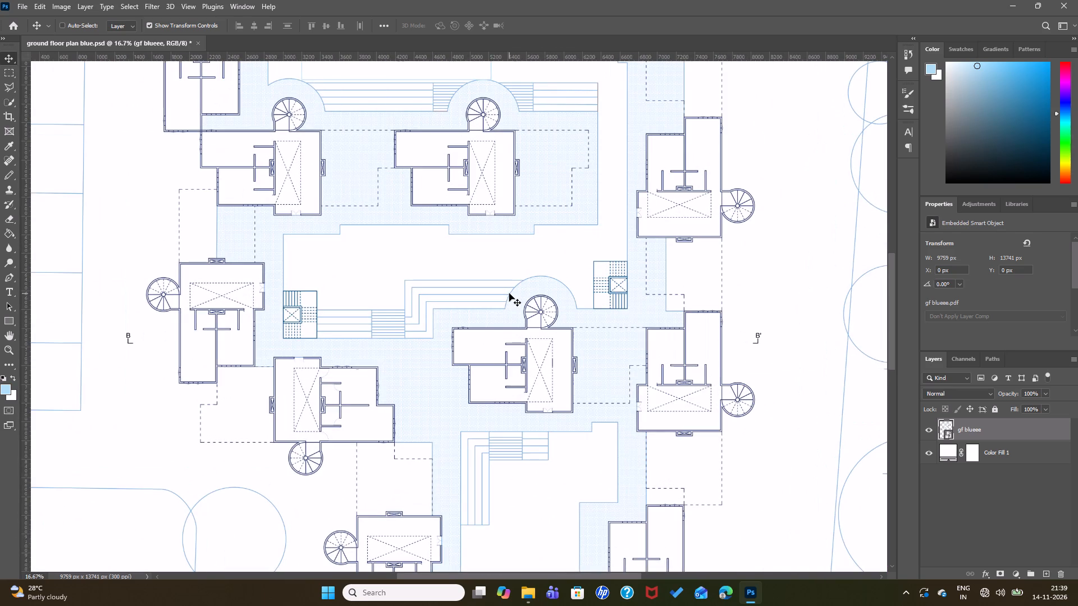
scroll(517, 297, "up", 4)
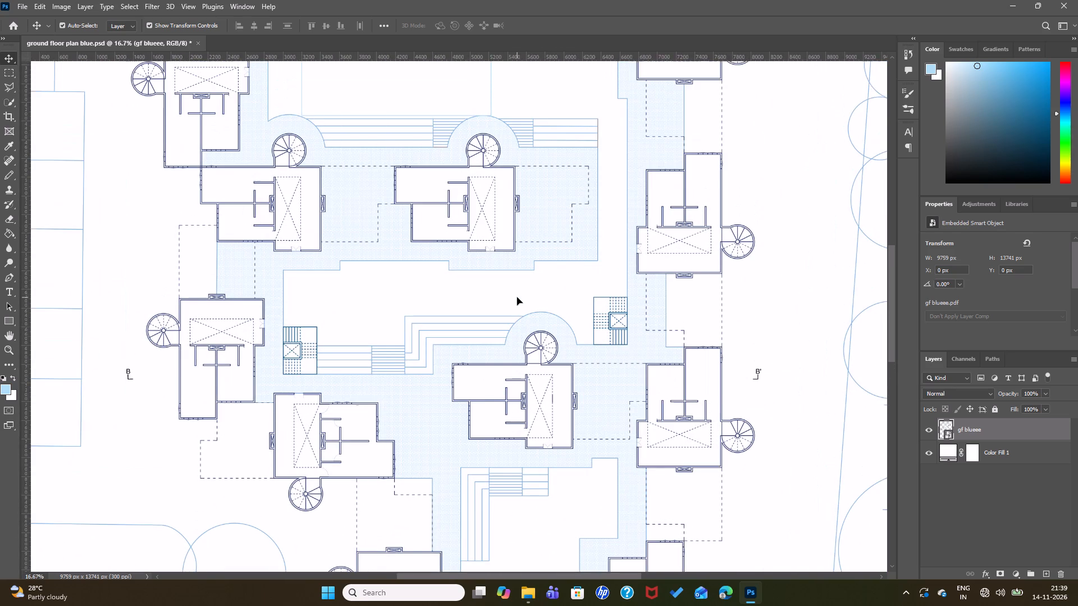
scroll(517, 297, "up", 20)
scroll(517, 297, "up", 7)
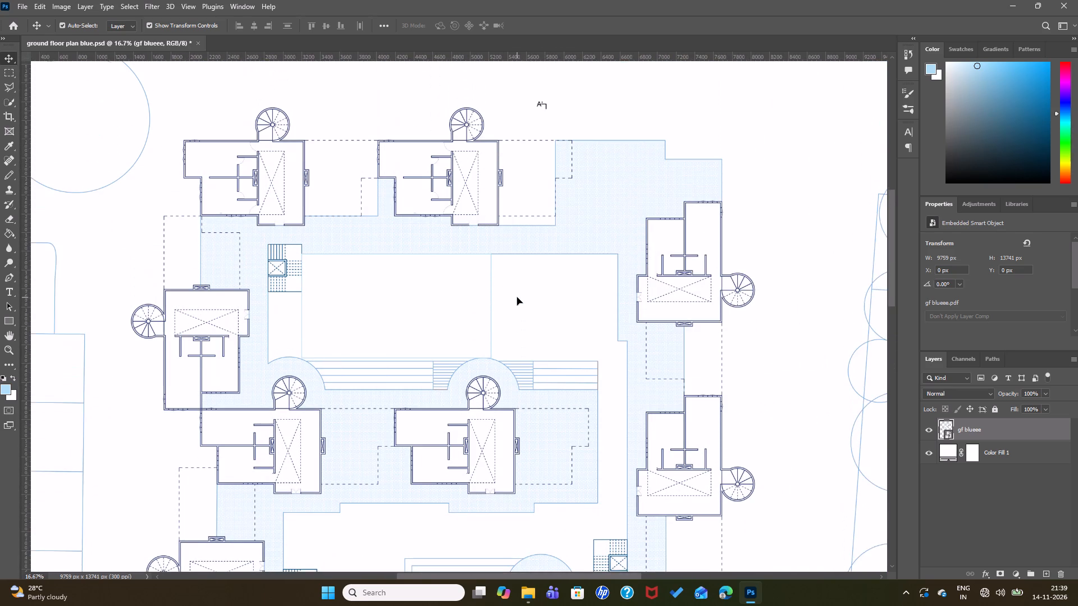
scroll(517, 297, "up", 14)
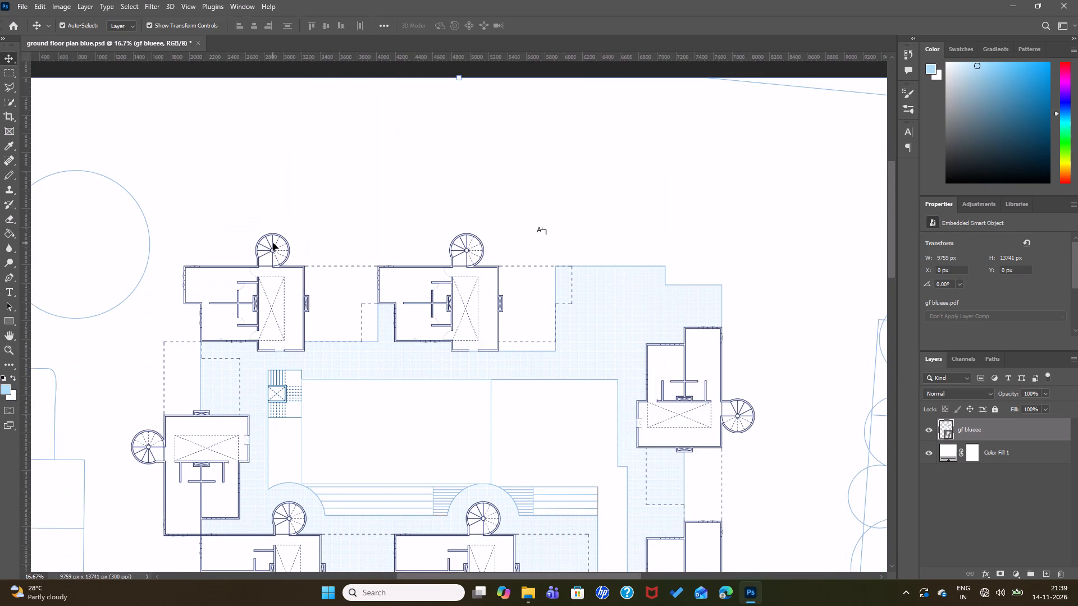
scroll(421, 292, "down", 5)
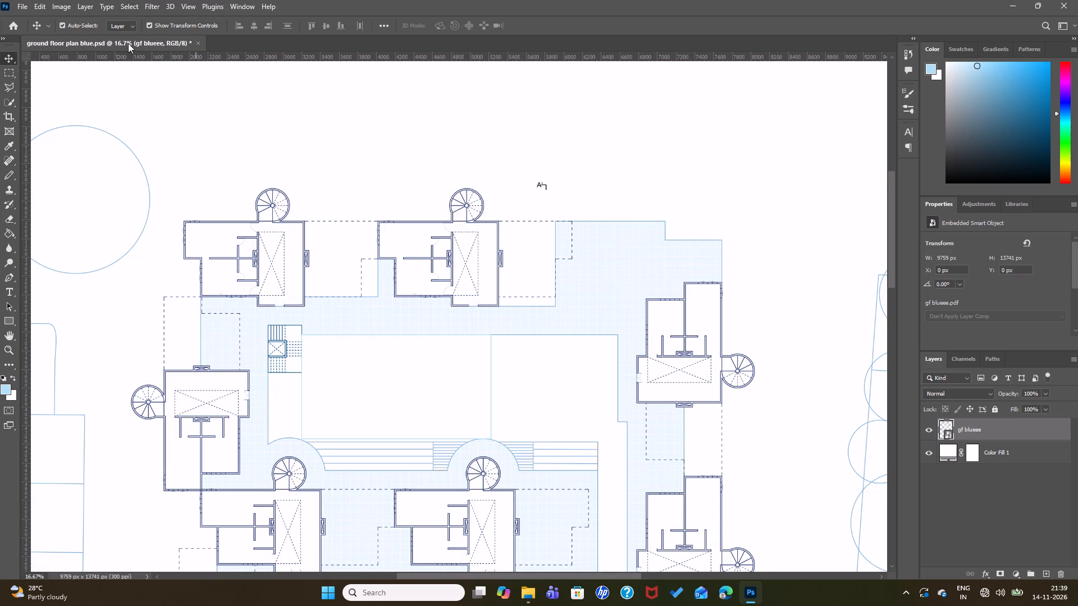
Bring up the file commands for the ground floor plan document.
left_click(28, 7)
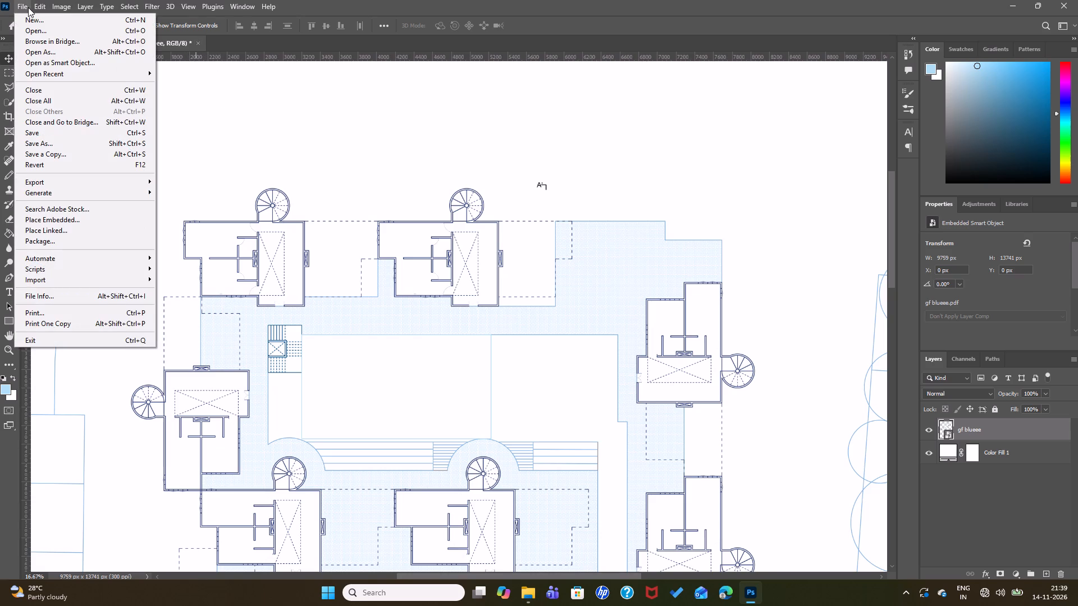
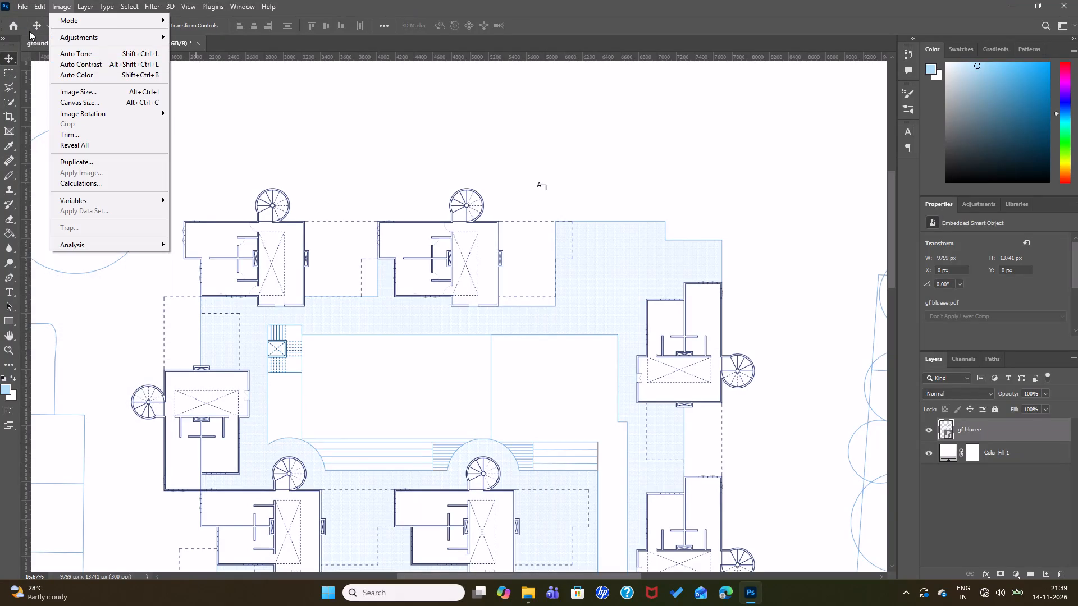
Open the "download" tree image from the Downloads folder as a smart object in its own document.
left_click(29, 58)
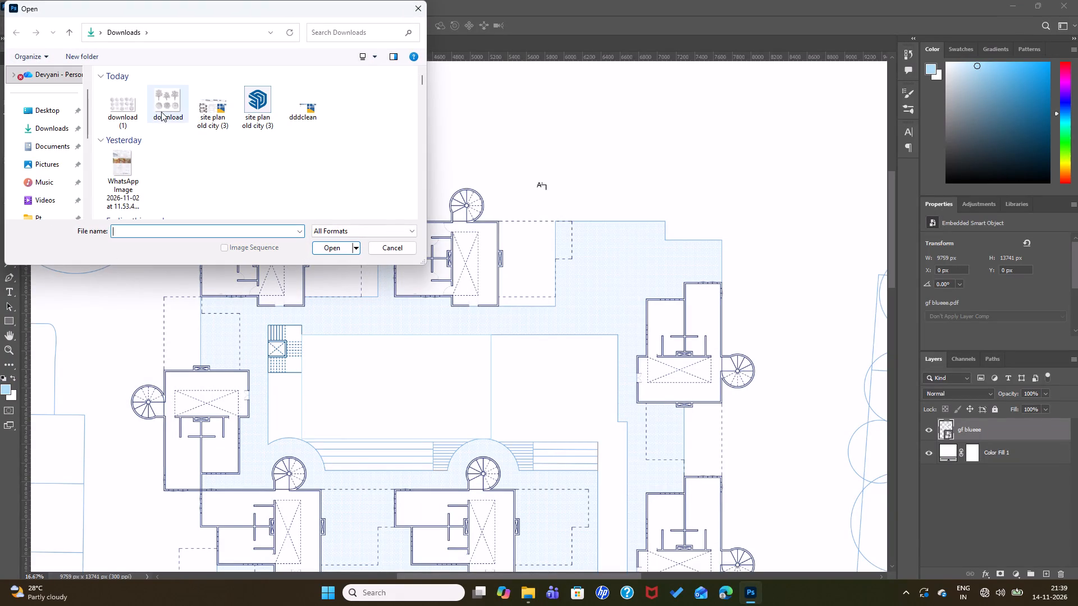
left_click(132, 113)
left_click(167, 112)
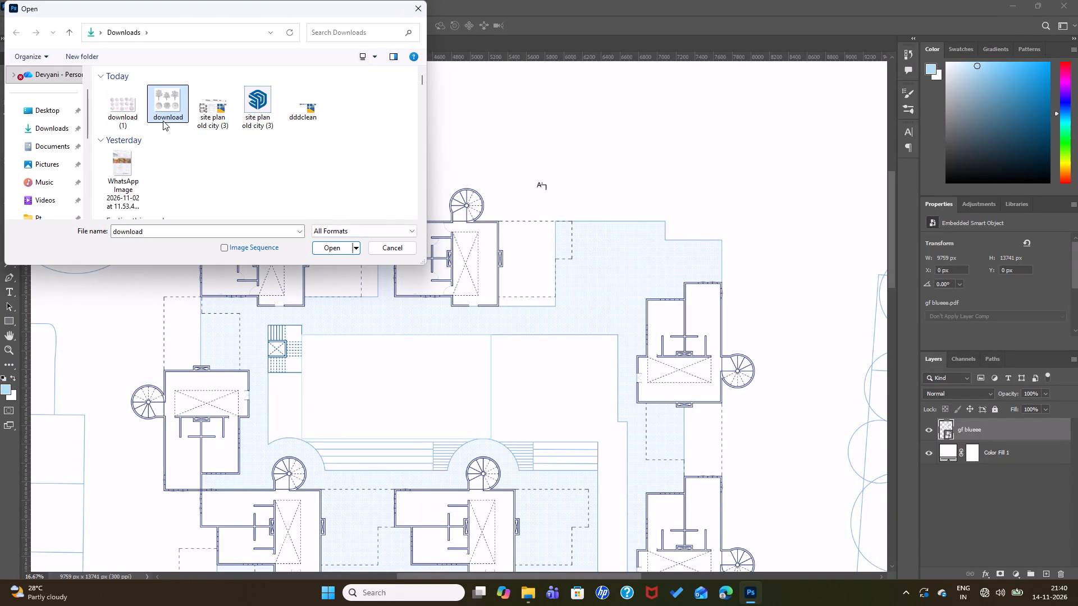
left_click(329, 249)
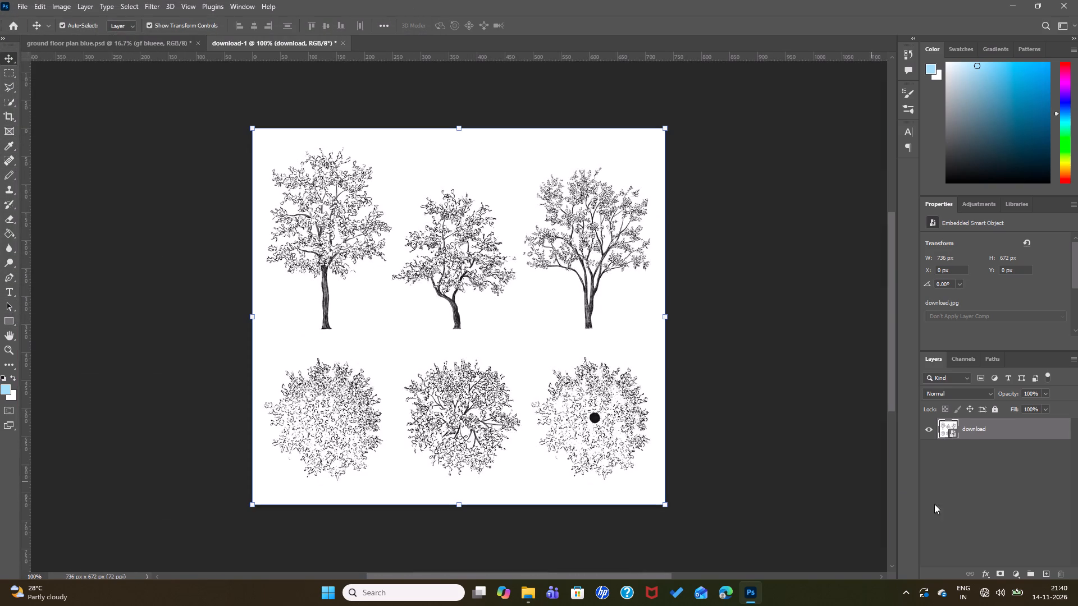
Draw a light blue rectangle about 732 × 667 px over the tree image on a new layer.
left_click(1045, 571)
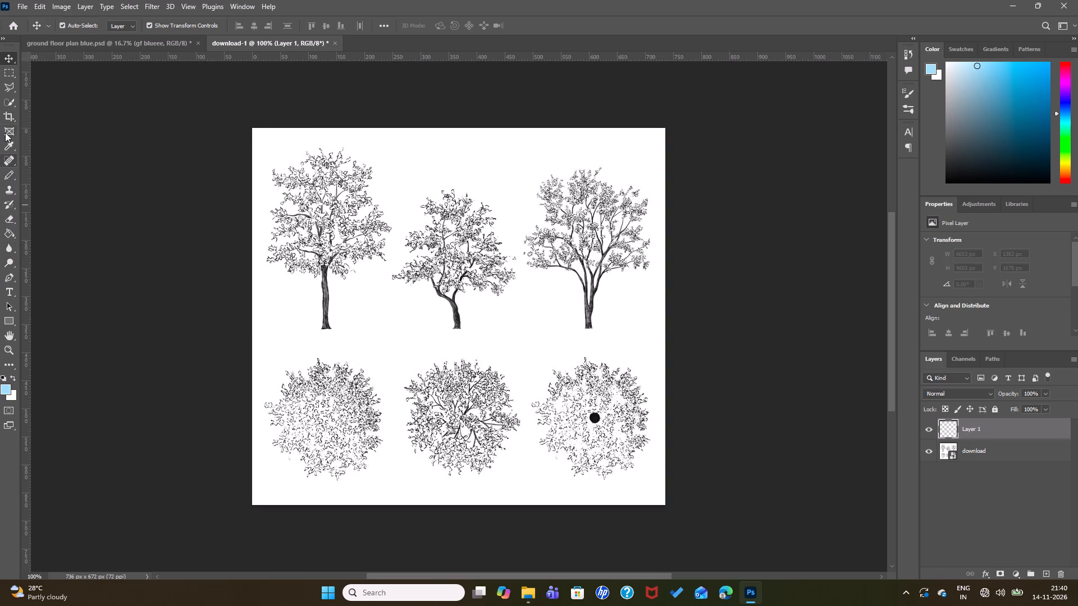
left_click(13, 323)
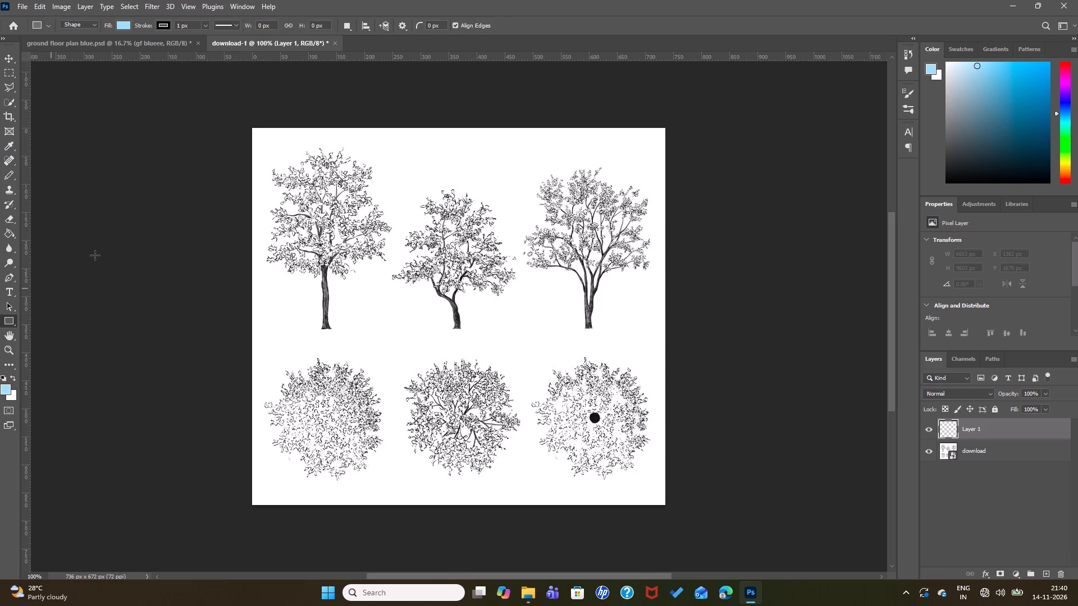
left_click_drag(255, 131, 302, 173)
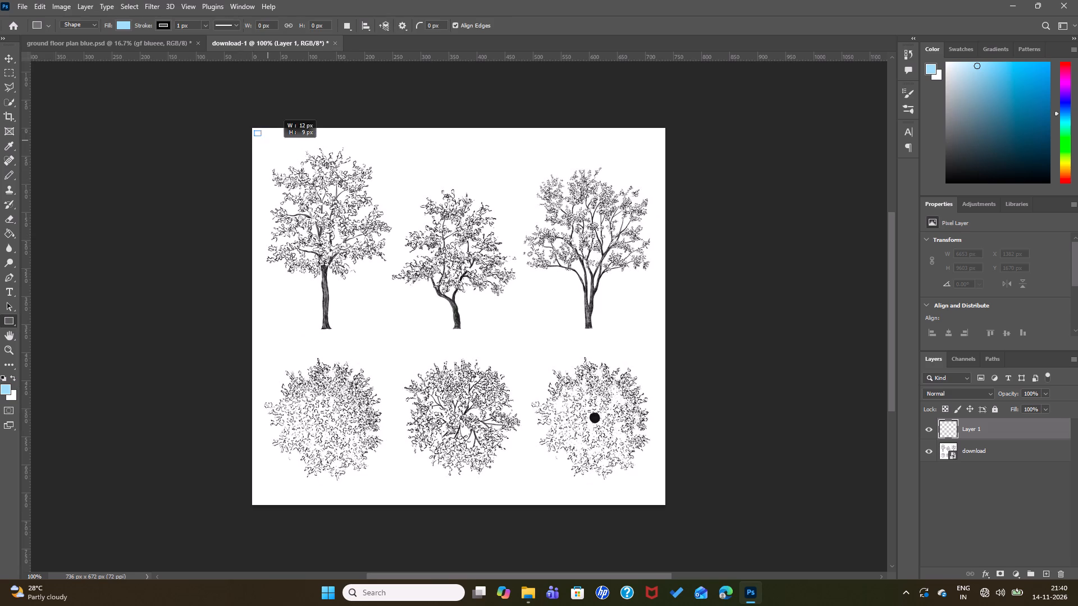
left_click_drag(302, 173, 659, 499)
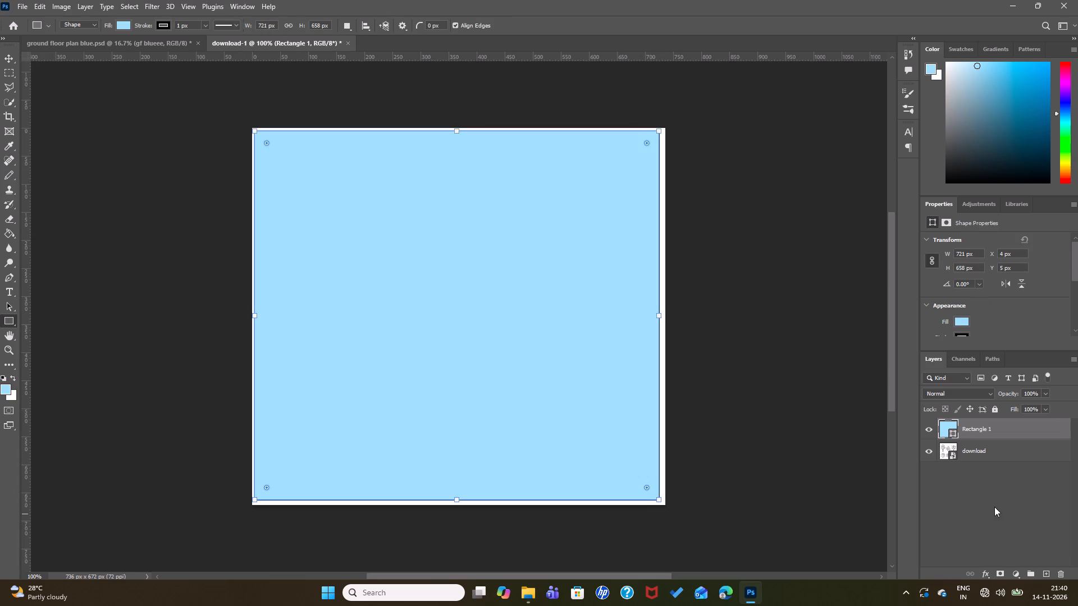
left_click_drag(660, 498, 662, 499)
left_click_drag(662, 499, 670, 506)
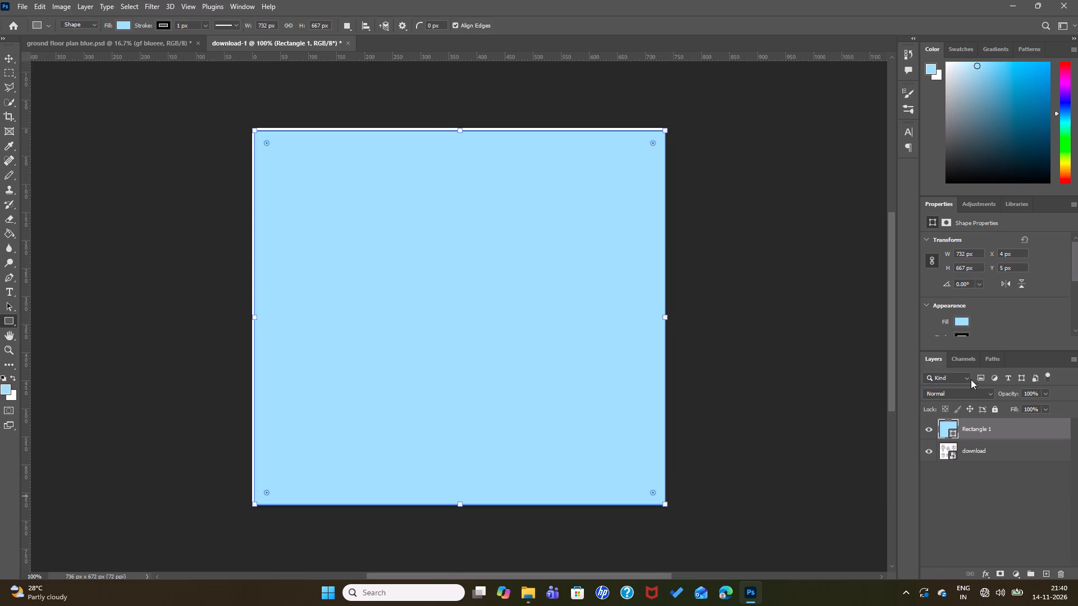
Try the Lighter Color blend mode on the blue rectangle layer, settling on Hard Light to tint the trees.
left_click(953, 392)
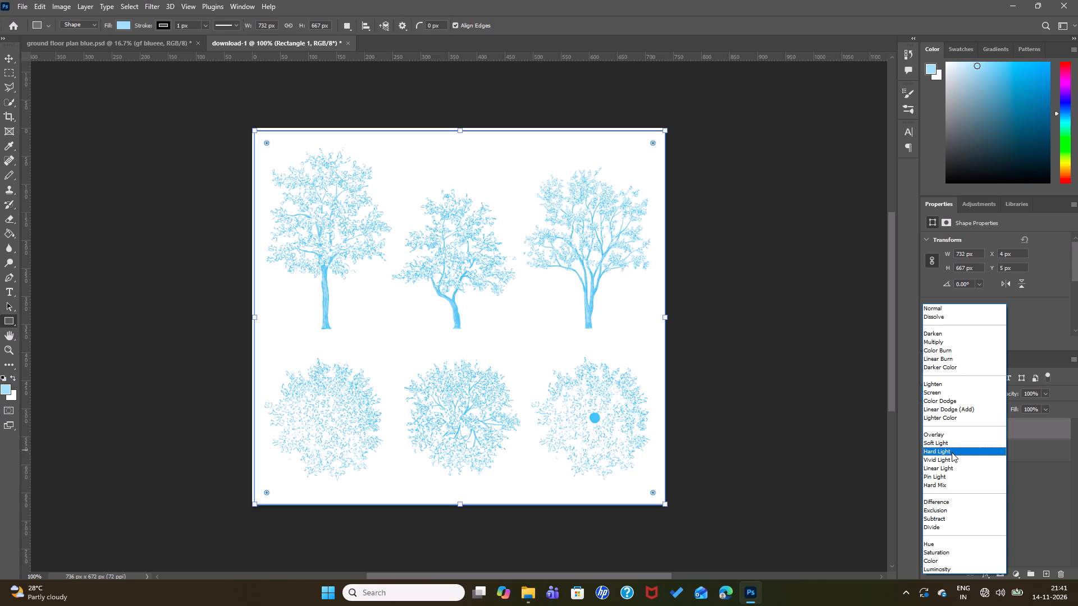
left_click(947, 420)
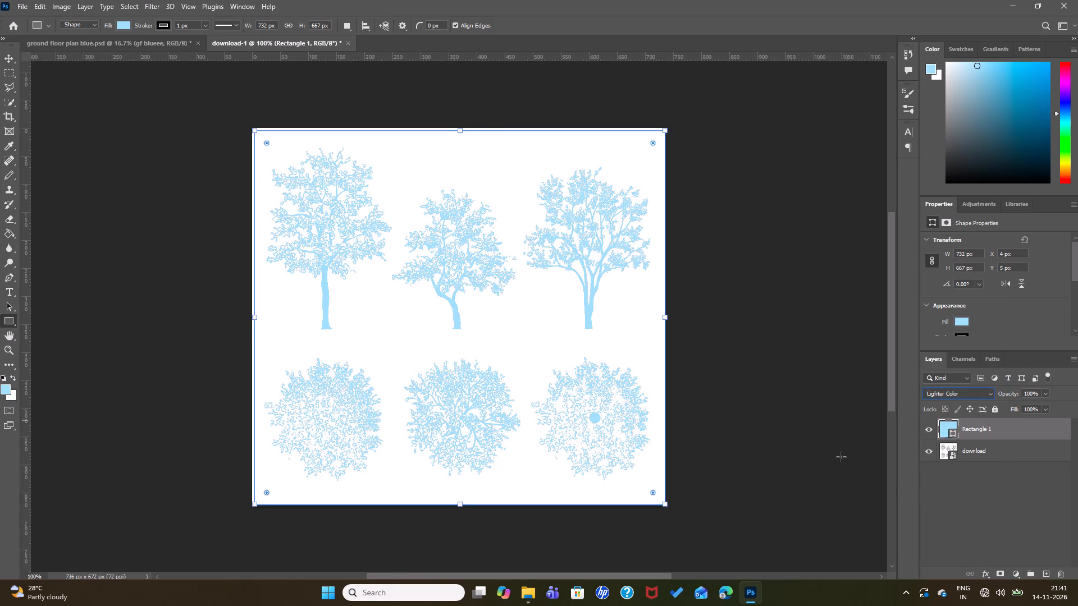
left_click(979, 392)
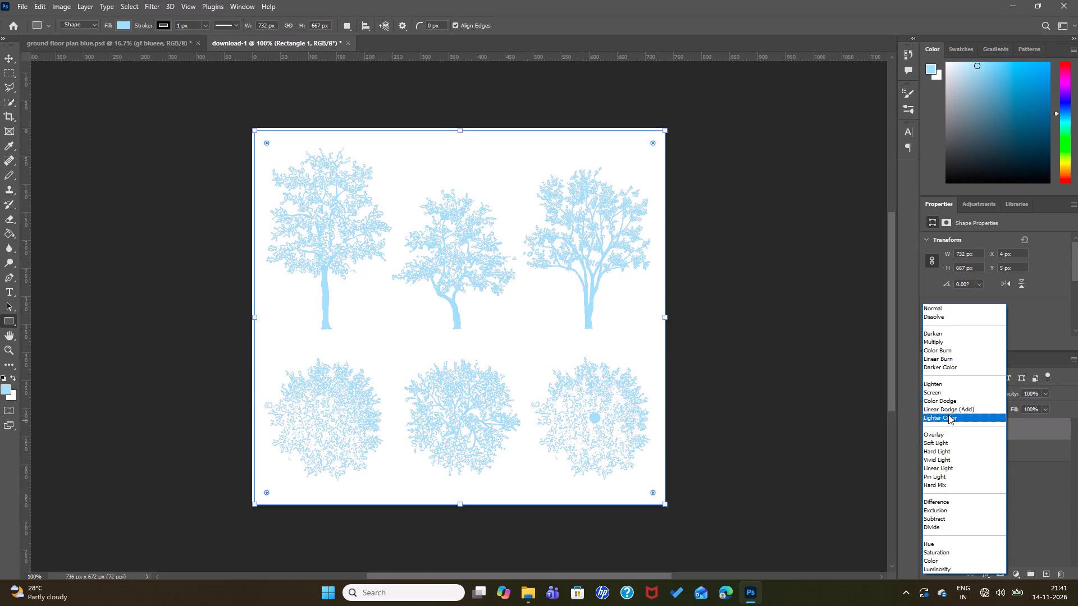
left_click(942, 448)
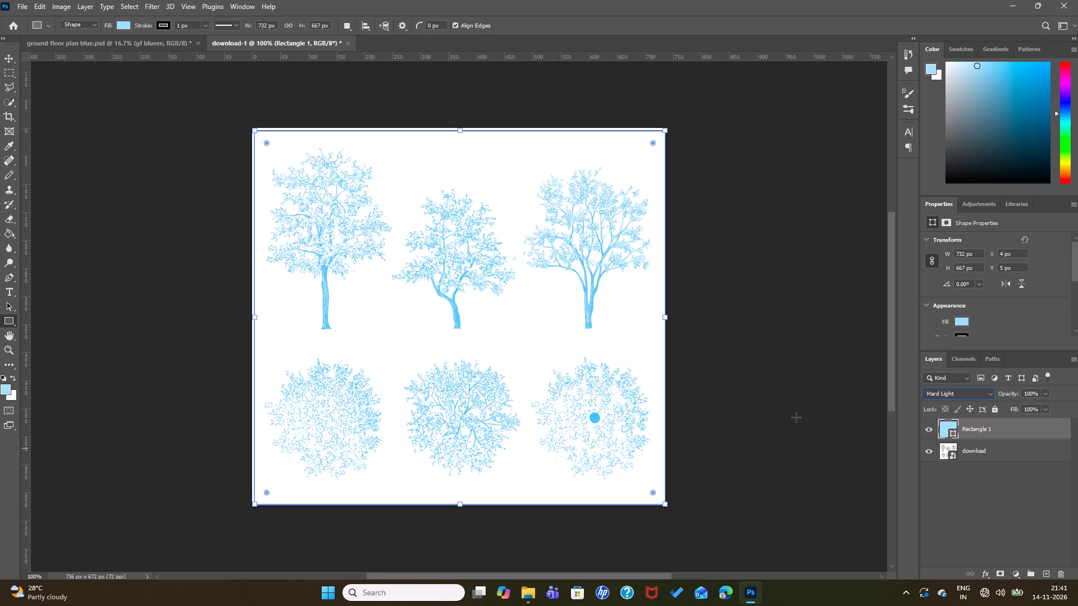
key("Return")
key("Escape")
key("Escape")
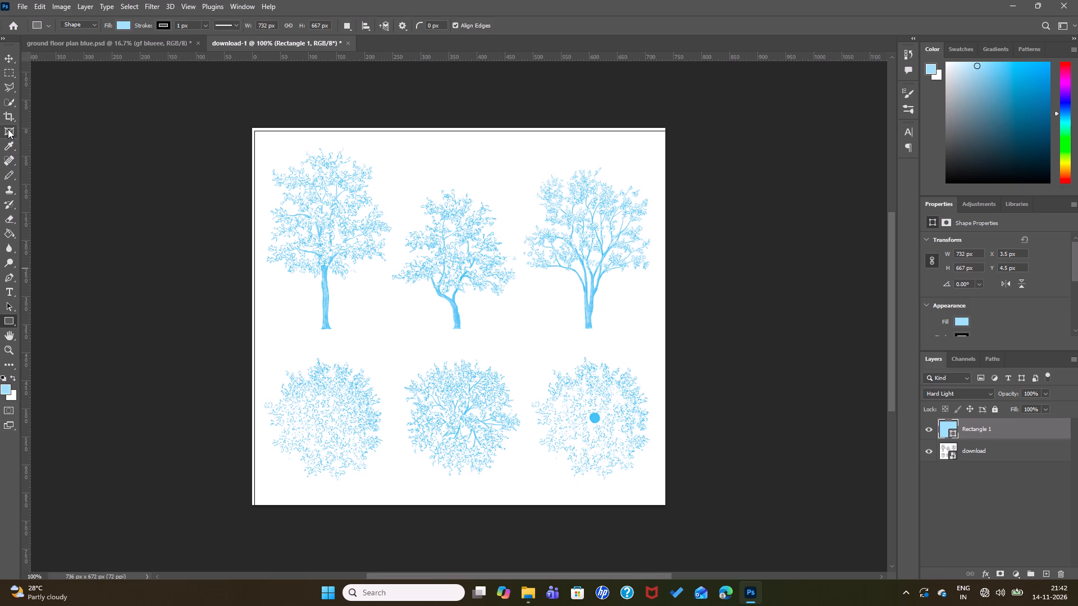
Crop the image to the middle plan-view tree in the lower row, about 248 × 240 px.
left_click(6, 115)
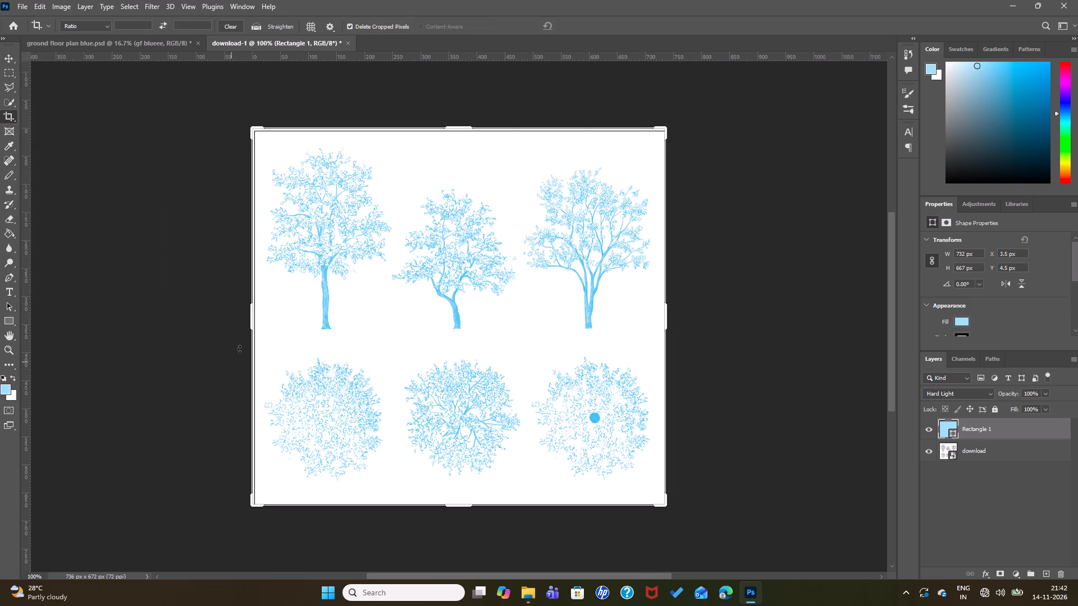
left_click_drag(250, 323, 318, 327)
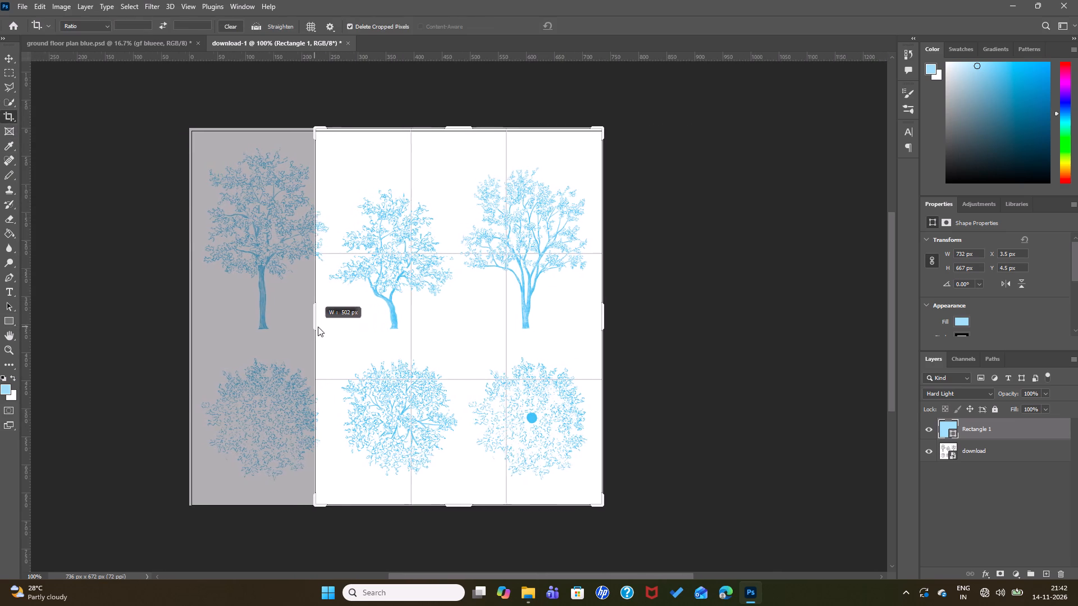
left_click_drag(318, 327, 319, 327)
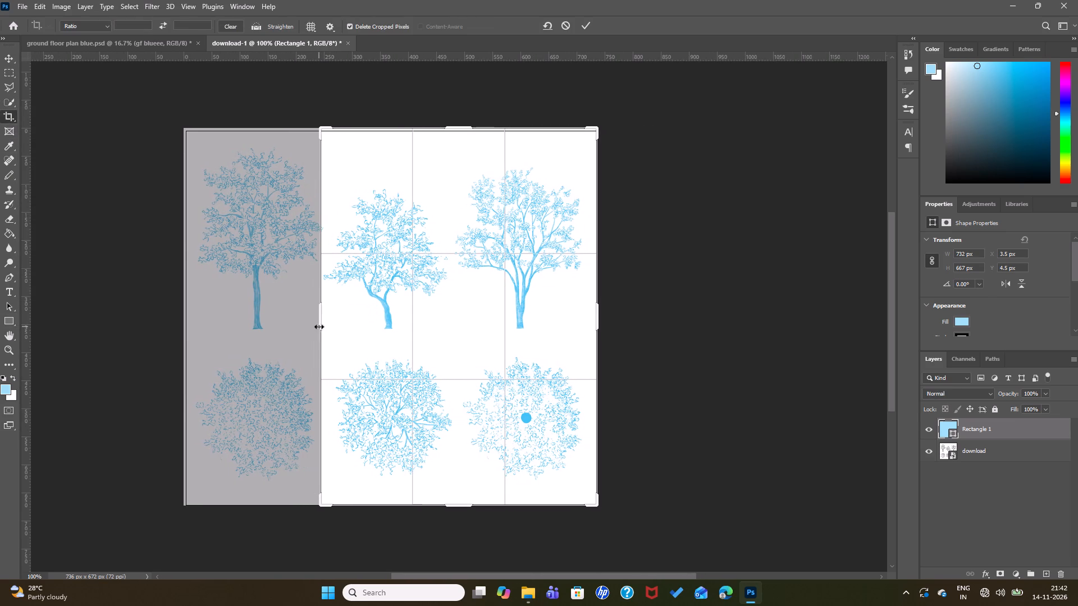
left_click_drag(455, 504, 454, 493)
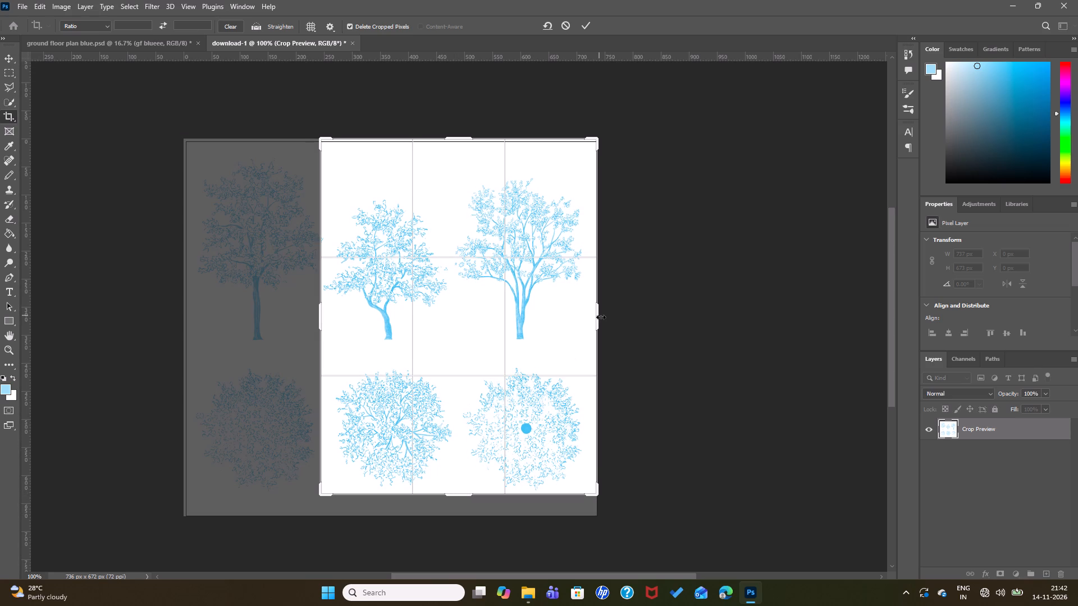
left_click_drag(599, 318, 531, 329)
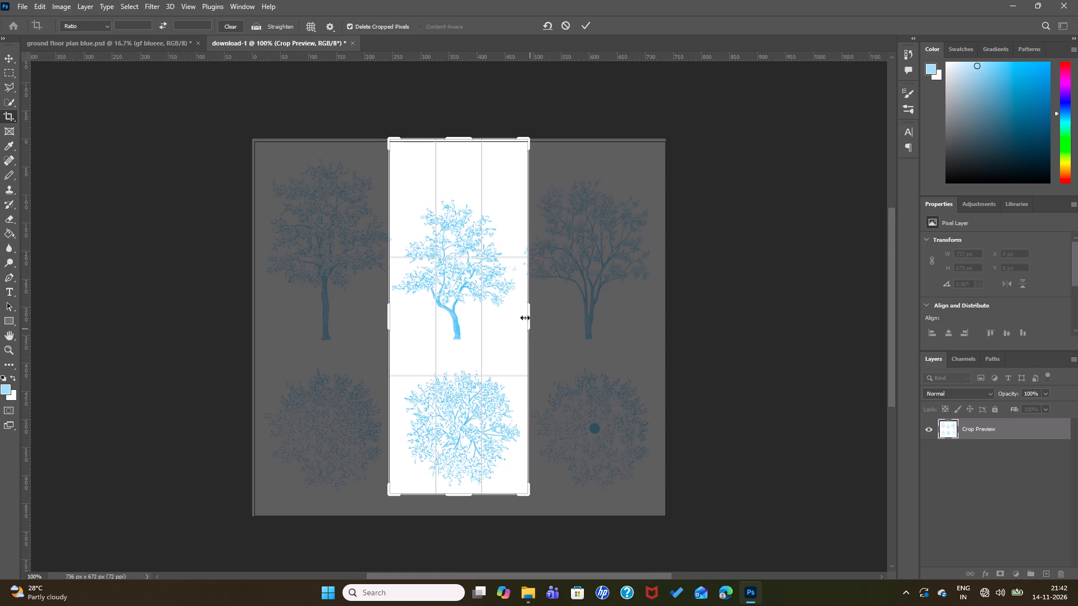
left_click_drag(462, 139, 469, 234)
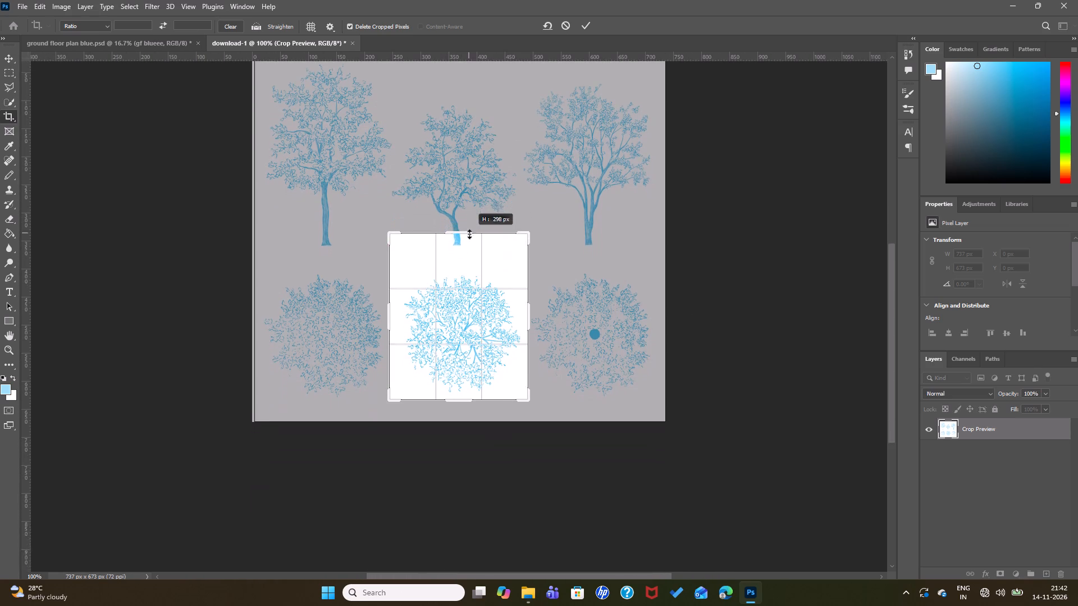
left_click_drag(469, 234, 478, 250)
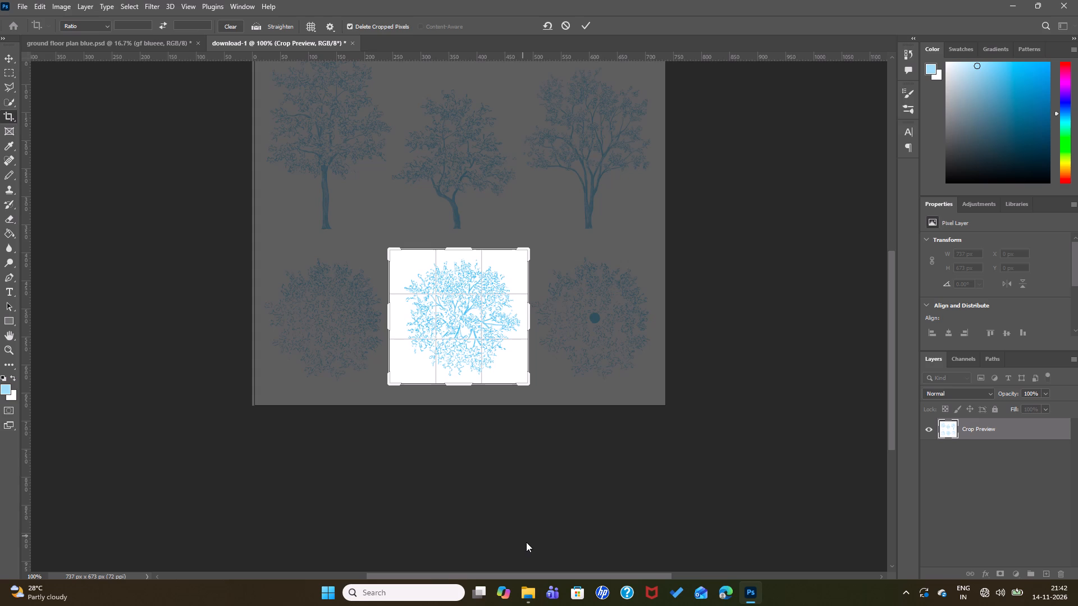
key("Return")
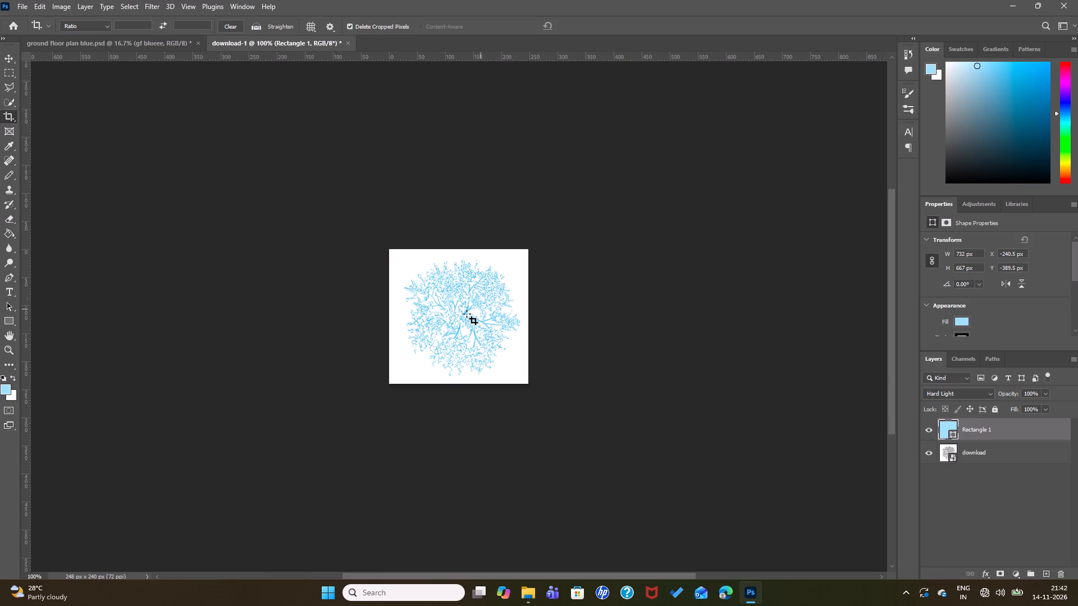
key("Escape")
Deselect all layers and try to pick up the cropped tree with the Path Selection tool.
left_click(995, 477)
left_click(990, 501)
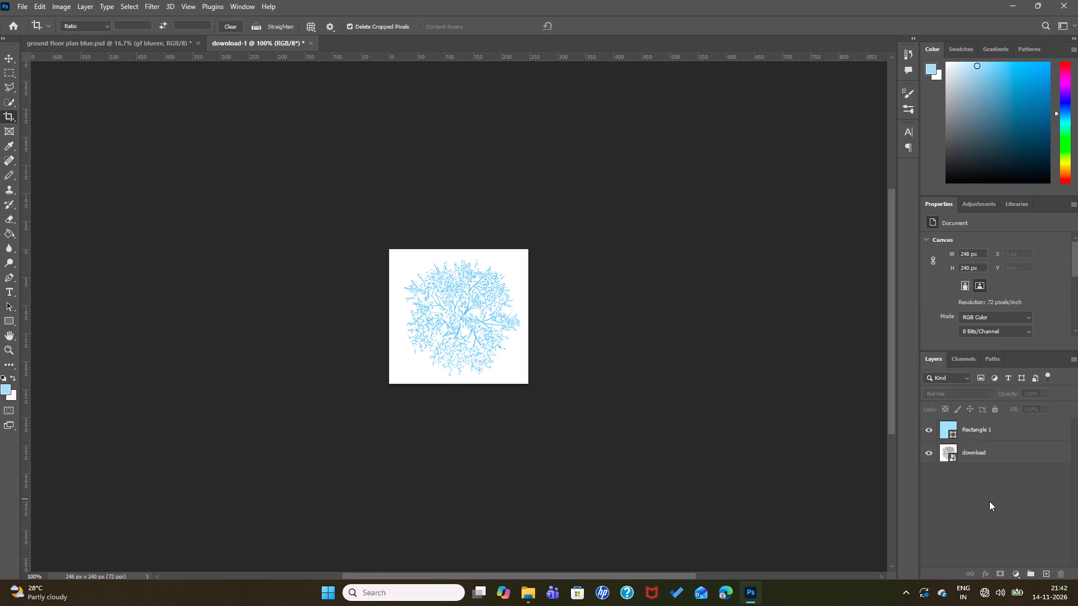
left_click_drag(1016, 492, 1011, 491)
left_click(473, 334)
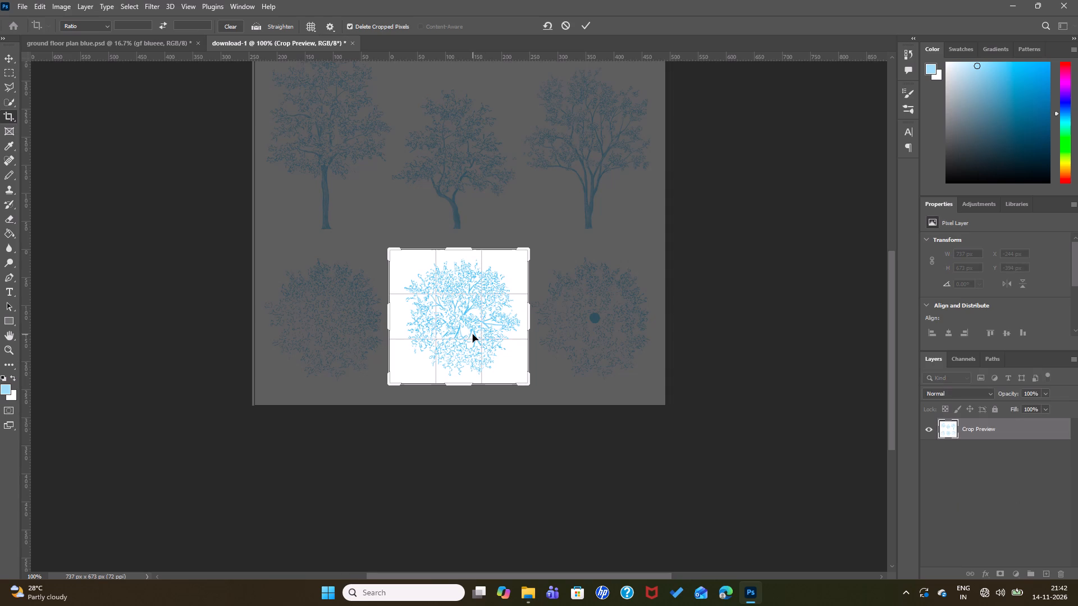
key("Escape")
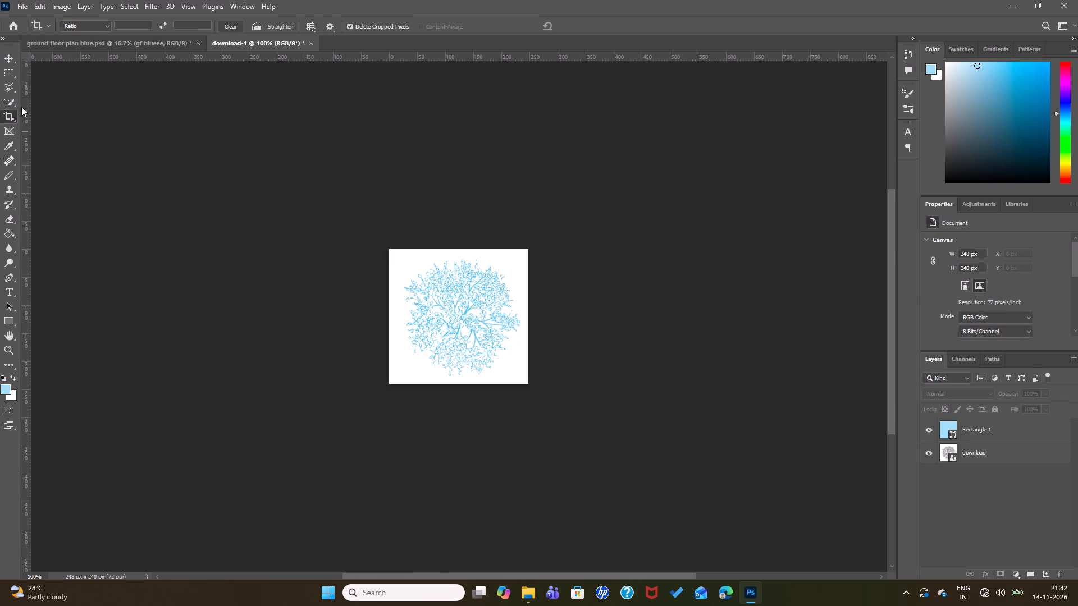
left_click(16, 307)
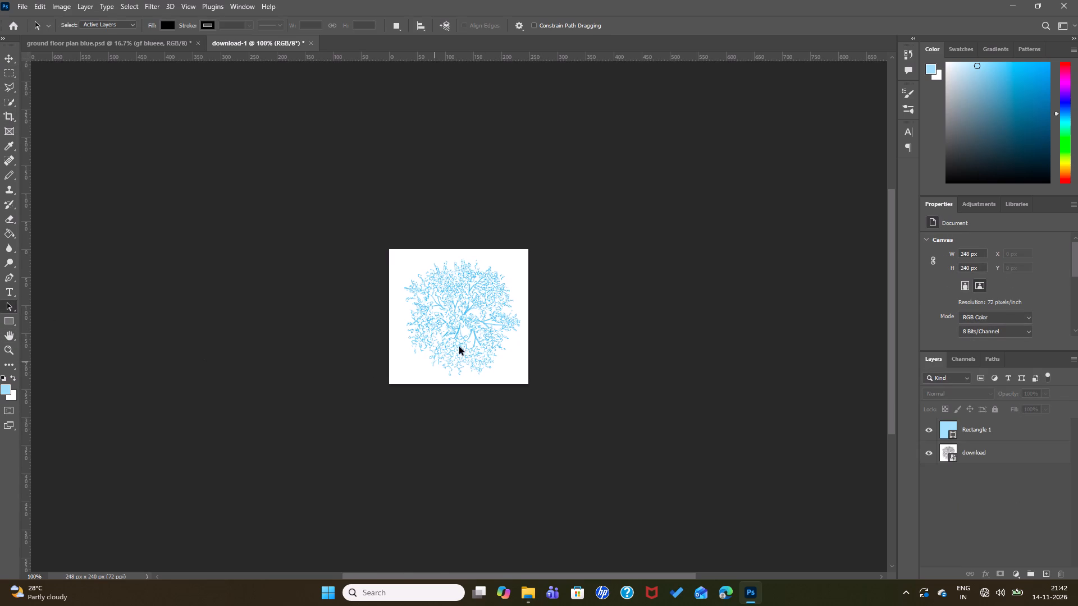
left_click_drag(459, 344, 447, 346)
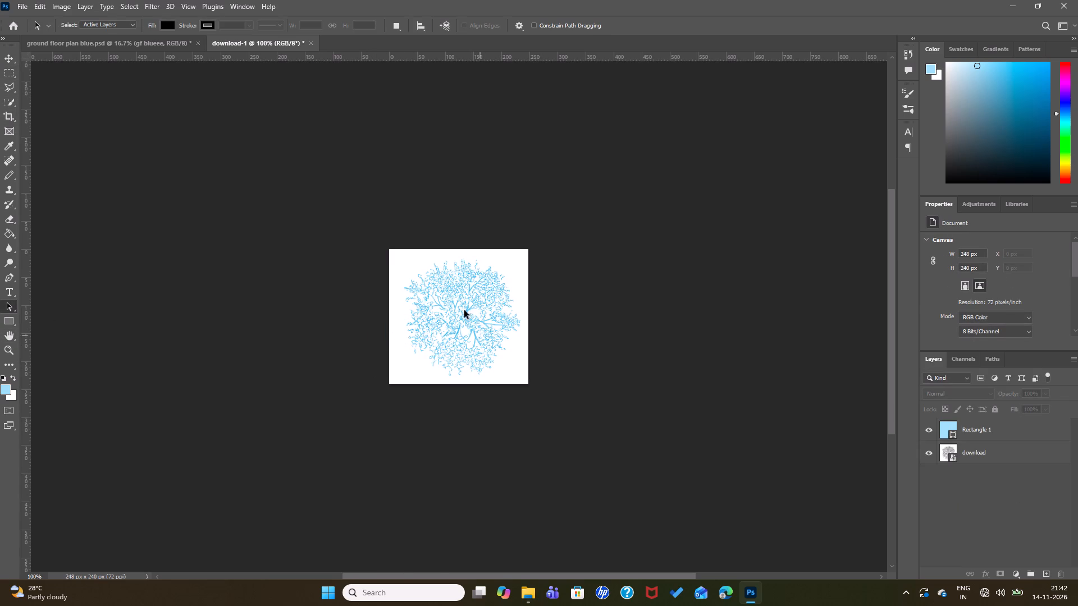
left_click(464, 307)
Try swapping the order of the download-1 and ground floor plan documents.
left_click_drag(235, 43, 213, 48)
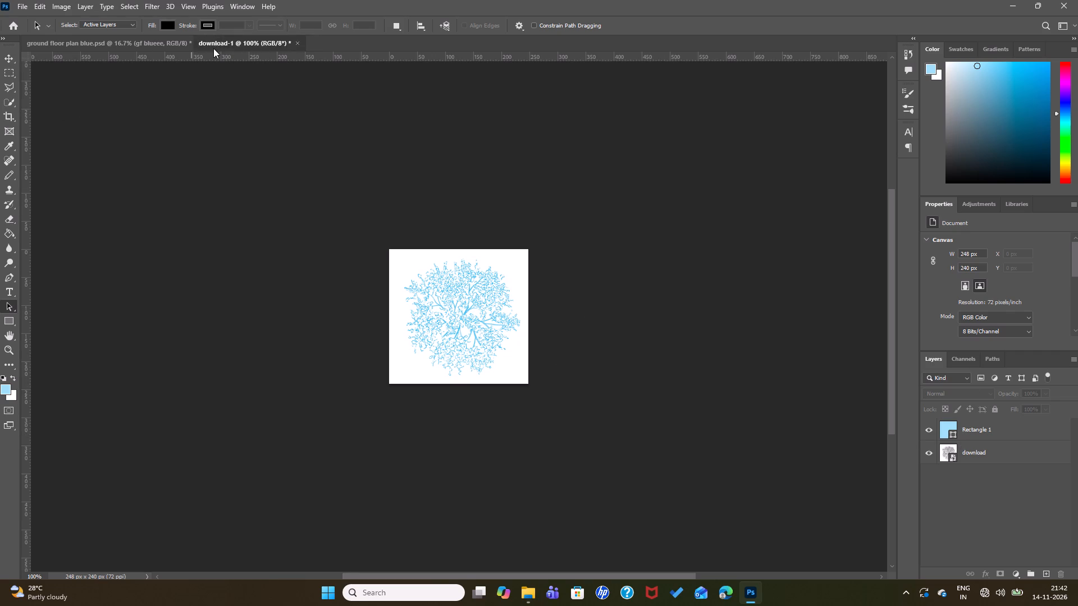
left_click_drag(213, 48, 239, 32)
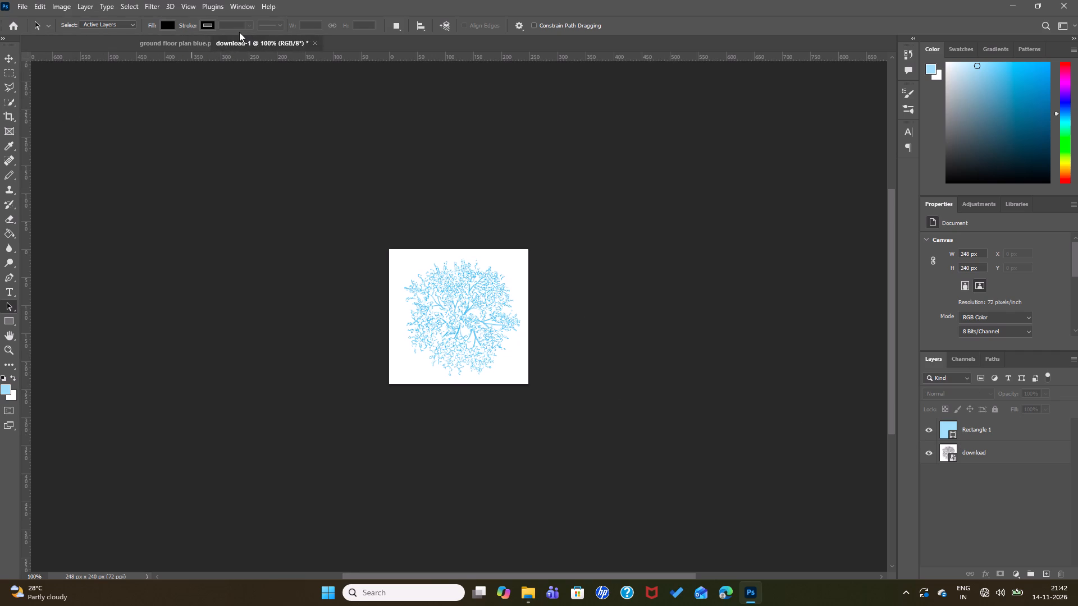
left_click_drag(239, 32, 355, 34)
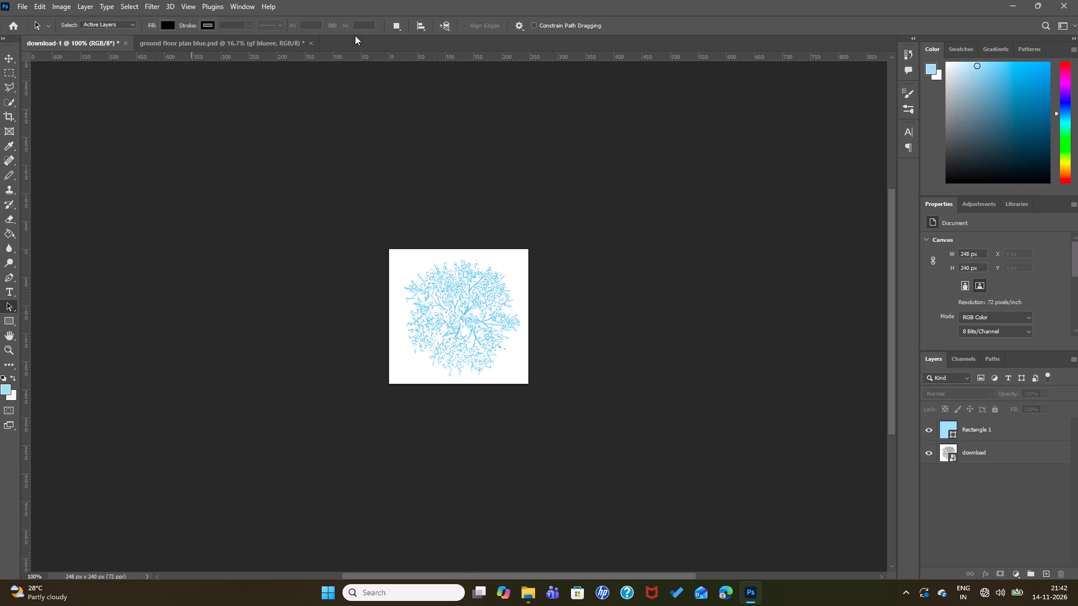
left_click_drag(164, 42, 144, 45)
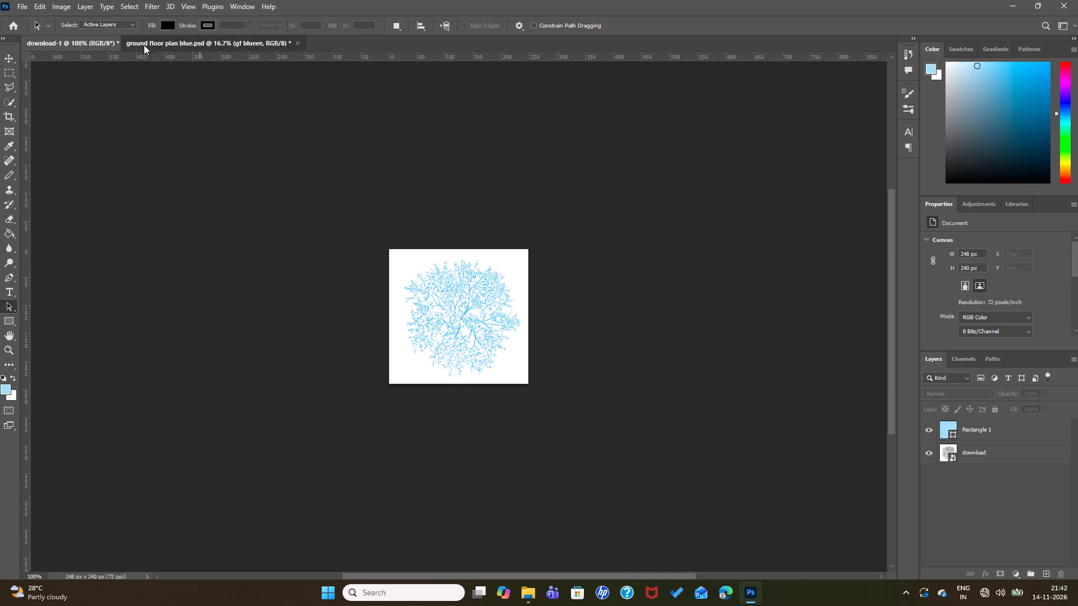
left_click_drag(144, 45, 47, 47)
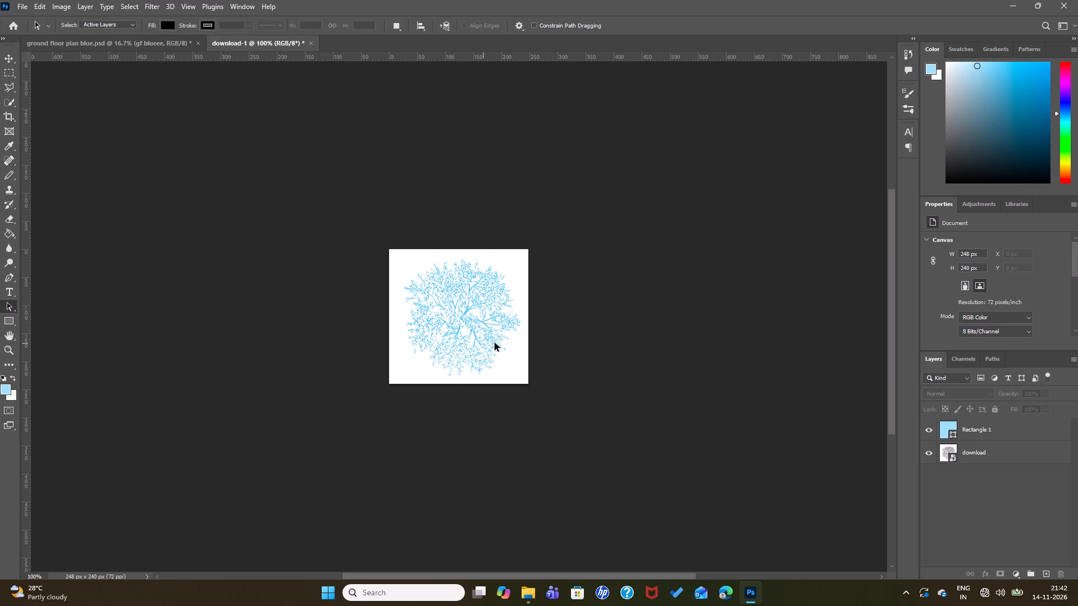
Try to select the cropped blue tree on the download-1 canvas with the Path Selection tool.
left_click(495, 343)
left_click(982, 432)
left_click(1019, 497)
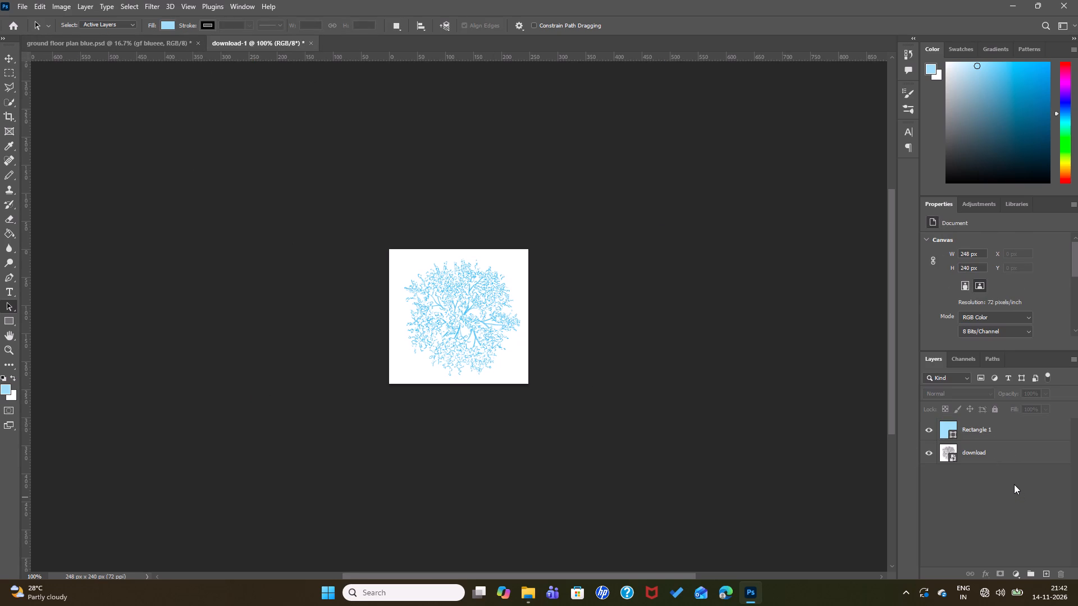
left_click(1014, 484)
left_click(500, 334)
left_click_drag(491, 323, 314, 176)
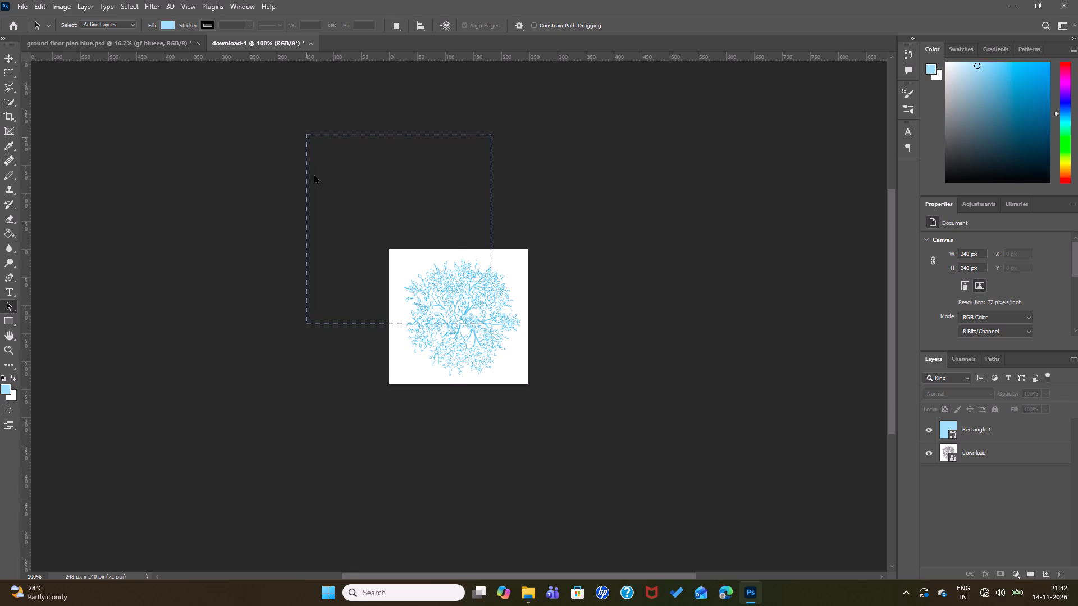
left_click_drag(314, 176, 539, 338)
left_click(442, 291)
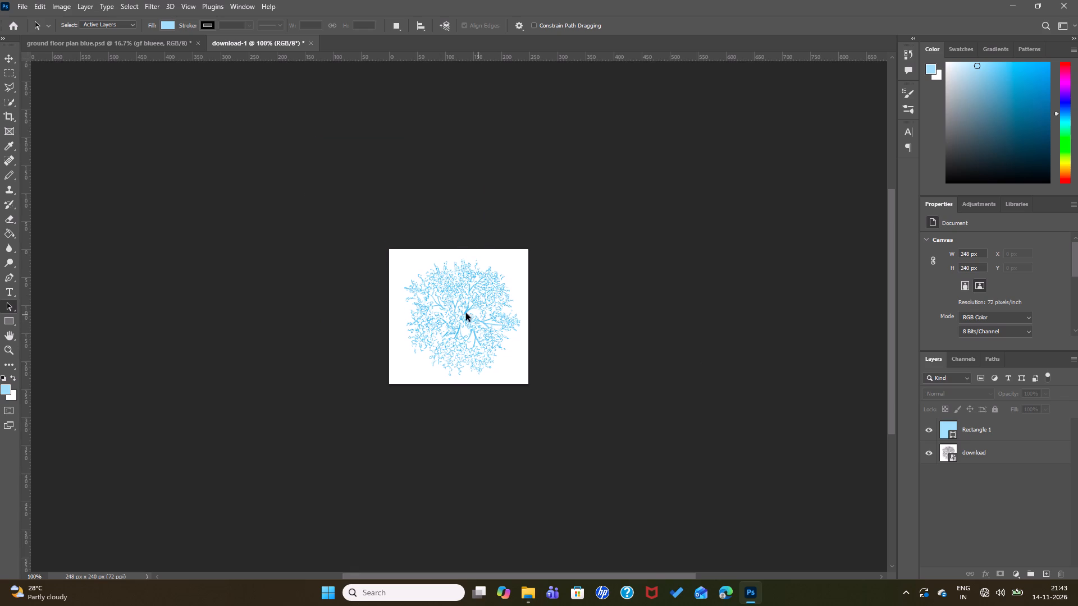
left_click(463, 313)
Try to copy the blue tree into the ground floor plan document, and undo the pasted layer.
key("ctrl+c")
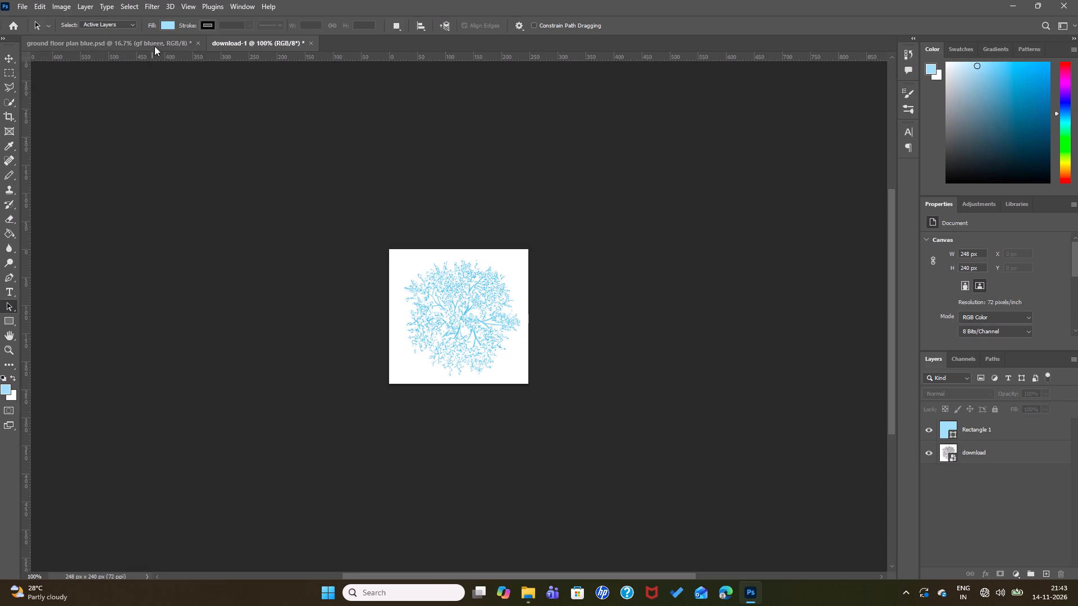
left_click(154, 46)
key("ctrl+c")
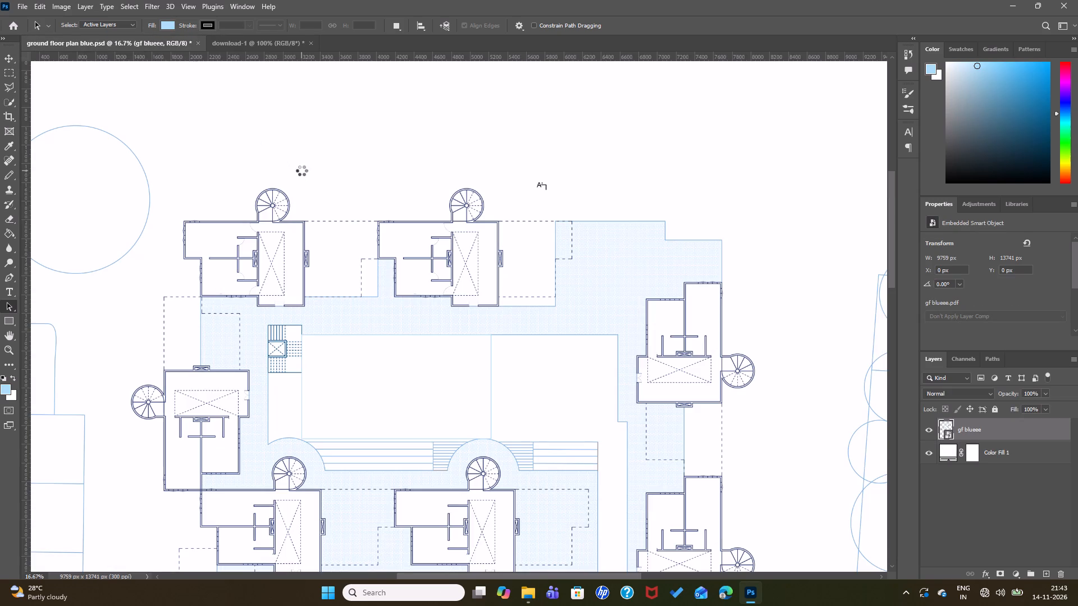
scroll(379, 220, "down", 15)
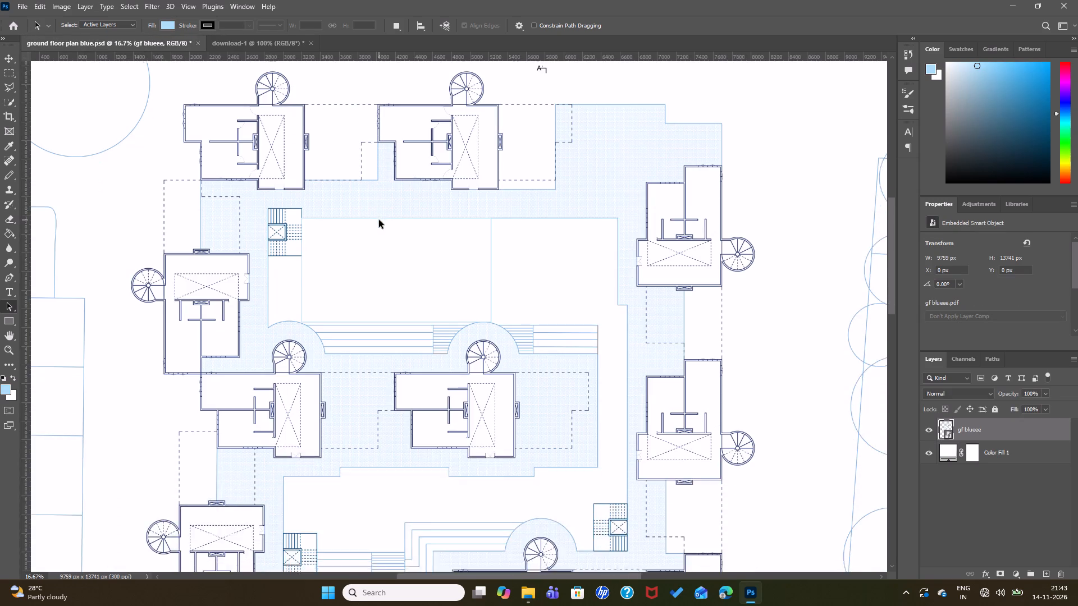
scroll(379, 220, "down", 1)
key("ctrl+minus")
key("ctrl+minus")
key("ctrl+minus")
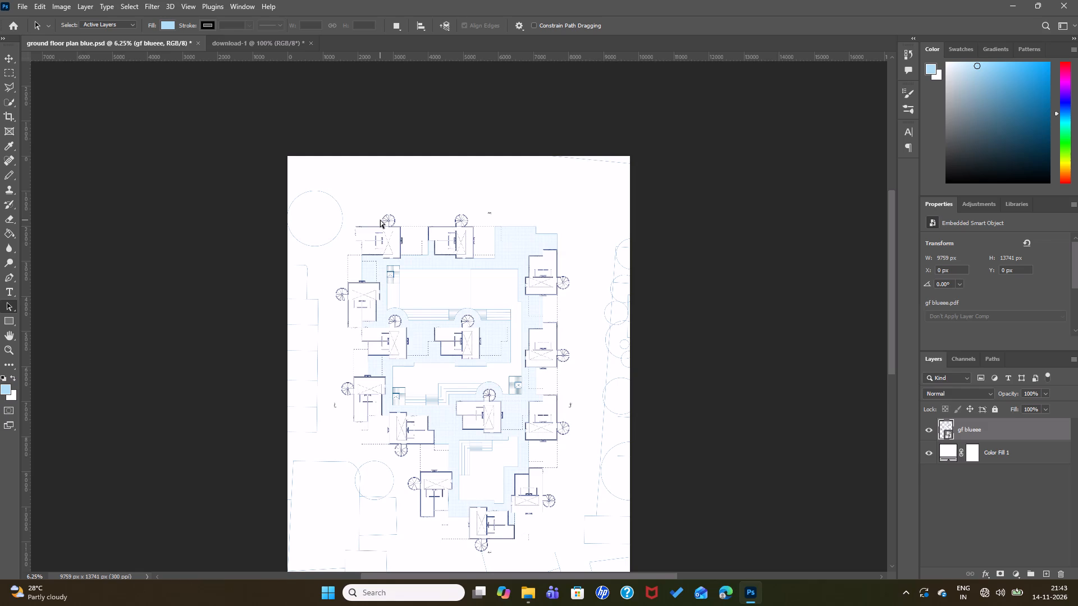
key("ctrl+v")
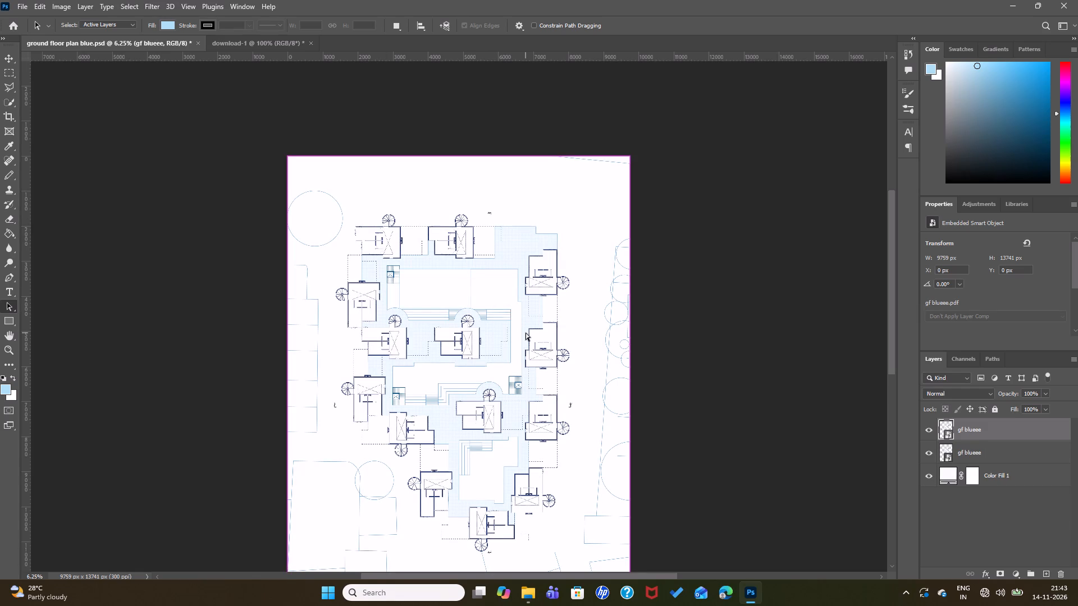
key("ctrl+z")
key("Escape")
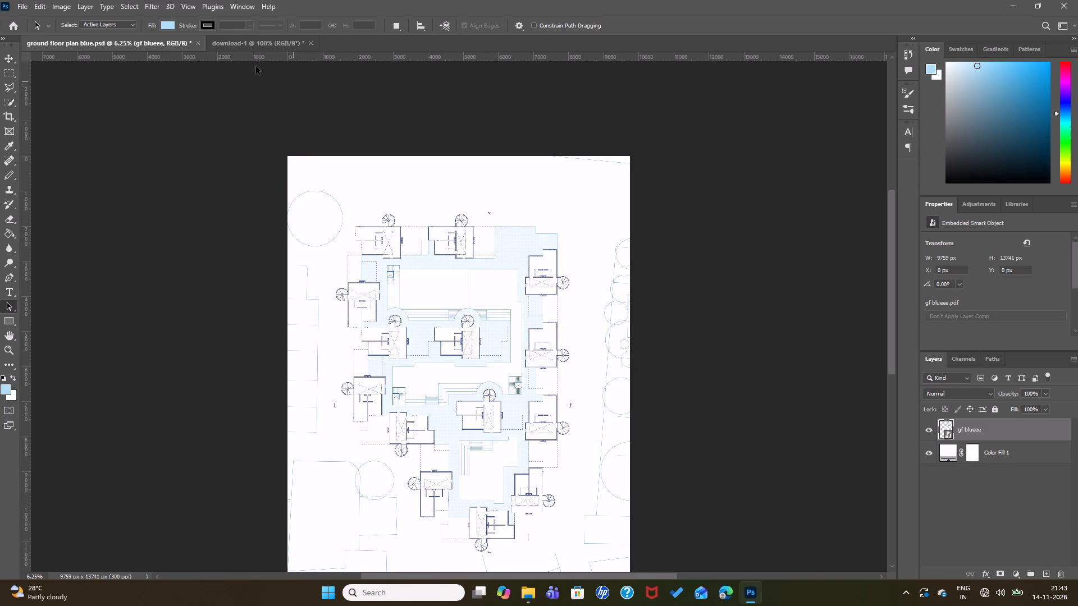
Examine the ground floor plan drawing as a whole and around its central stepped courts.
scroll(632, 318, "down", 9)
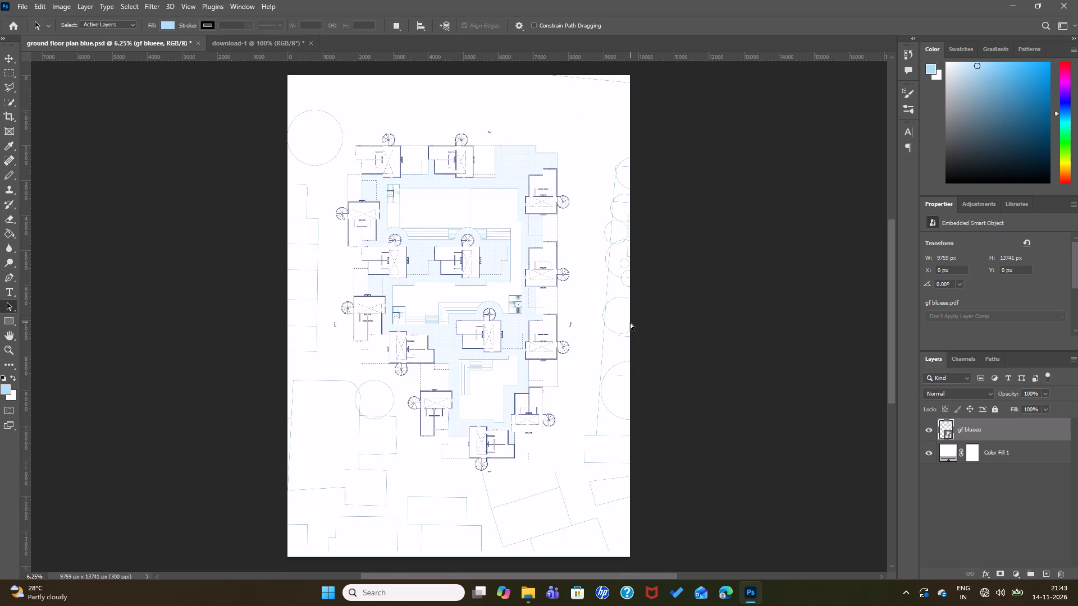
key("ctrl+equal")
key("ctrl+equal")
key("ctrl+equal")
key("ctrl+equal")
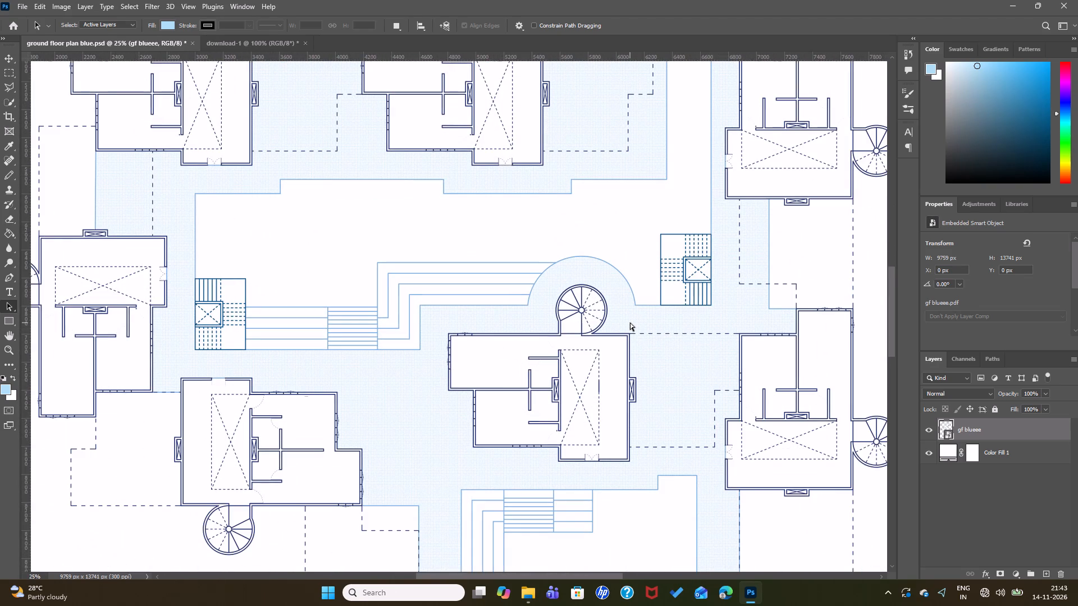
key("ctrl+equal")
key("ctrl+minus")
key("ctrl+minus")
key("ctrl+minus")
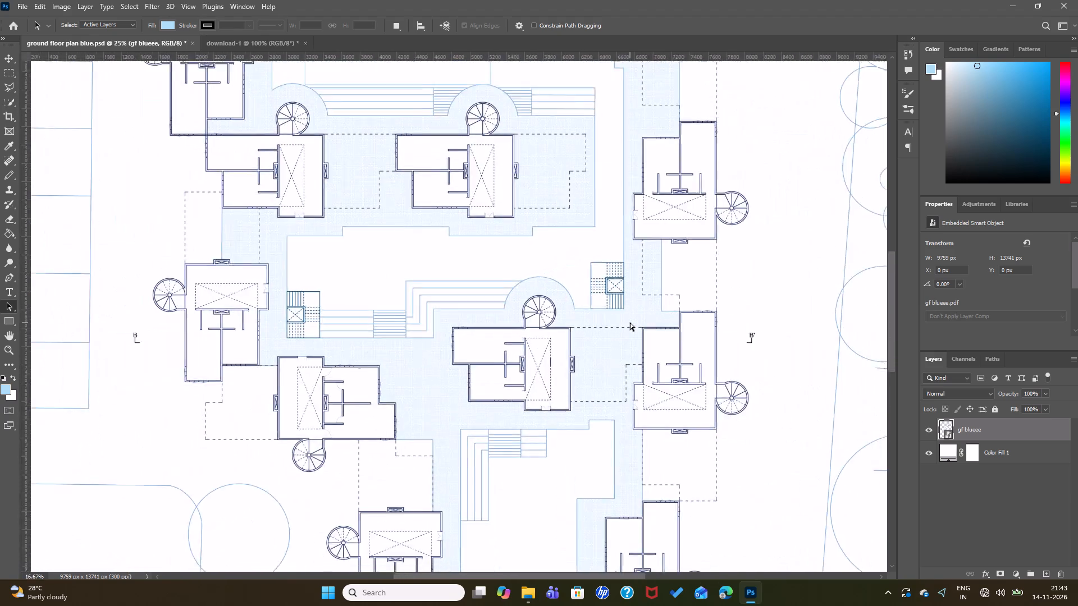
Quit Photoshop, discarding the changes to both download-1 and ground floor plan blue.psd.
left_click(1077, 0)
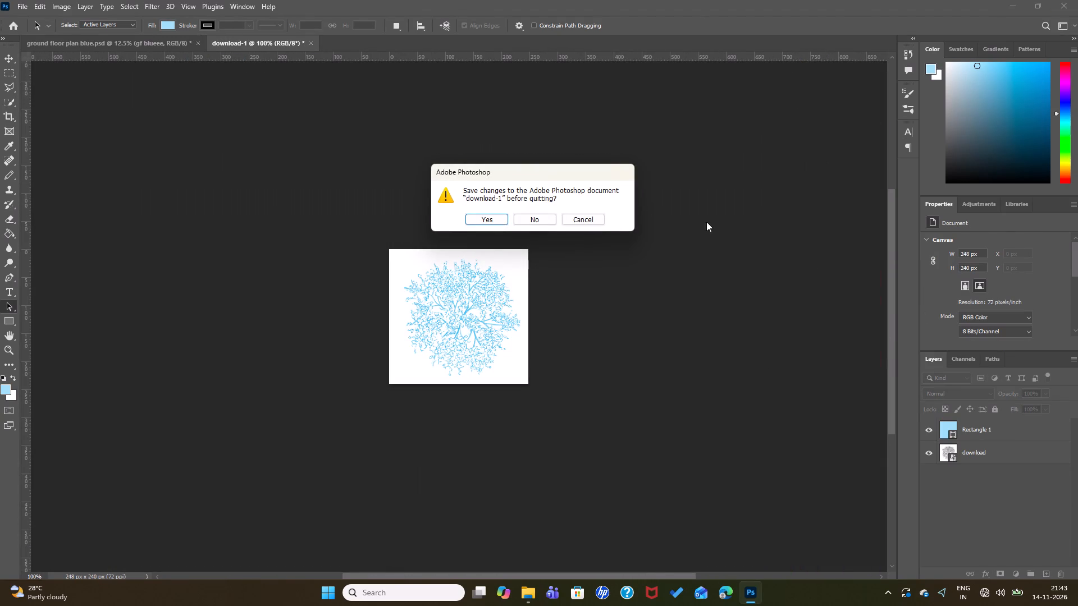
left_click(542, 213)
left_click(540, 223)
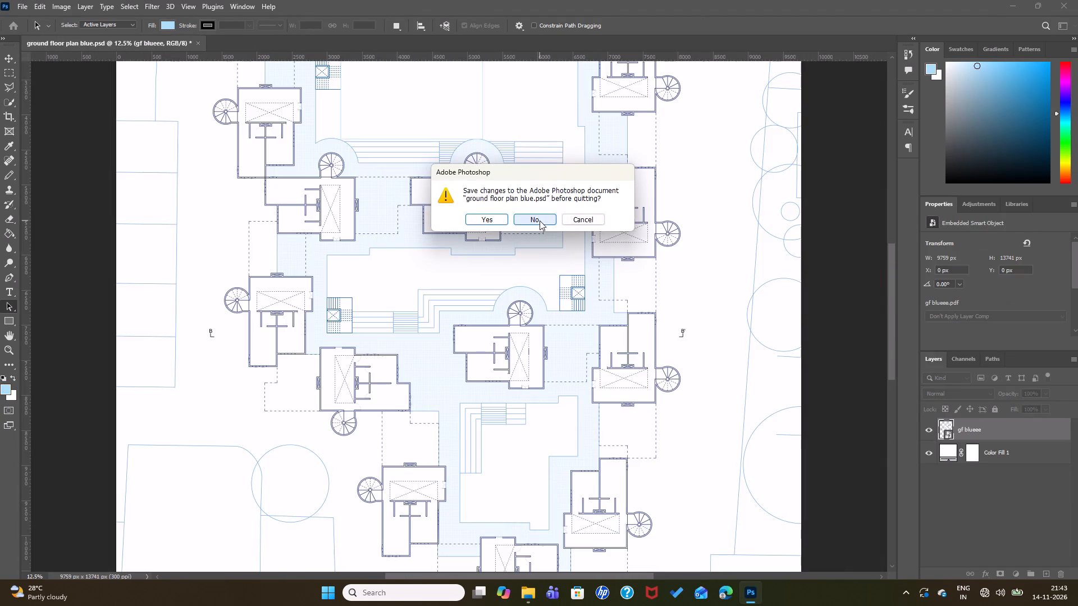
left_click(540, 220)
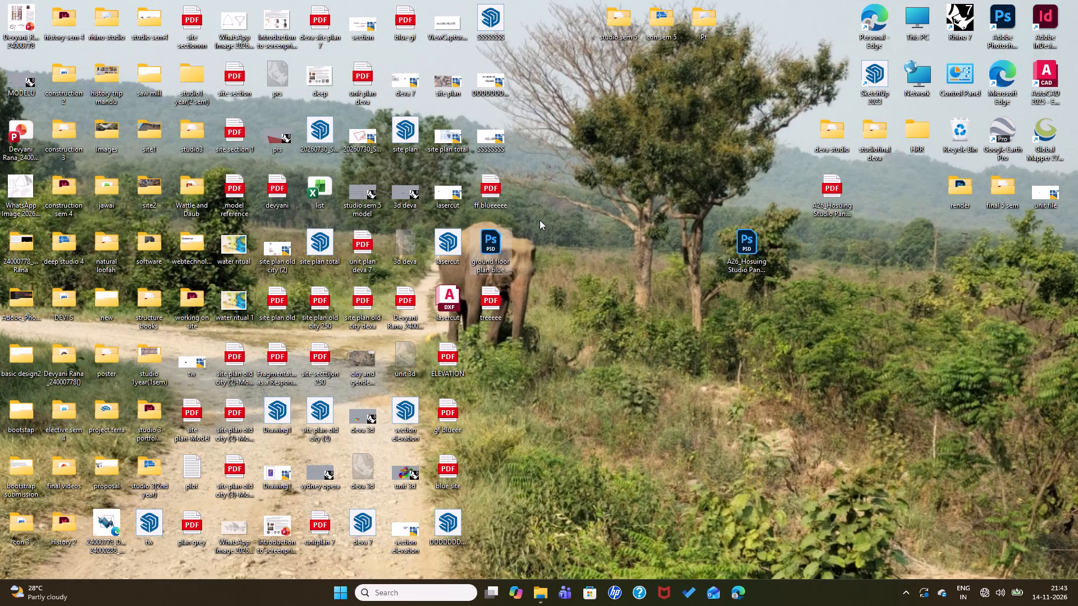
Reopen the ground floor plan blue PSD from the desktop in Photoshop.
left_click(634, 239)
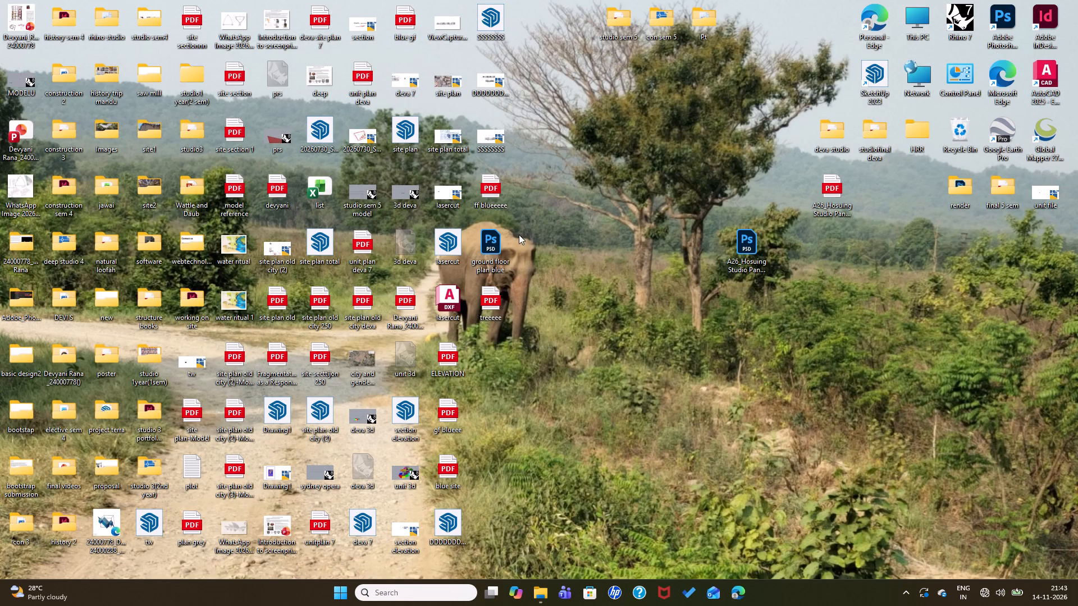
left_click(488, 241)
double_click(488, 241)
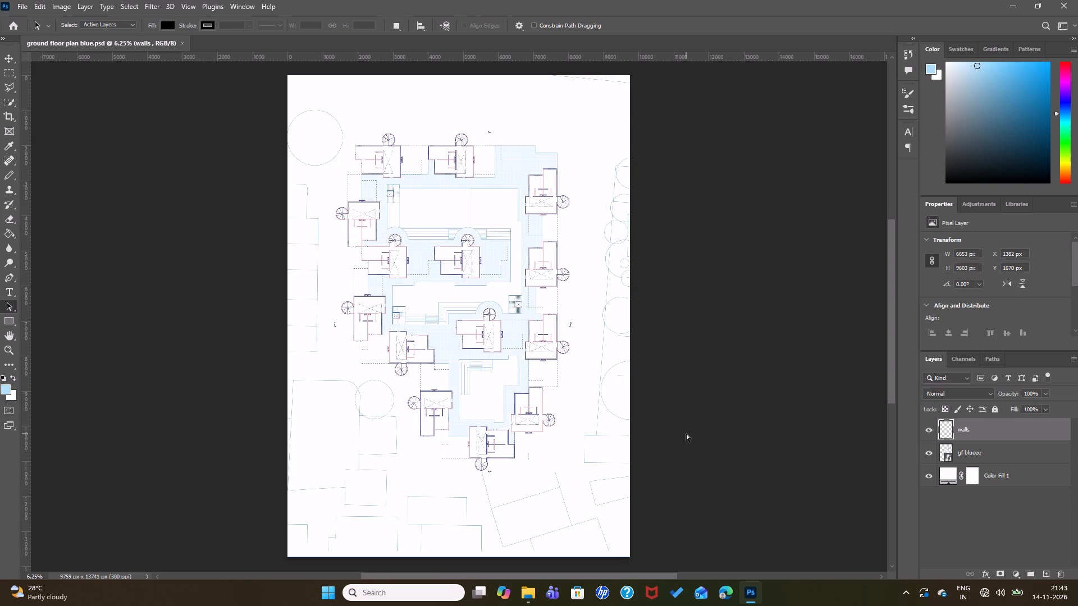
Inspect the reopened ground floor plan with its walls layer, both close up and as a whole.
key("ctrl+equal")
key("ctrl+equal")
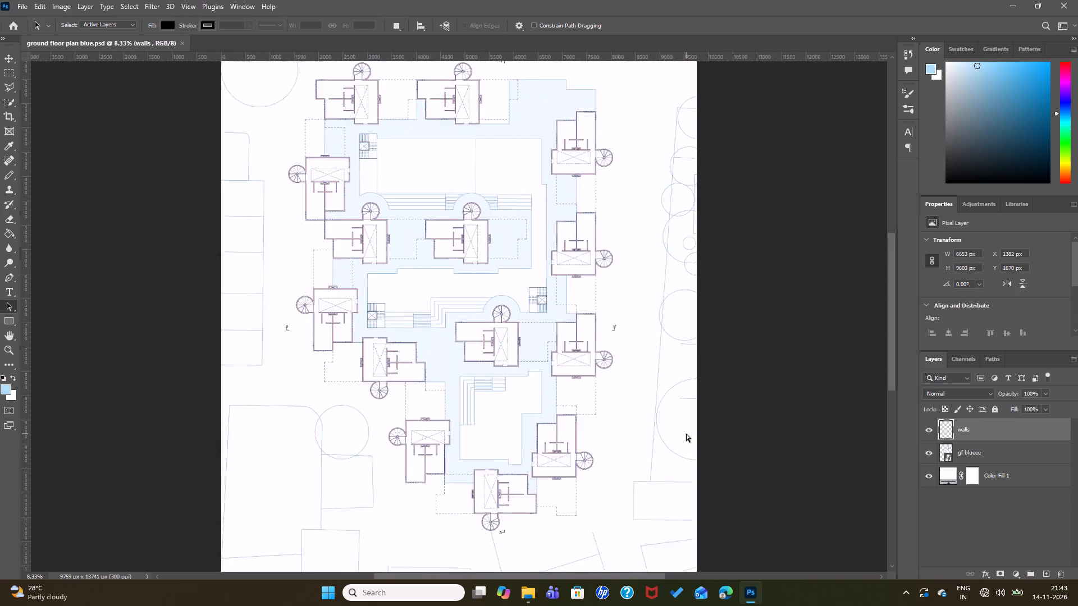
key("ctrl+equal")
key("ctrl+equal")
key("ctrl+equal")
key("ctrl+minus")
key("ctrl+minus")
key("ctrl+minus")
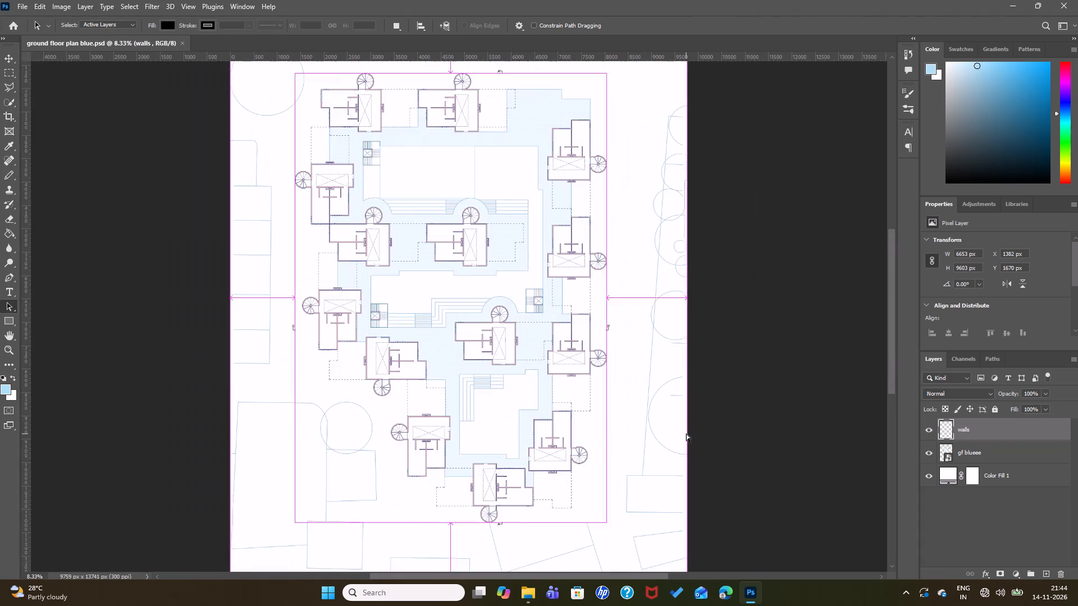
key("ctrl+minus")
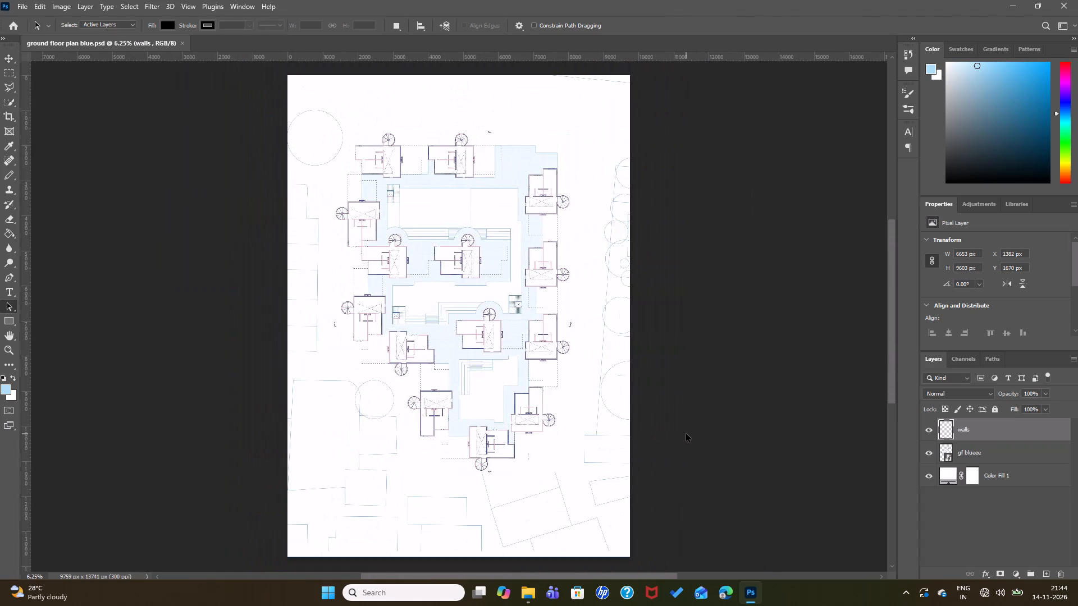
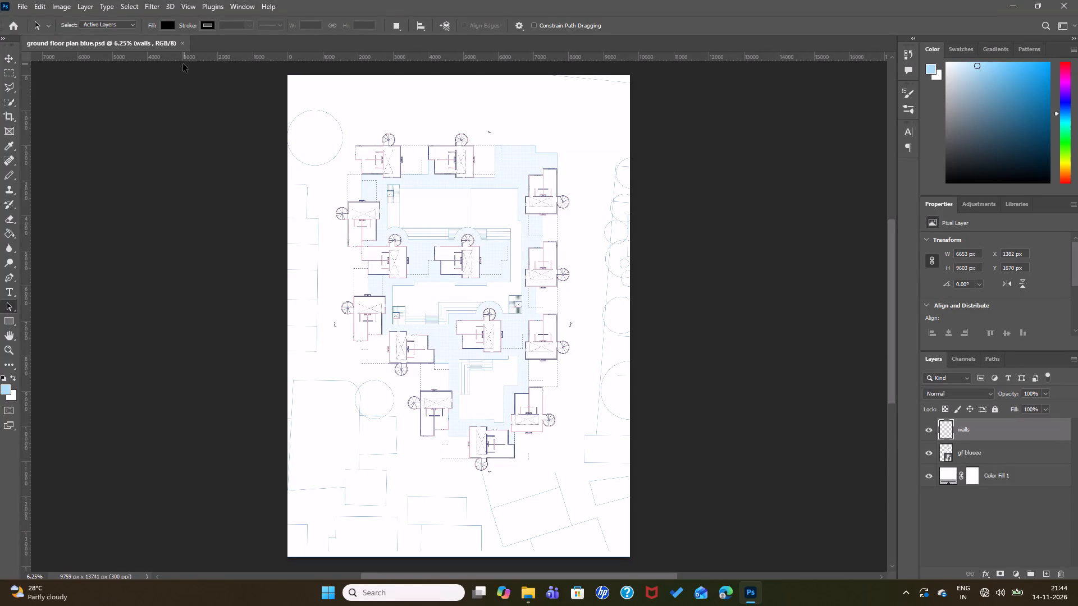
Open the download tree image from the Downloads folder as a second document.
left_click(21, 4)
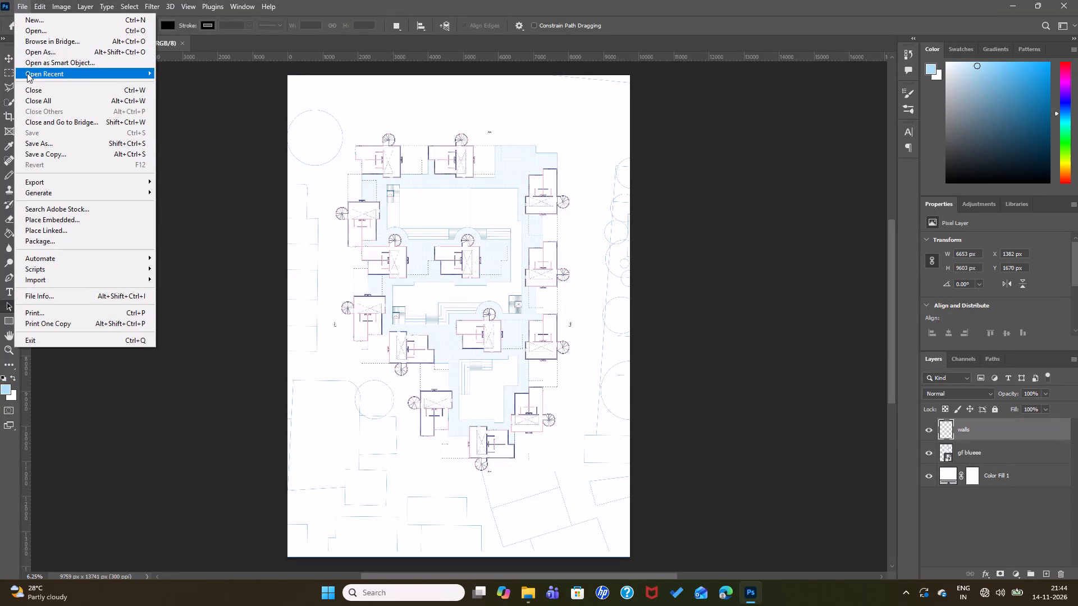
left_click(33, 63)
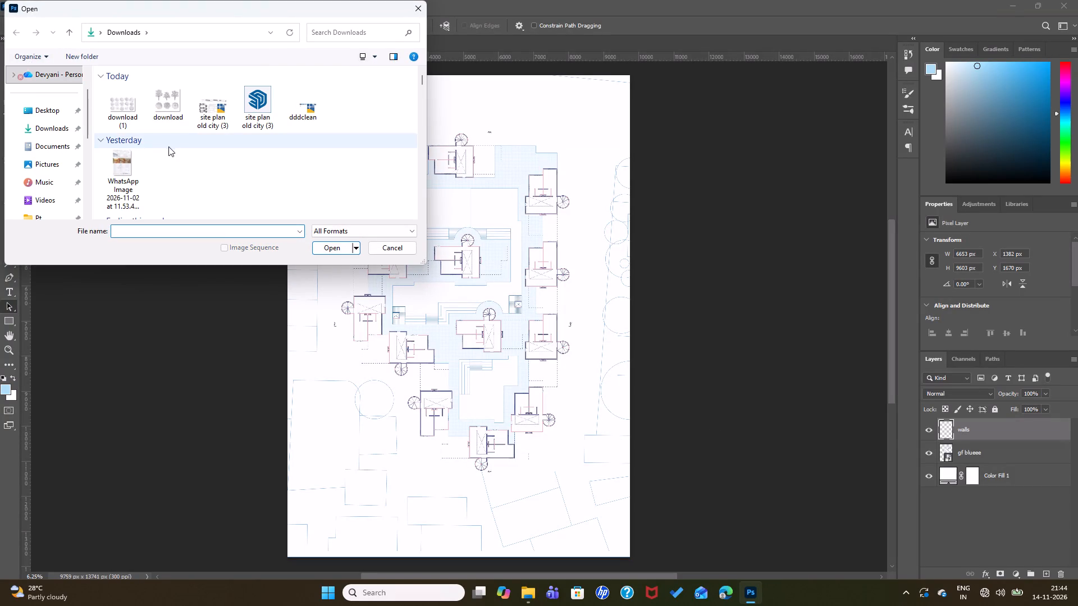
left_click(165, 107)
left_click(327, 246)
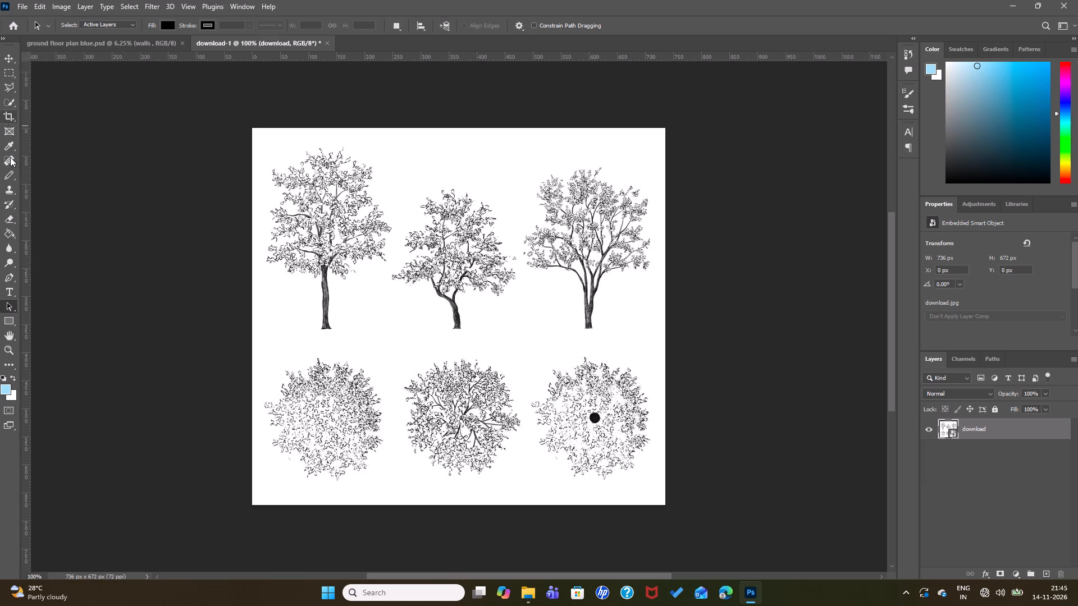
Cover the whole tree image with a light blue rectangle, about 736 by 671 px, on a new layer blended in Hard Light.
left_click(1046, 573)
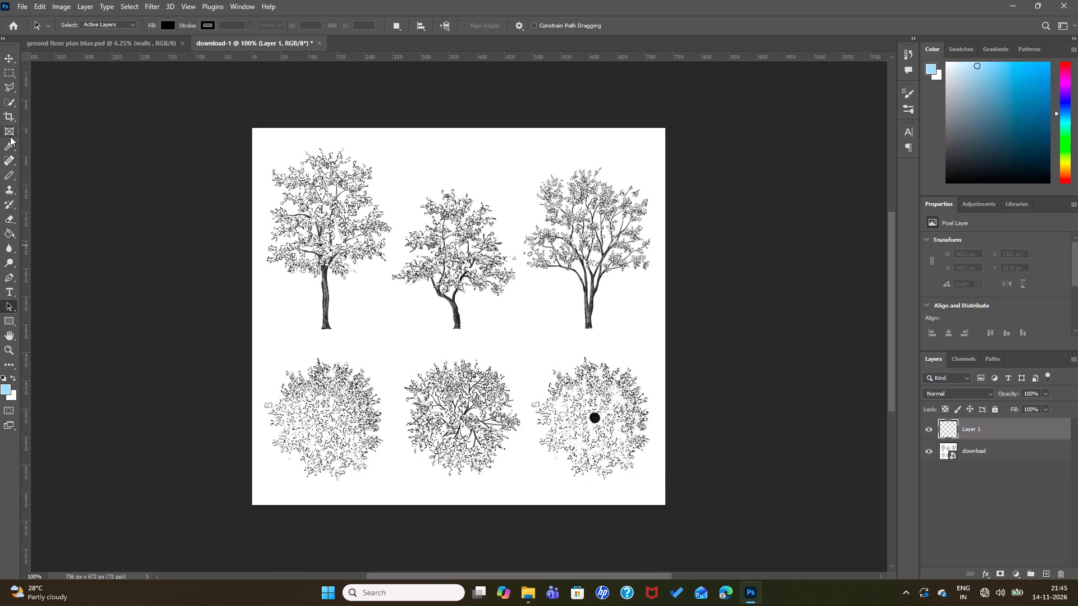
left_click(6, 319)
left_click_drag(253, 128, 625, 480)
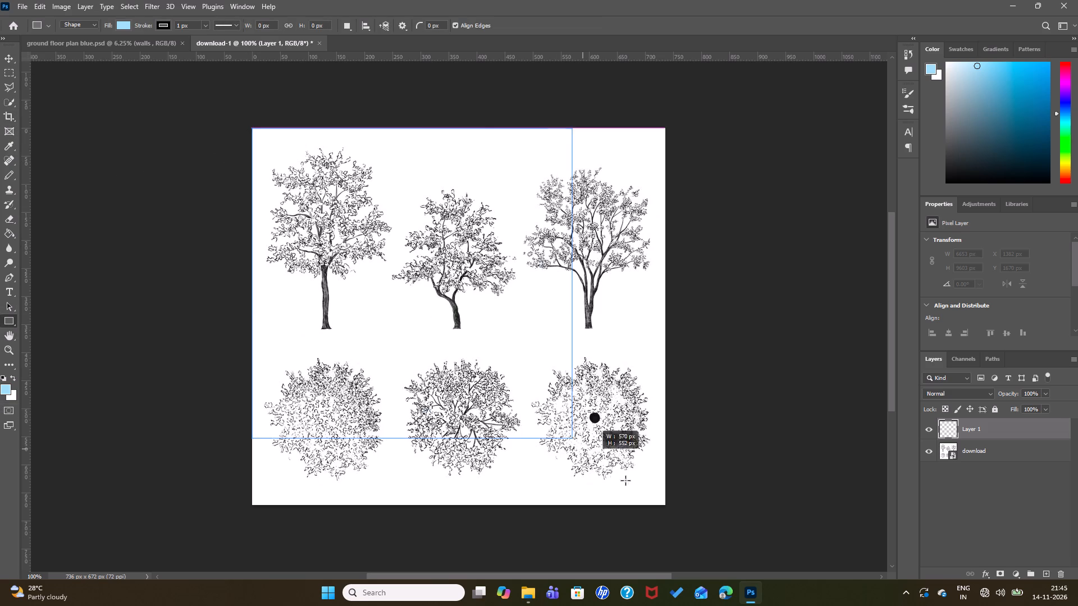
left_click_drag(625, 480, 665, 504)
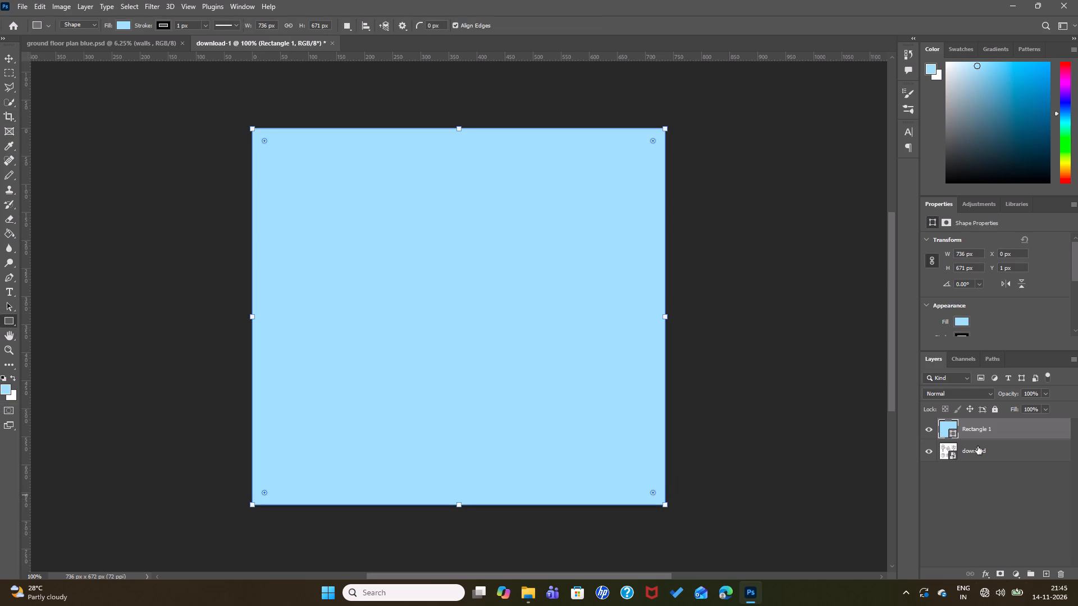
left_click(960, 394)
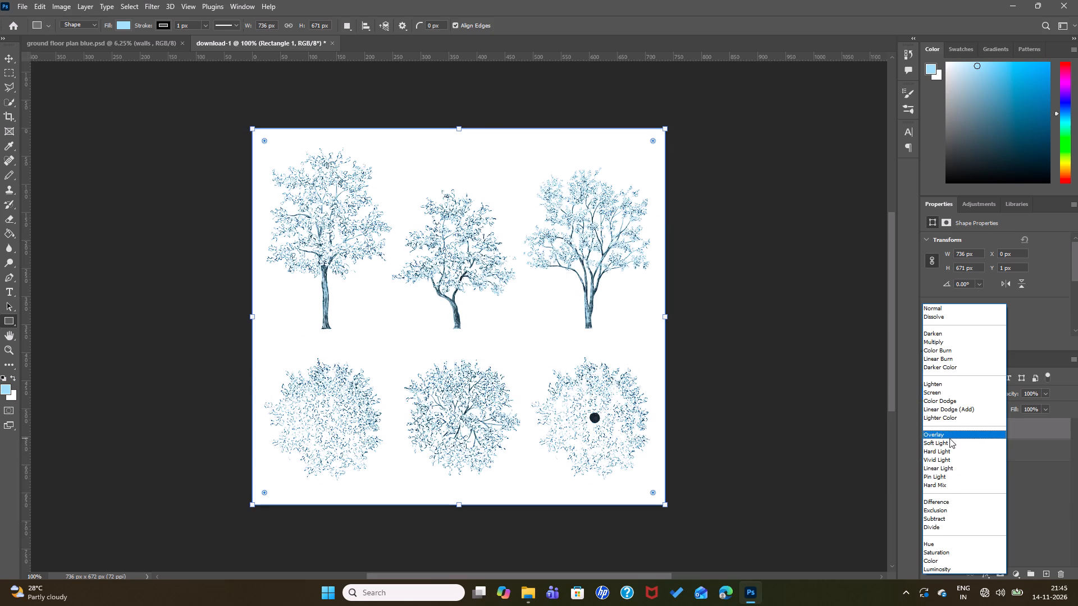
left_click(945, 450)
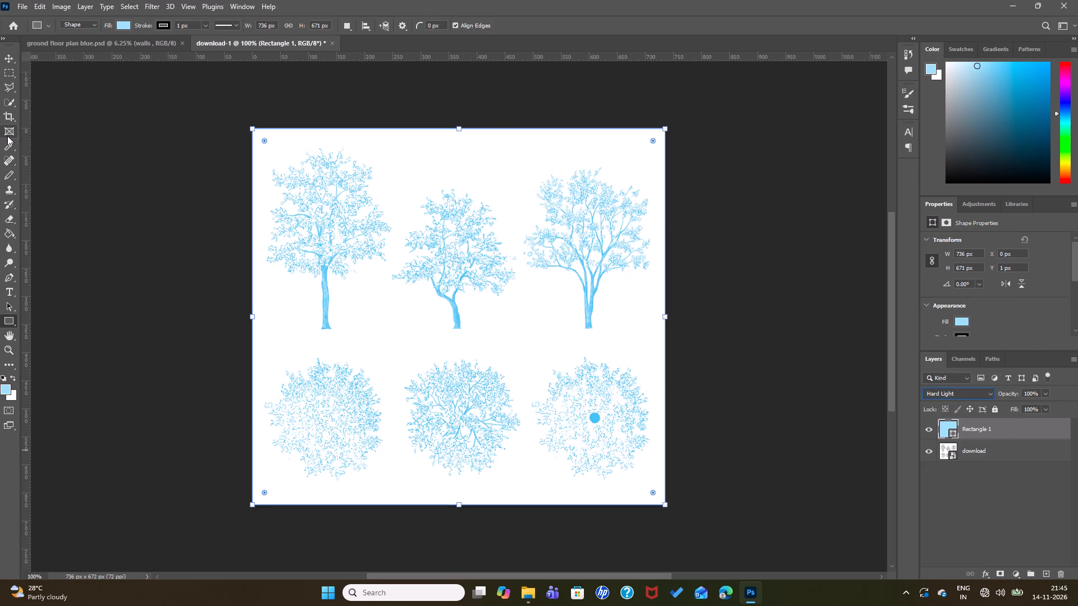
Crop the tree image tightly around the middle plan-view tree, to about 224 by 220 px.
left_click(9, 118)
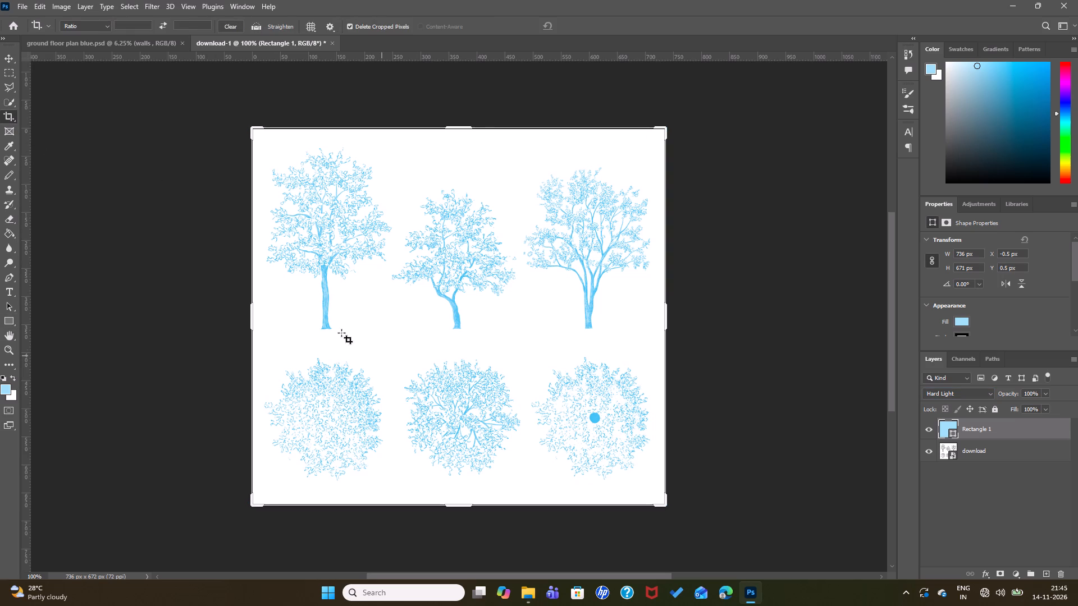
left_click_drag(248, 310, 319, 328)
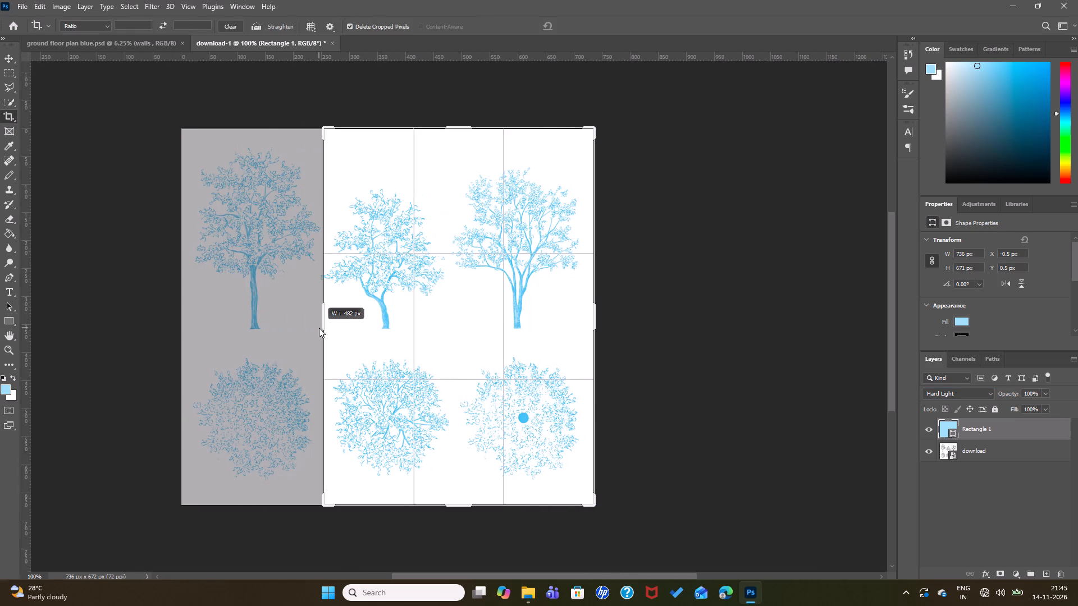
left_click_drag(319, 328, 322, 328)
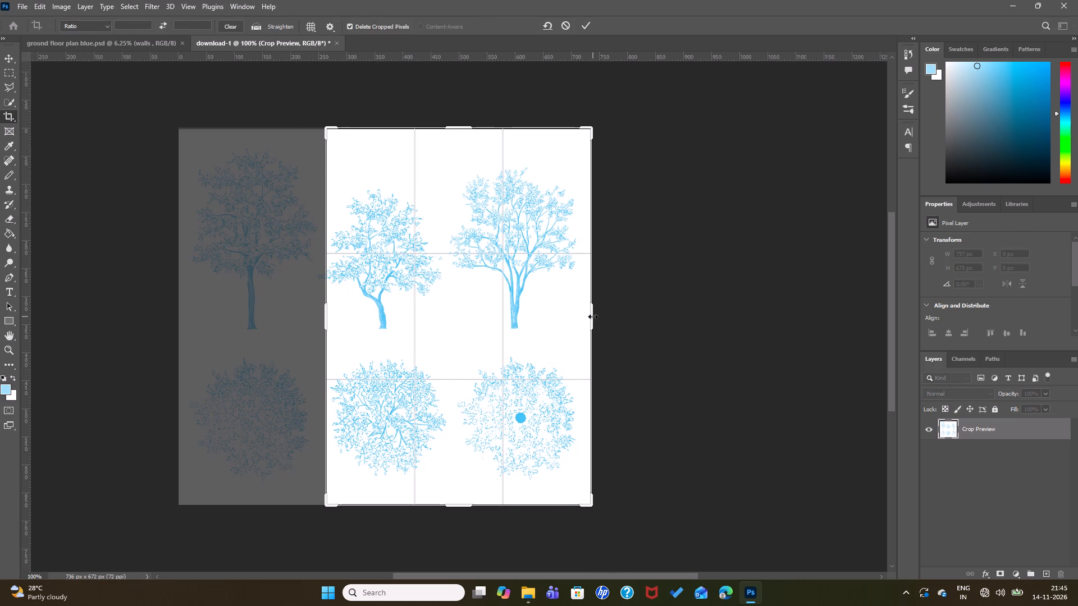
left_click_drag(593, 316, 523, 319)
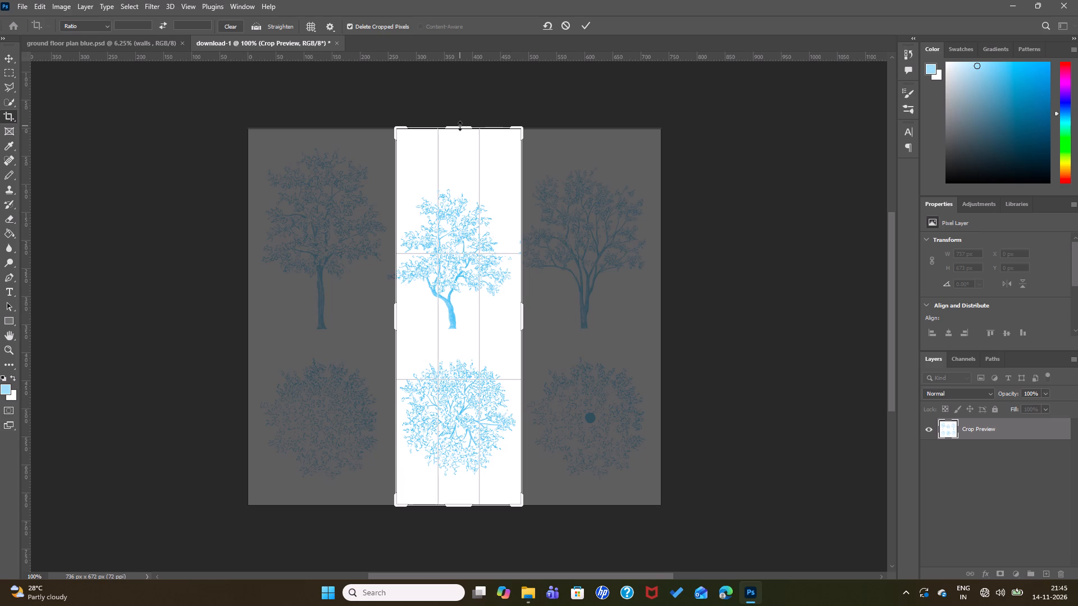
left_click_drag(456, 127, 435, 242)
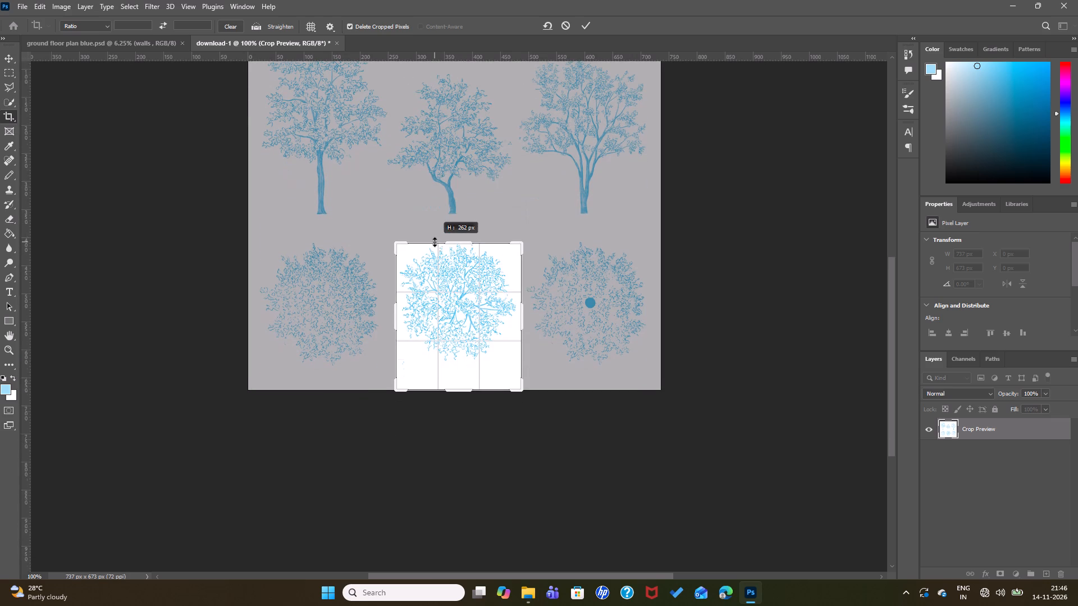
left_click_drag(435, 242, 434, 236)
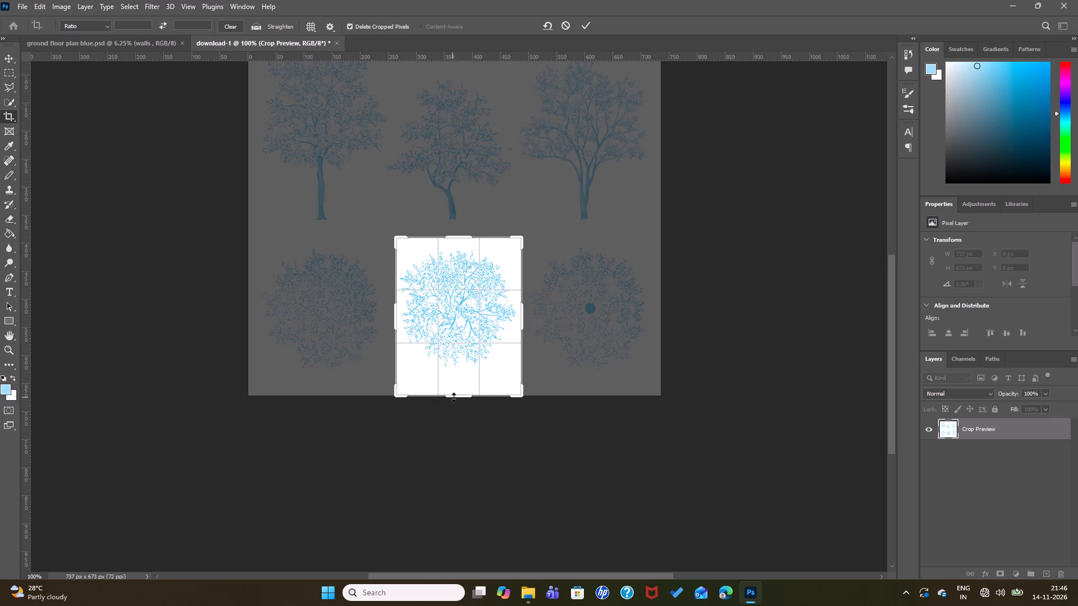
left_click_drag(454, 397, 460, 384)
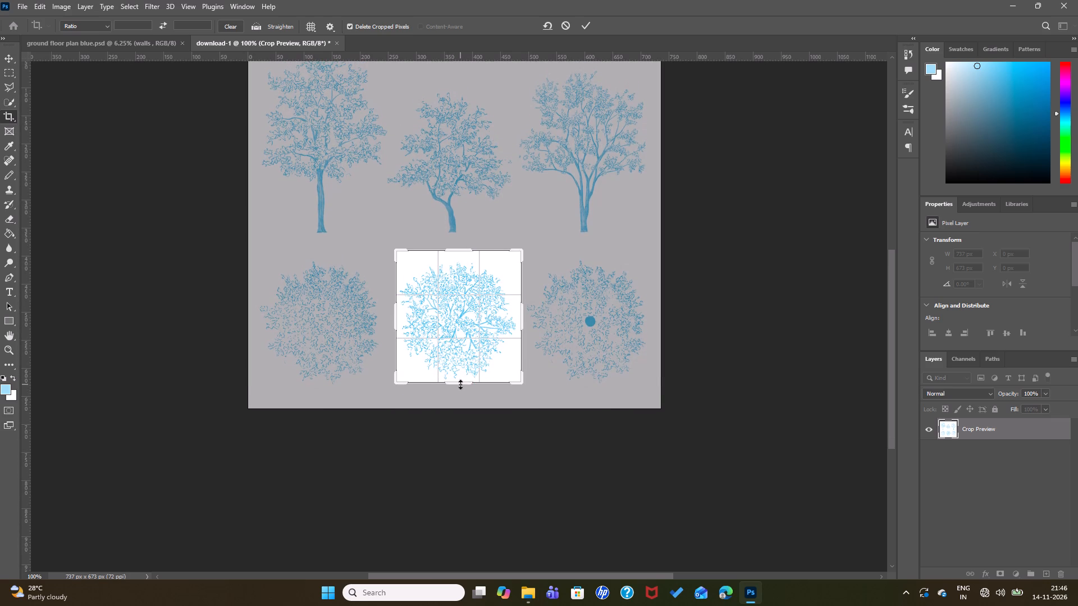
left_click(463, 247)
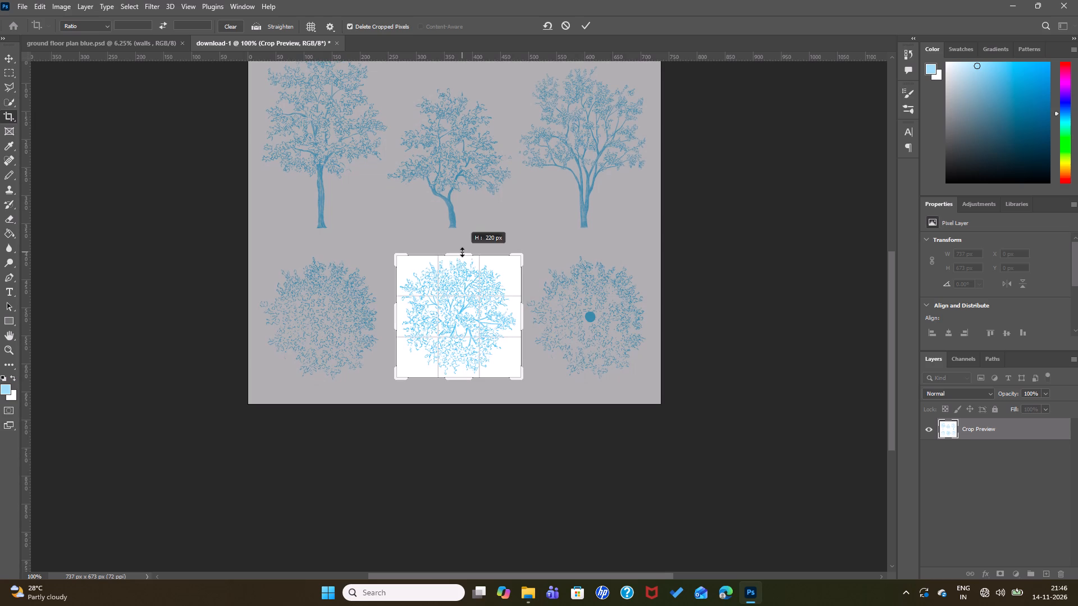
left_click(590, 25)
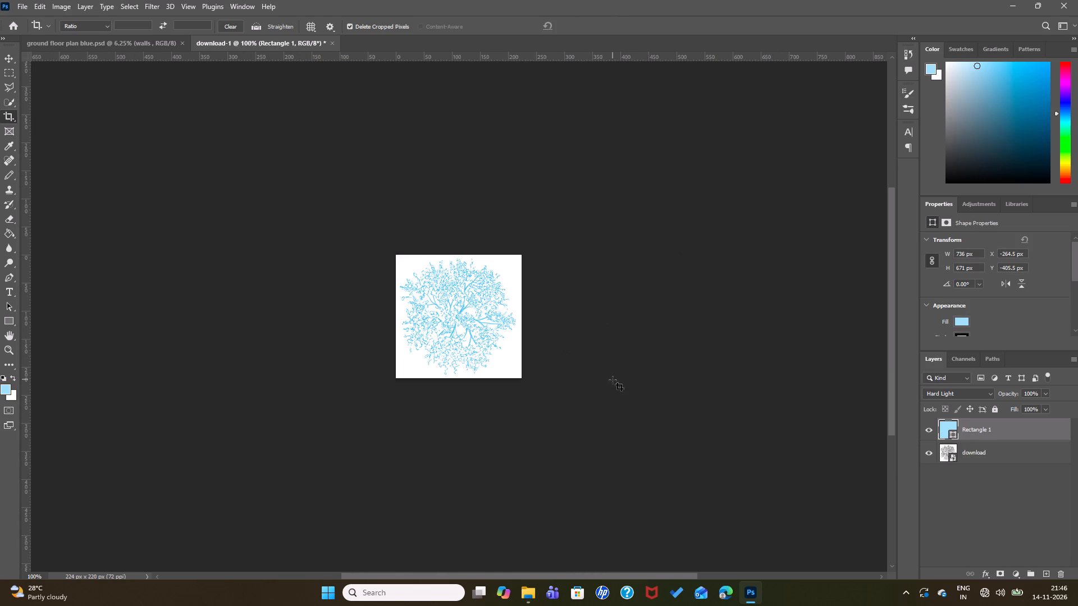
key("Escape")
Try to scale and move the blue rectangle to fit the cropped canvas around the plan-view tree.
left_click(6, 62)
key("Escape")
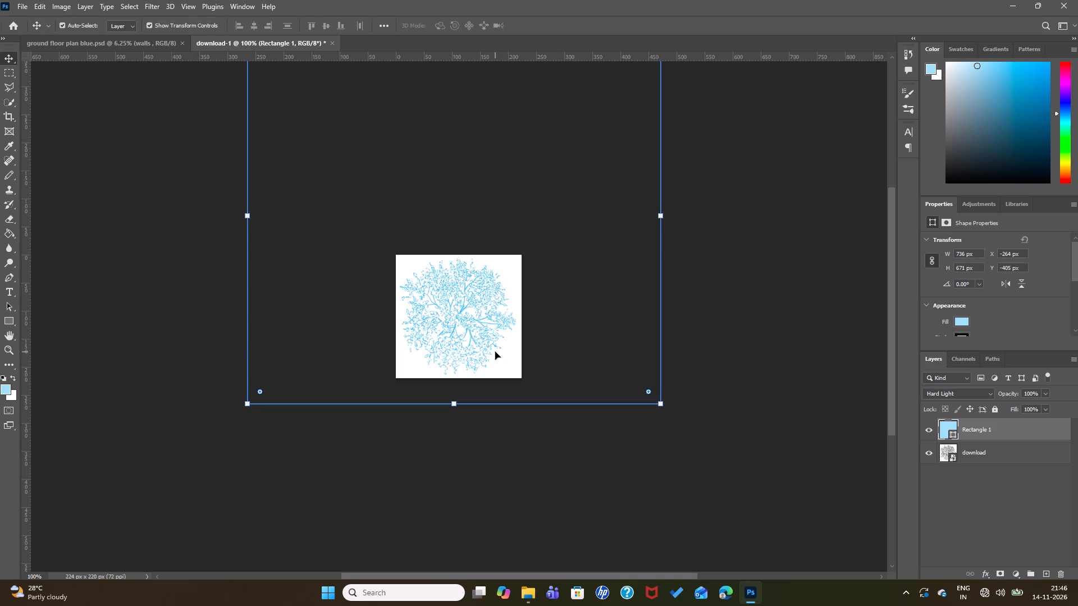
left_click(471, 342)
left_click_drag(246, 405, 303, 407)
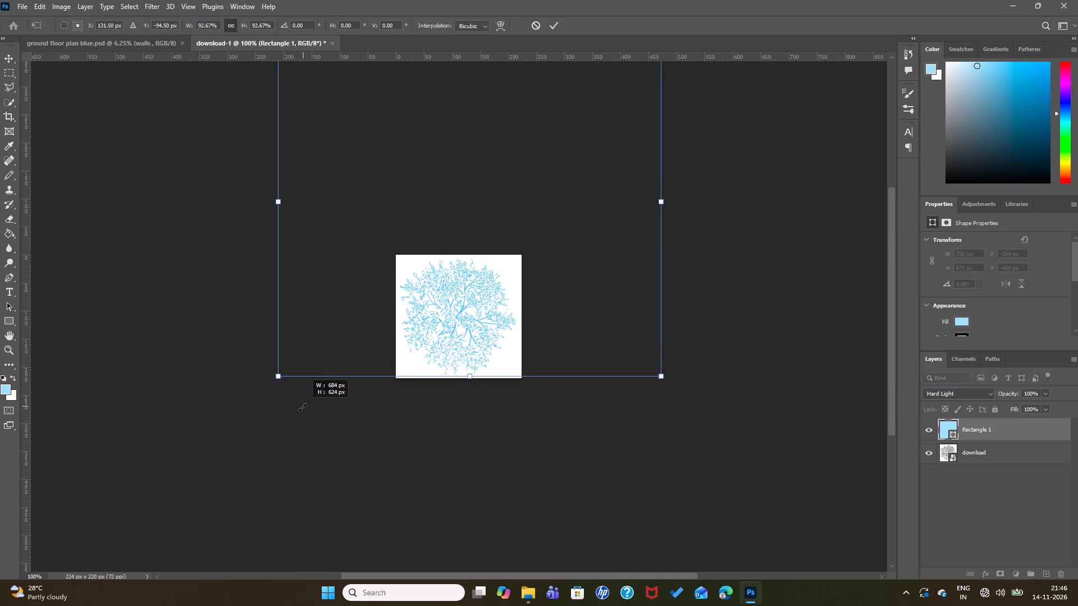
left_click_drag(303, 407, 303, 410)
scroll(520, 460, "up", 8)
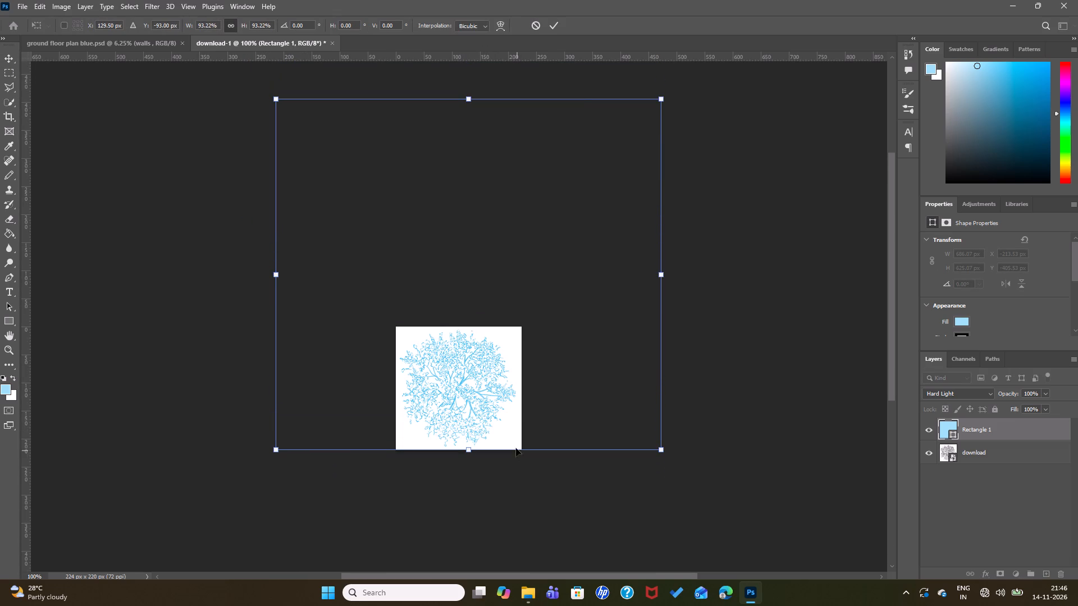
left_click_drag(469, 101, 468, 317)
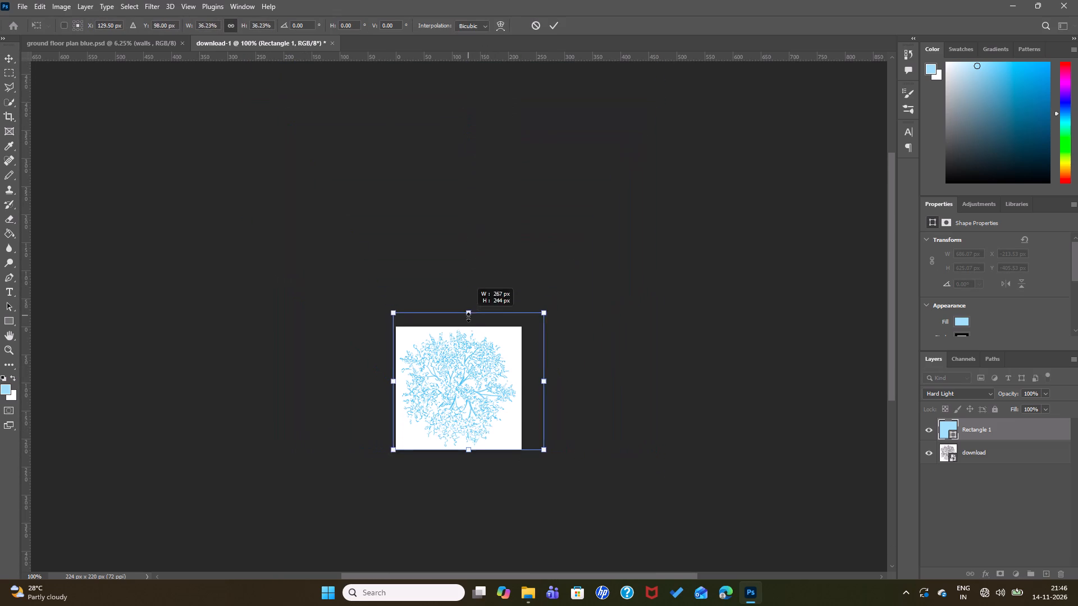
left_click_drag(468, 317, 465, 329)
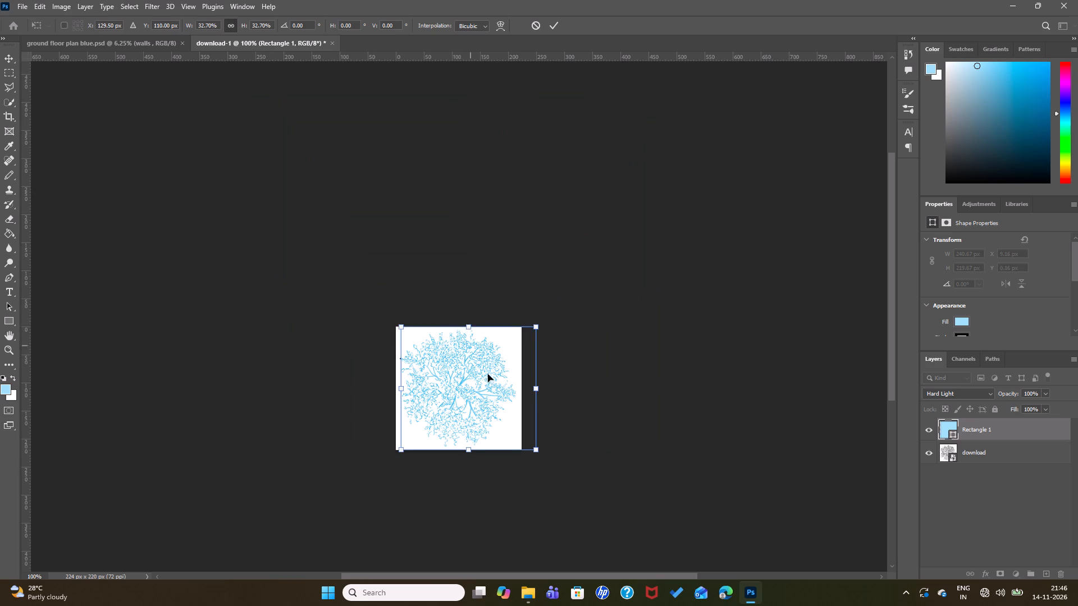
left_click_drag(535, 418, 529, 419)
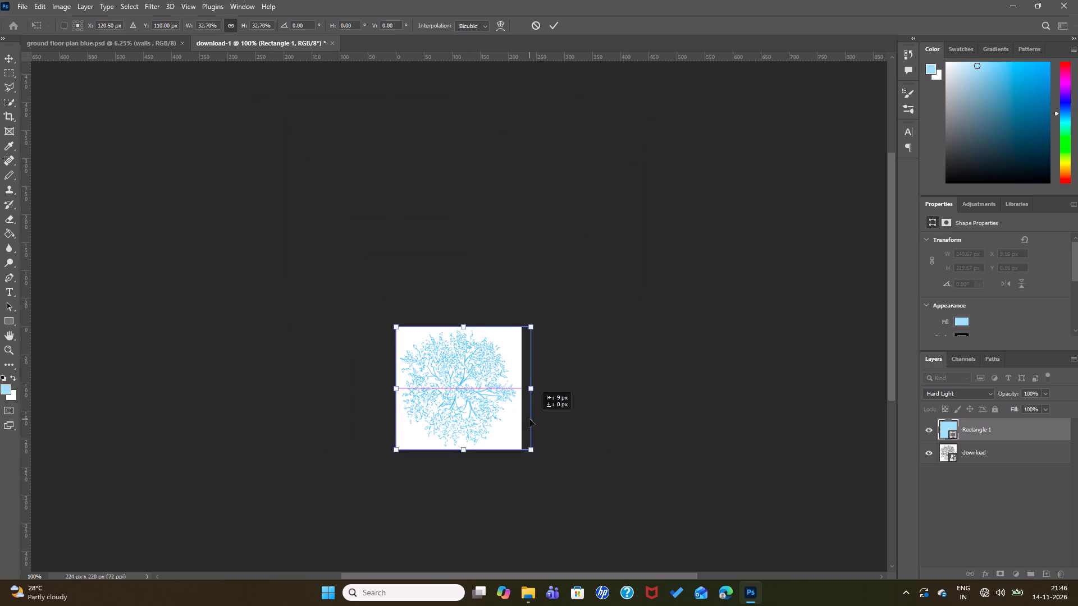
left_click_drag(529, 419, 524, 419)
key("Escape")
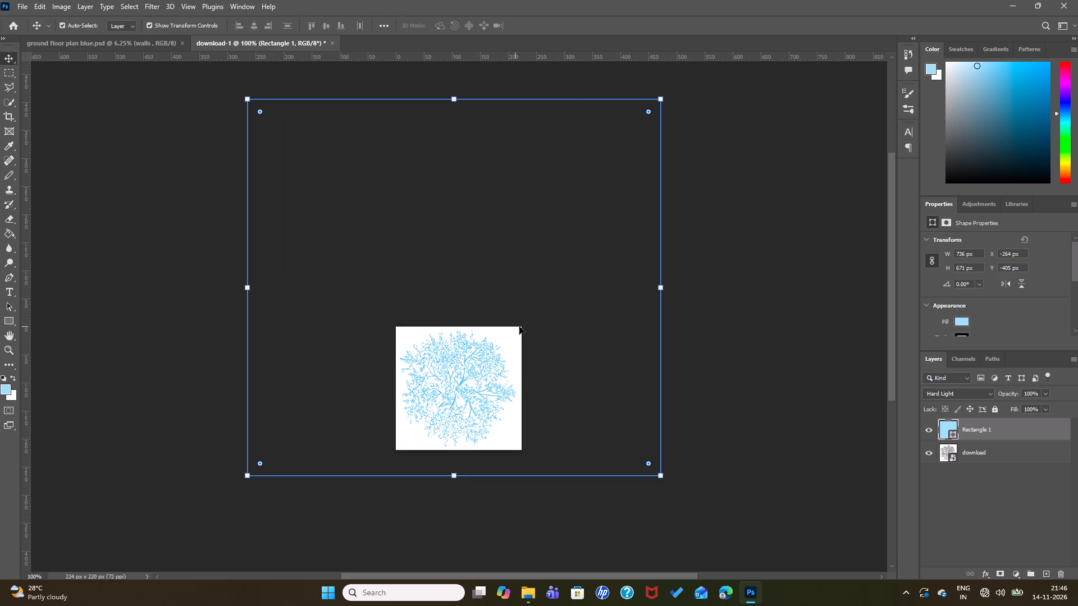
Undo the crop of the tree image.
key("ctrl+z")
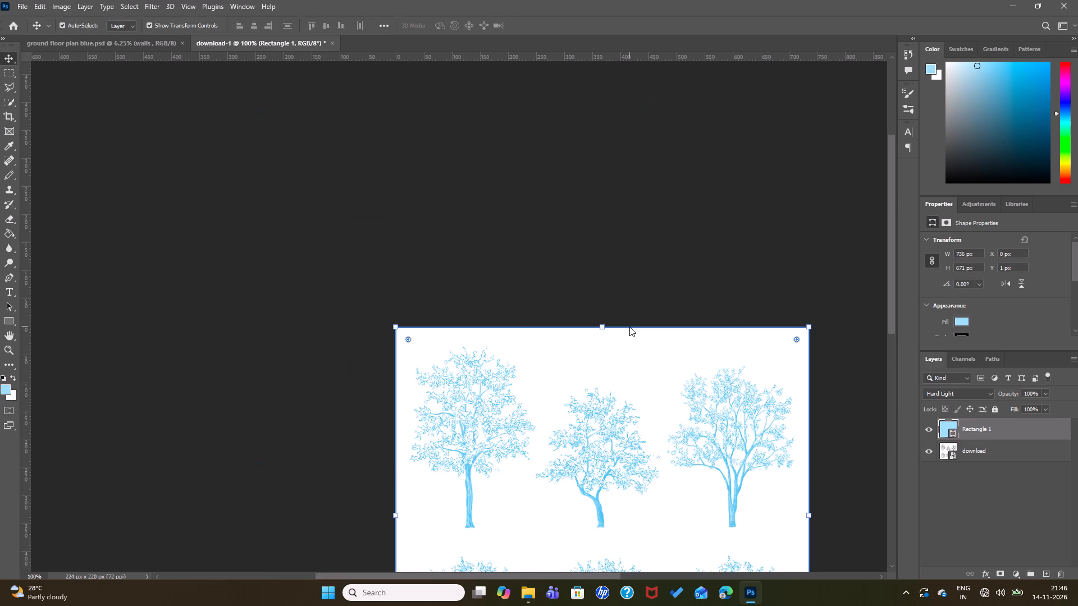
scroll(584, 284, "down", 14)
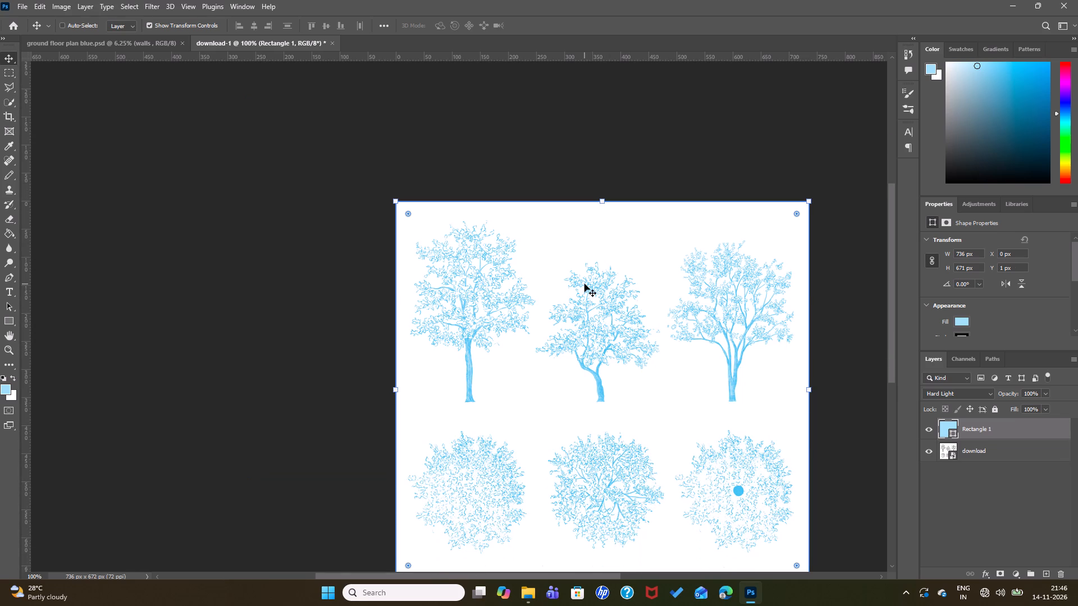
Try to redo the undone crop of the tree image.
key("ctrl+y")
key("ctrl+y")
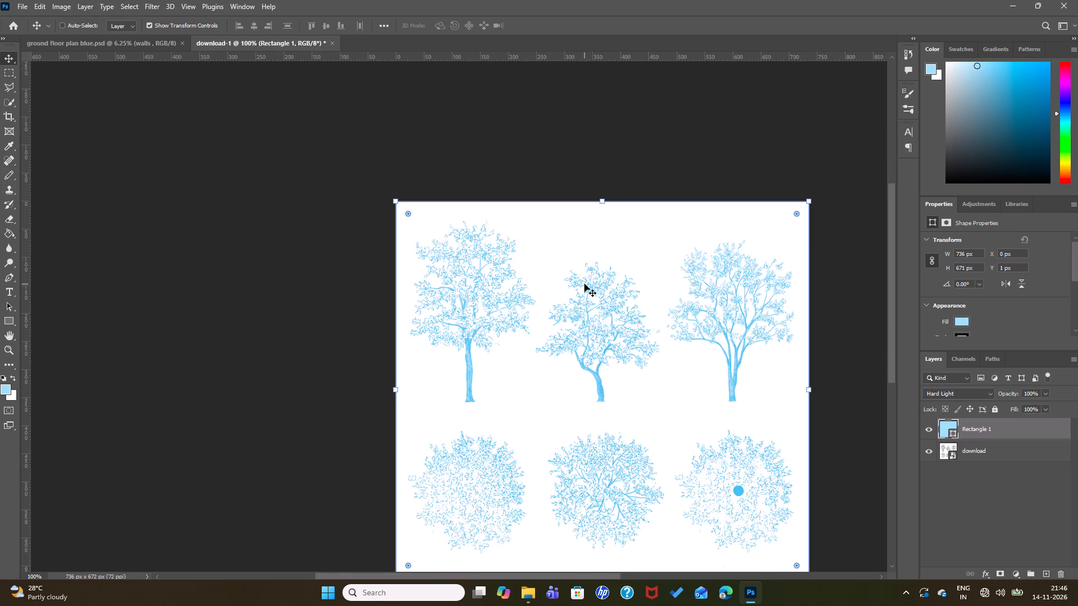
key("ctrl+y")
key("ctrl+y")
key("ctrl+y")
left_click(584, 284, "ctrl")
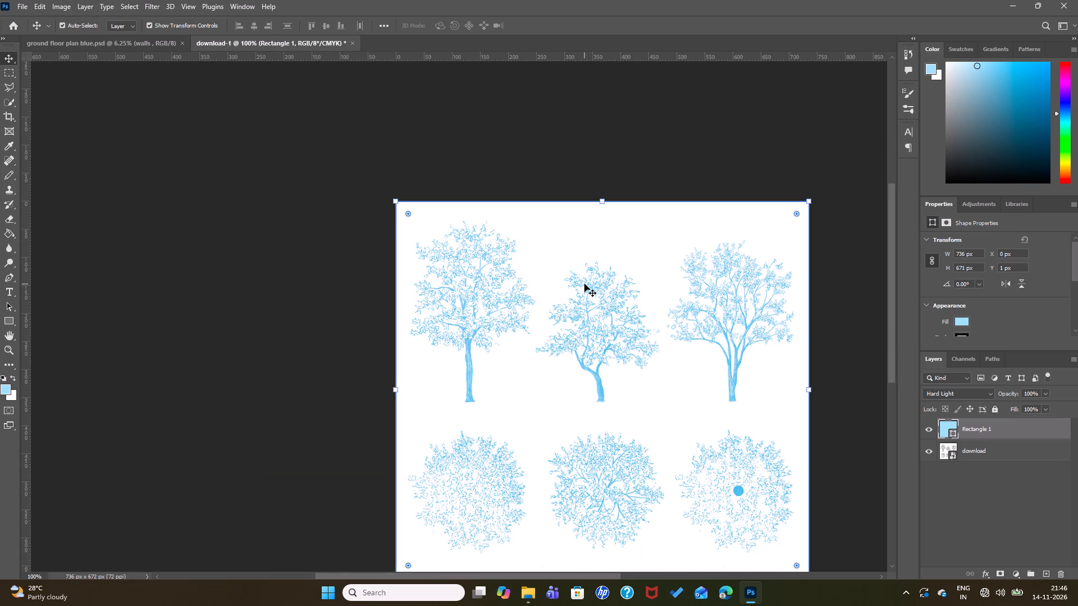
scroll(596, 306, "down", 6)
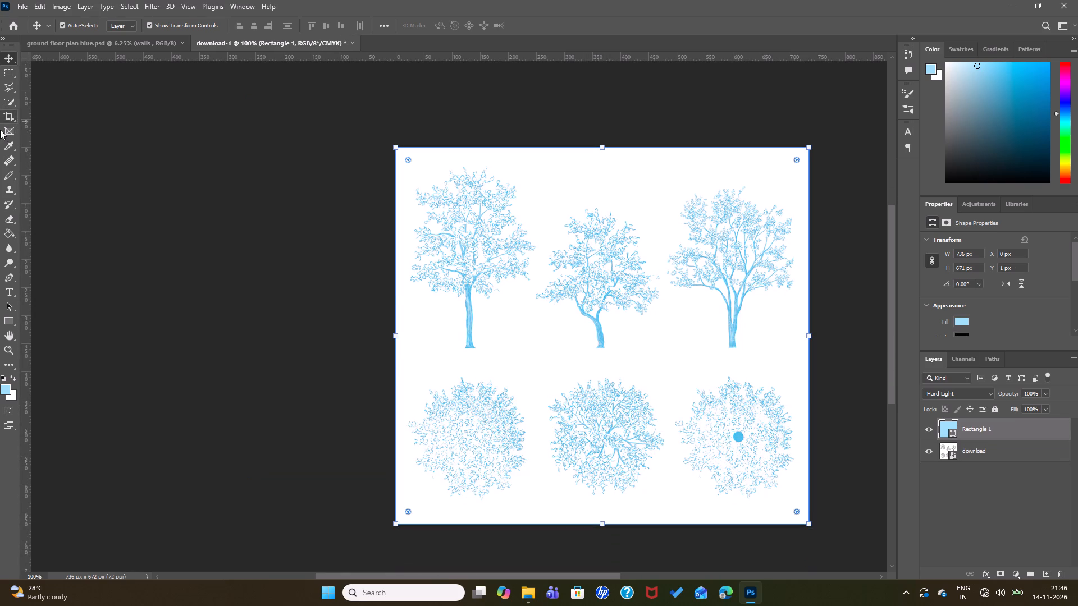
Crop the tree image around the middle plan-view tree, to about 226 by 226 px.
left_click(8, 115)
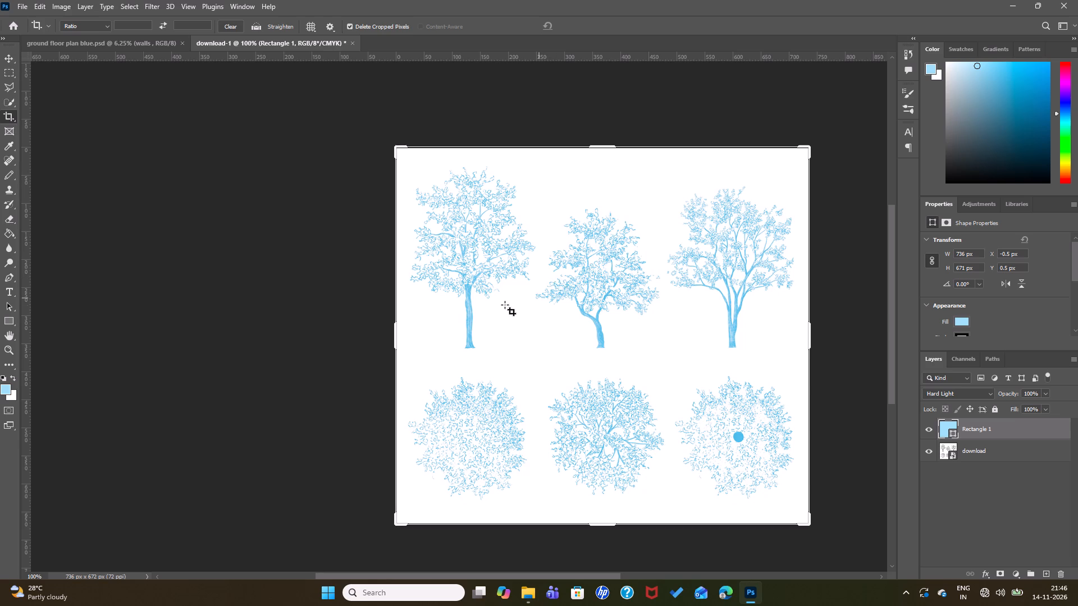
left_click_drag(393, 341, 468, 346)
left_click_drag(734, 333, 730, 333)
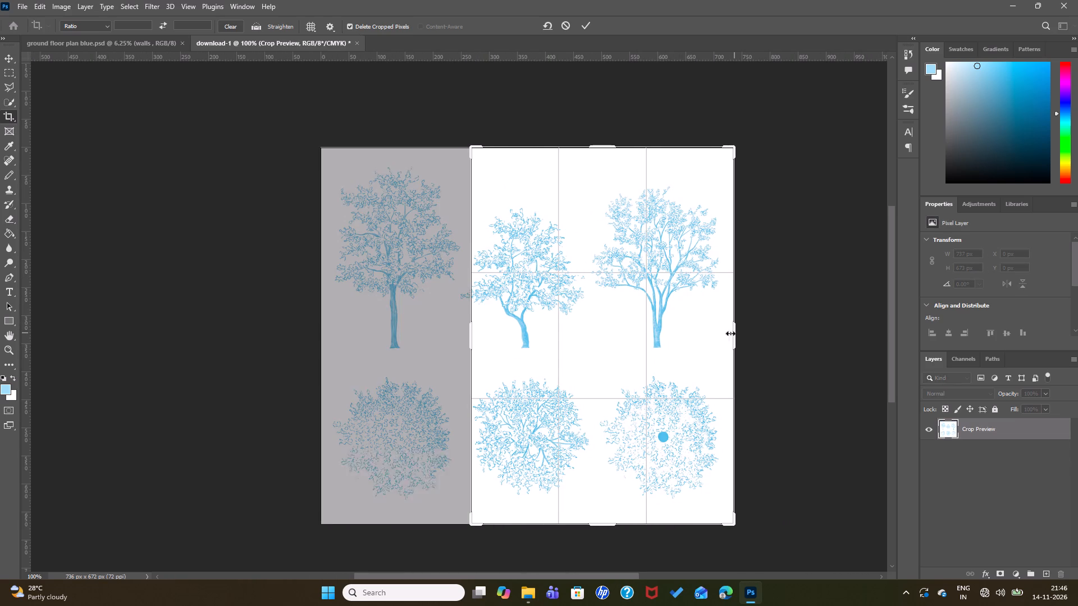
left_click_drag(730, 333, 666, 348)
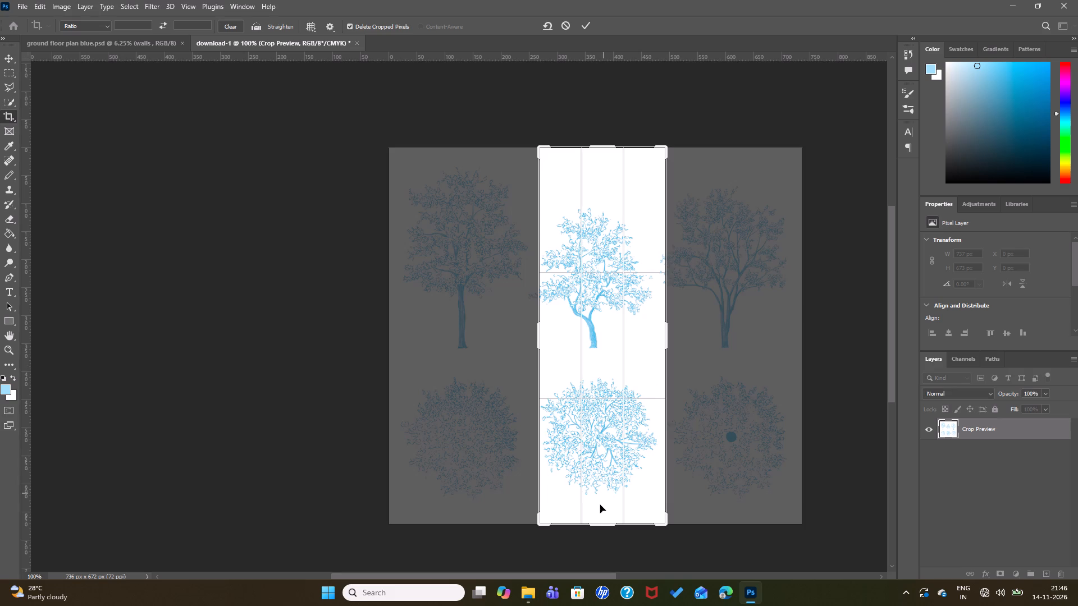
left_click_drag(599, 522, 600, 509)
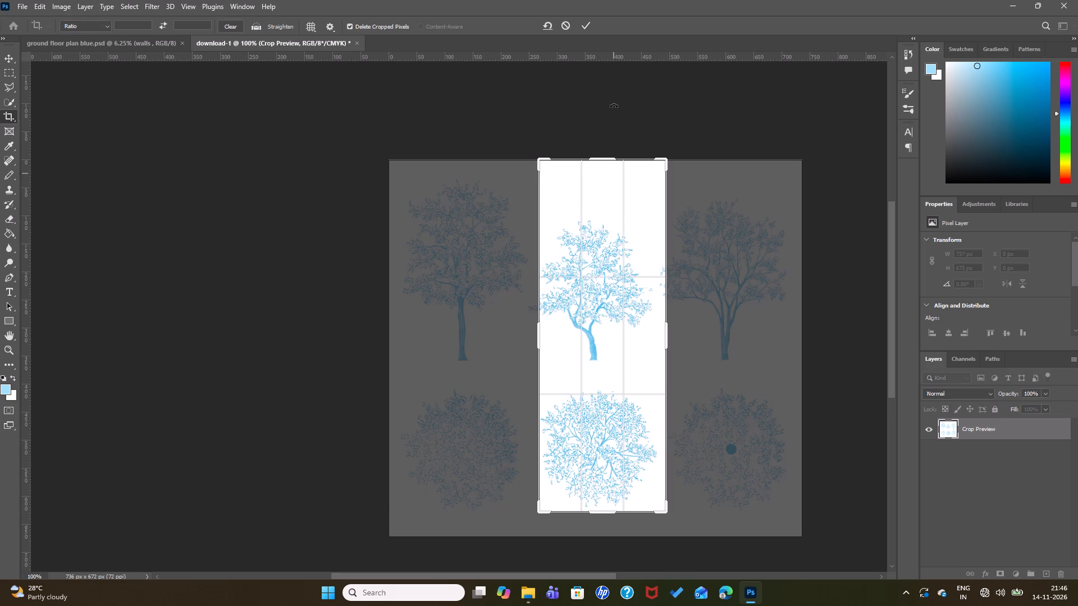
left_click_drag(602, 158, 608, 270)
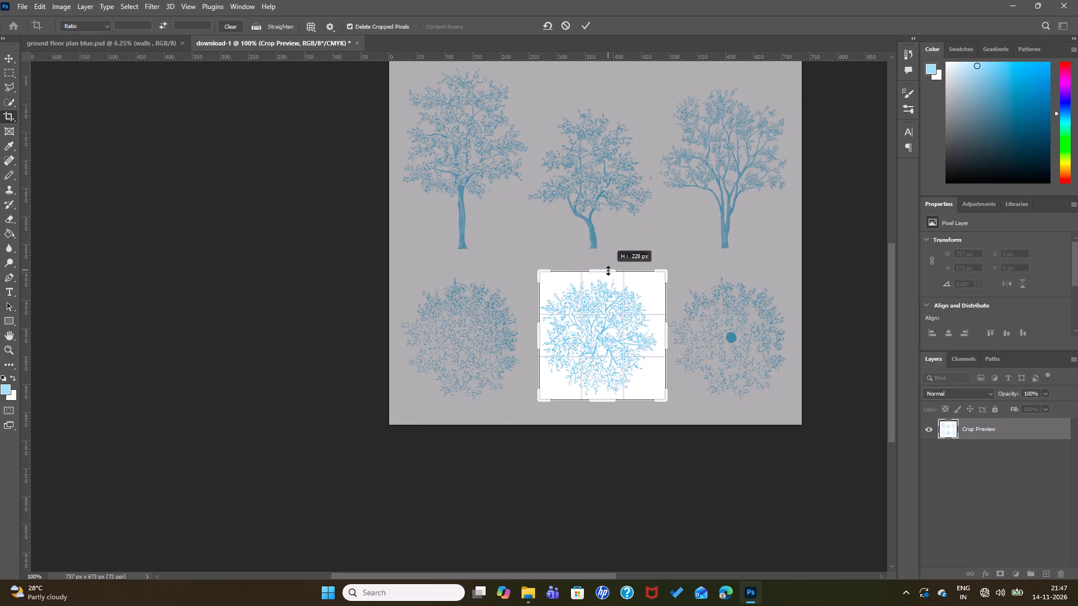
left_click_drag(608, 270, 611, 271)
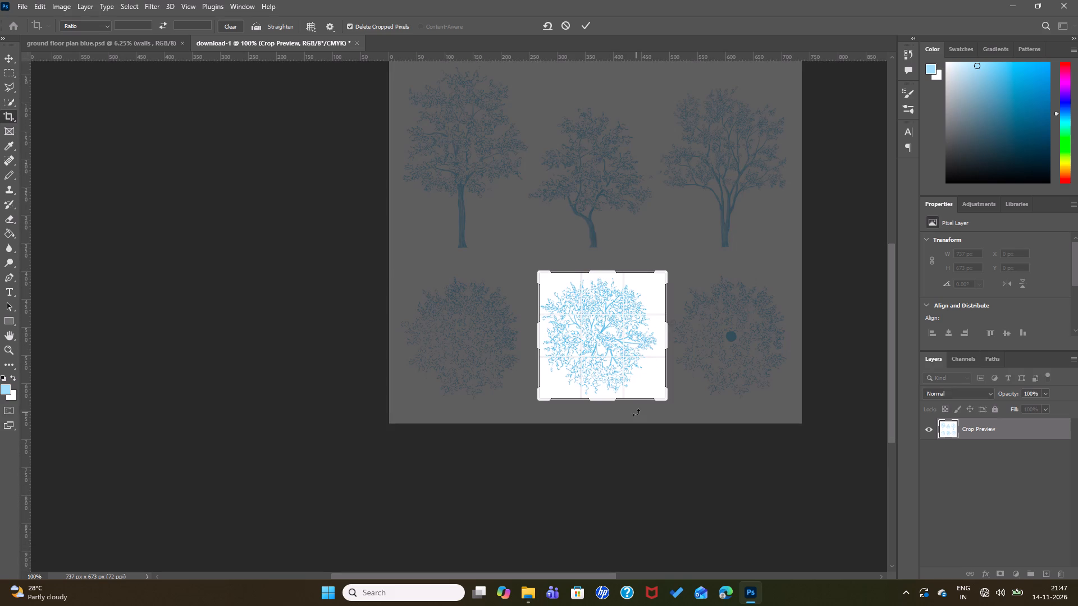
left_click(586, 30)
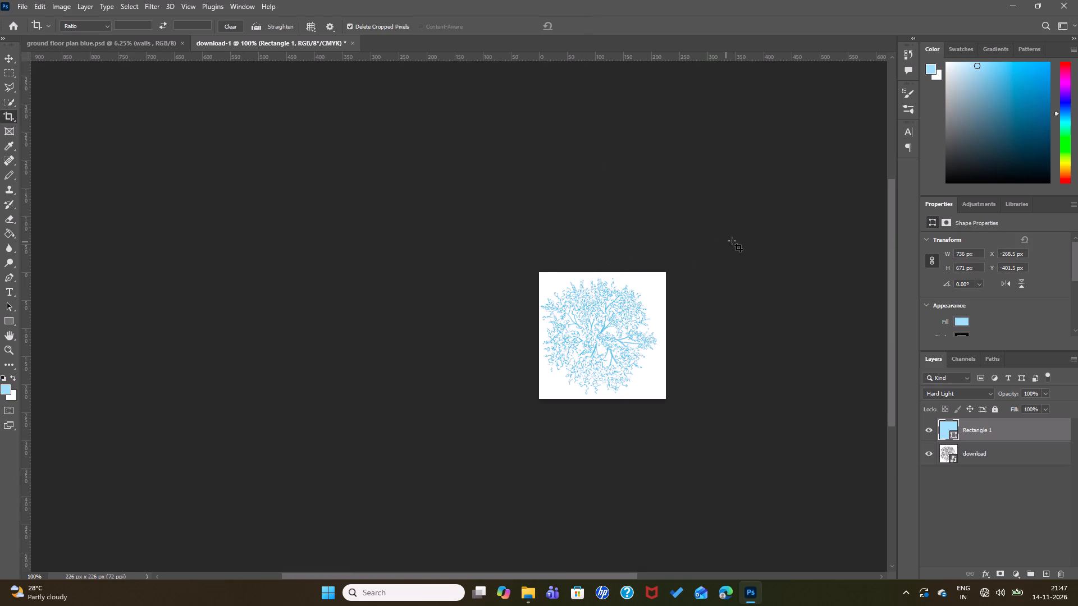
key("Return")
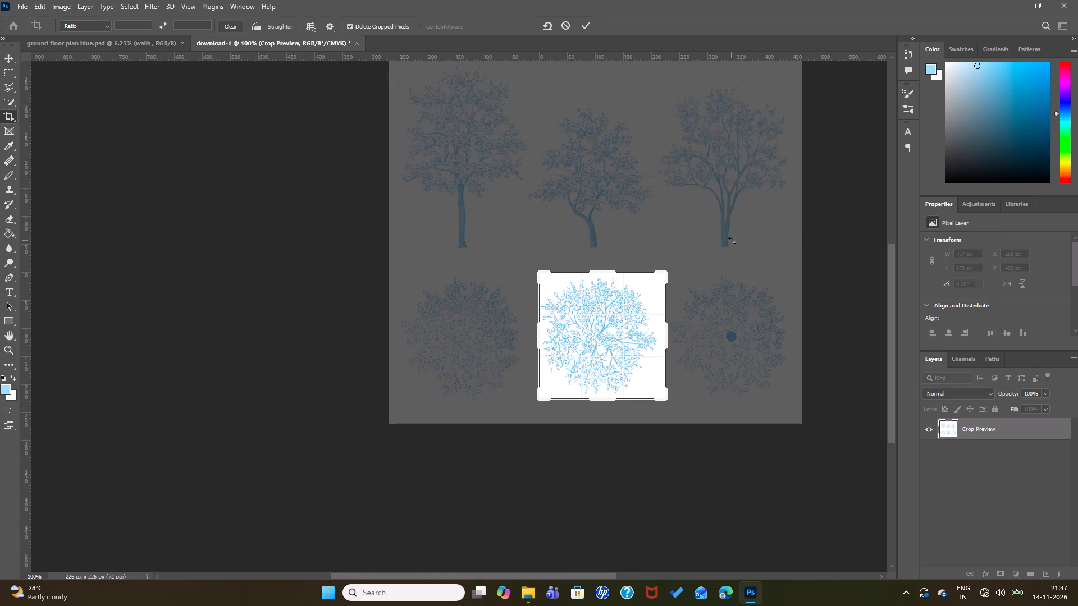
key("Return")
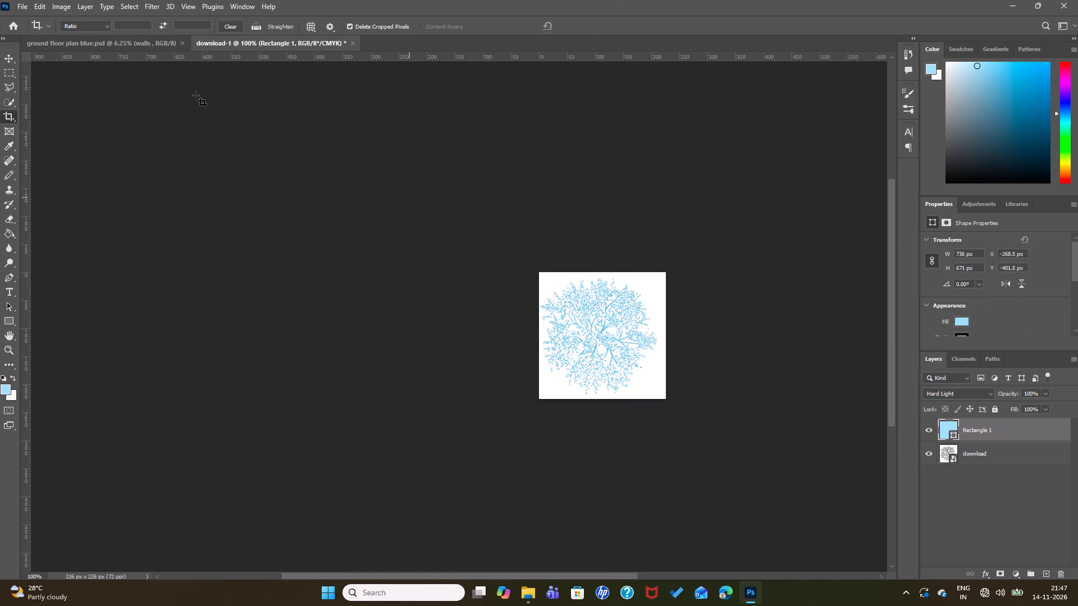
Scale the blue rectangle to about 252 by 228 px and centre it over the cropped tree canvas.
left_click(9, 61)
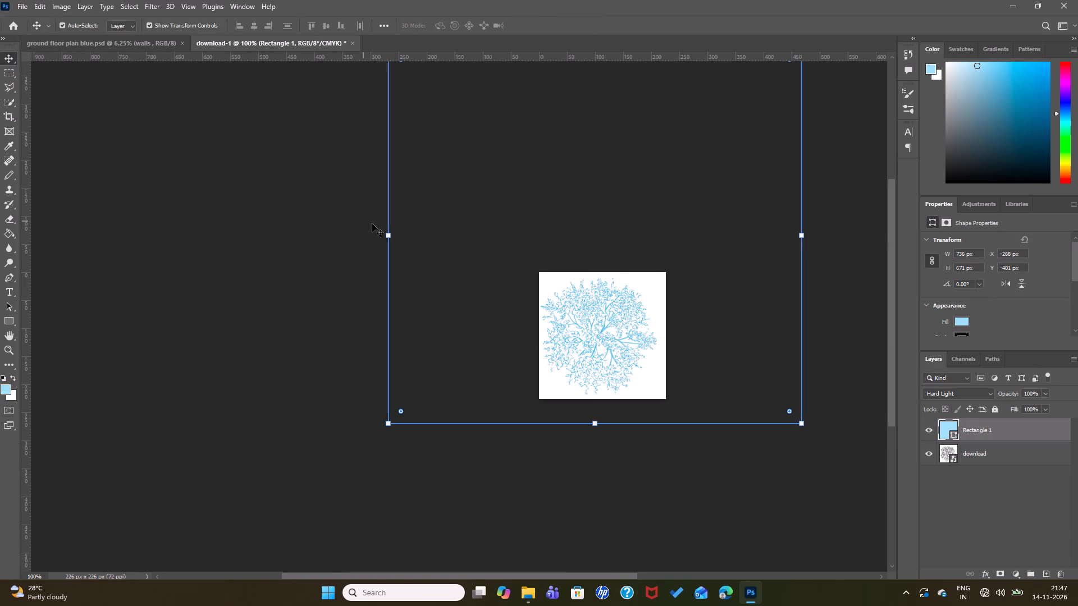
left_click_drag(387, 235, 460, 253)
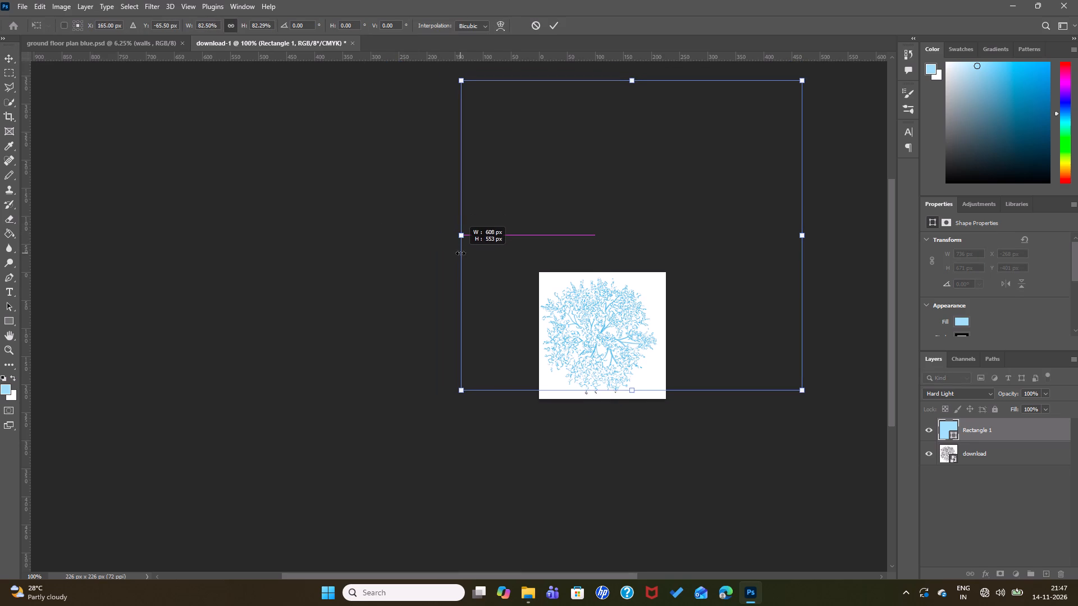
left_click_drag(460, 253, 440, 263)
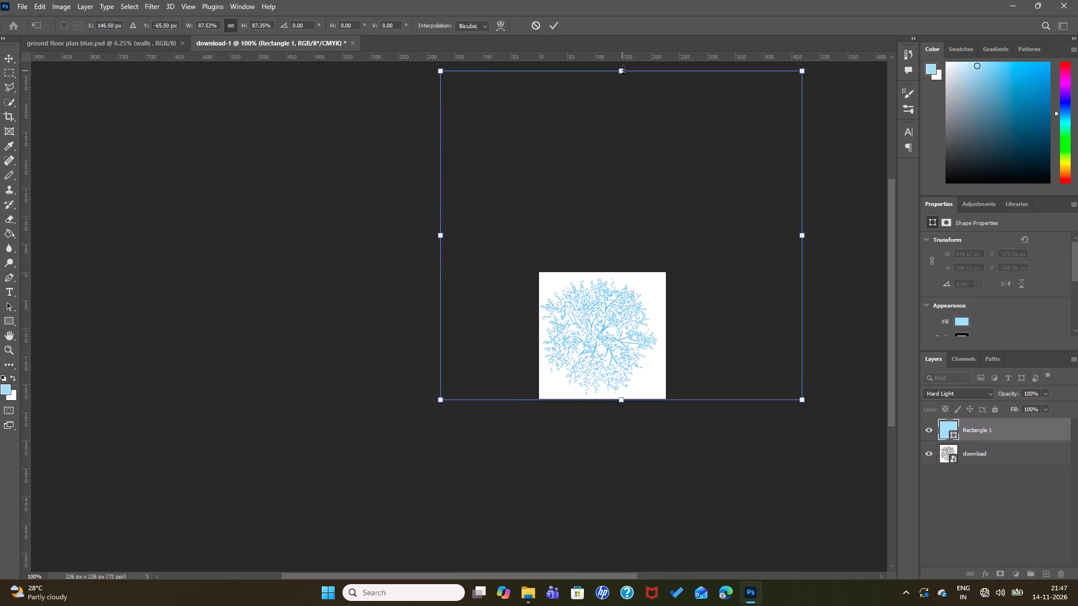
left_click_drag(623, 70, 610, 267)
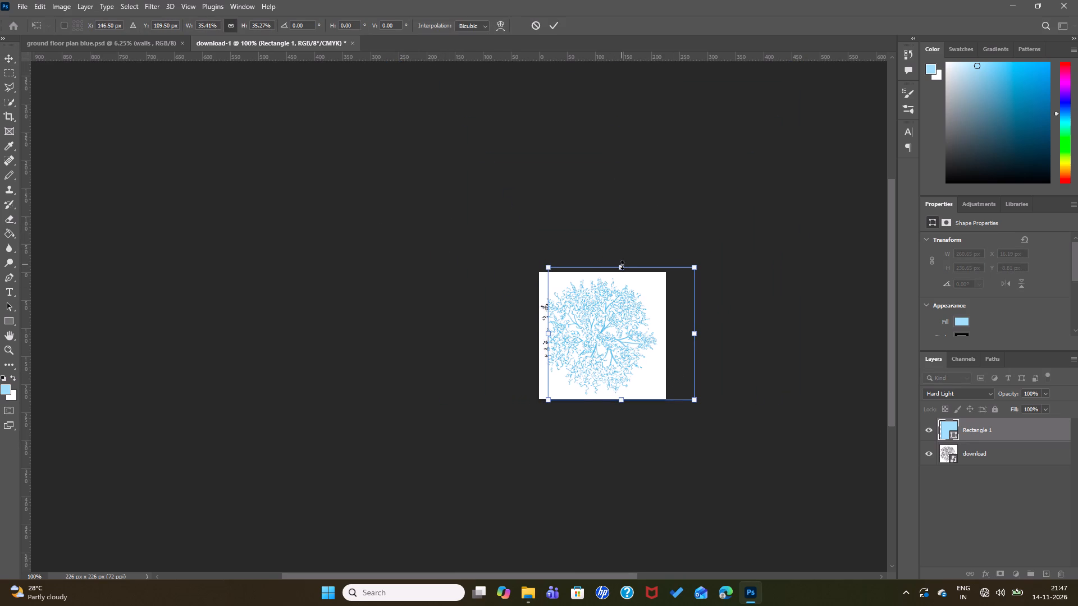
left_click_drag(622, 265, 622, 274)
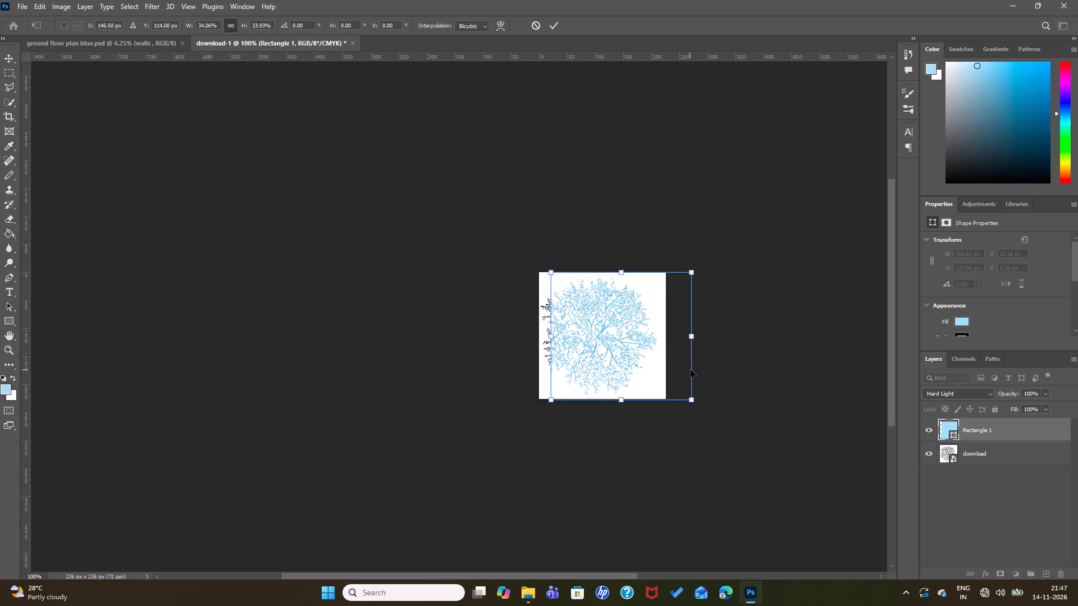
left_click_drag(691, 369, 674, 369)
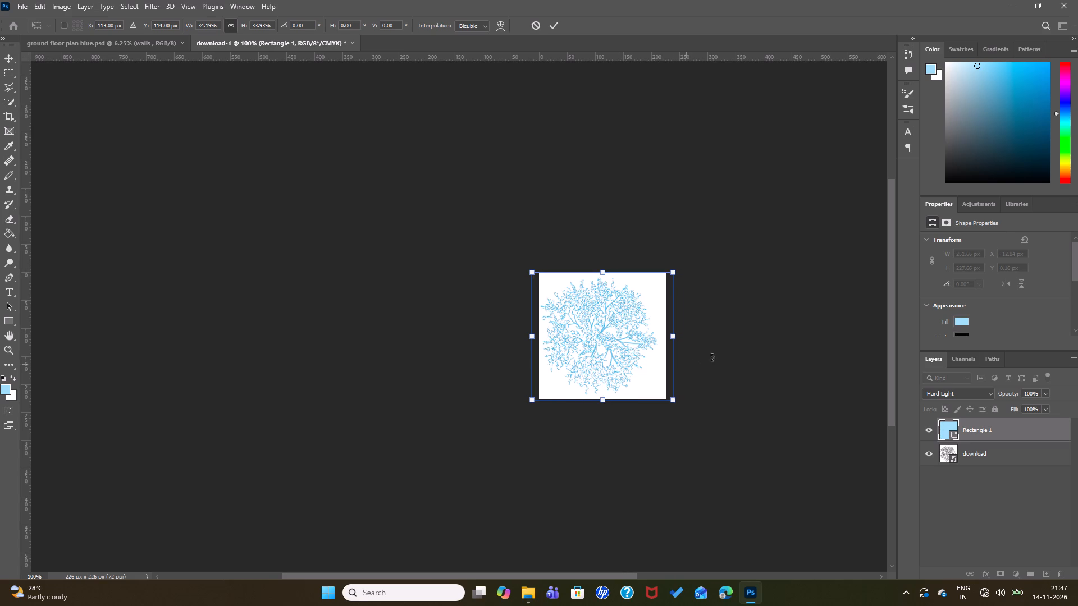
left_click(742, 352)
left_click(555, 25)
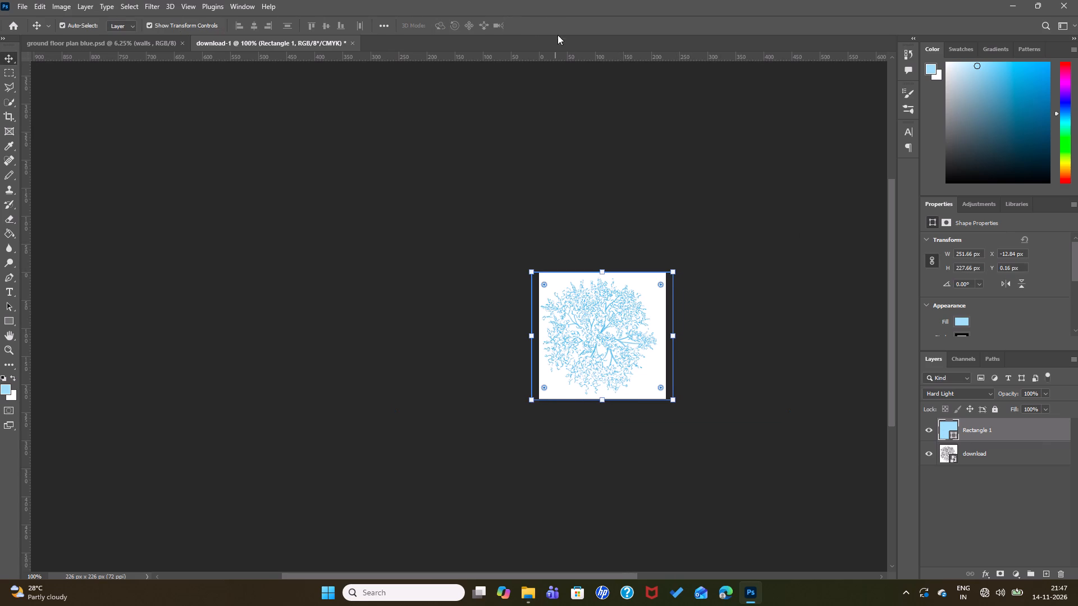
Refine the blue rectangle's fit over the cropped tree, resizing it to about 251 by 225 px and centring it on the canvas.
left_click(719, 211)
left_click(619, 329)
left_click_drag(618, 329, 604, 328)
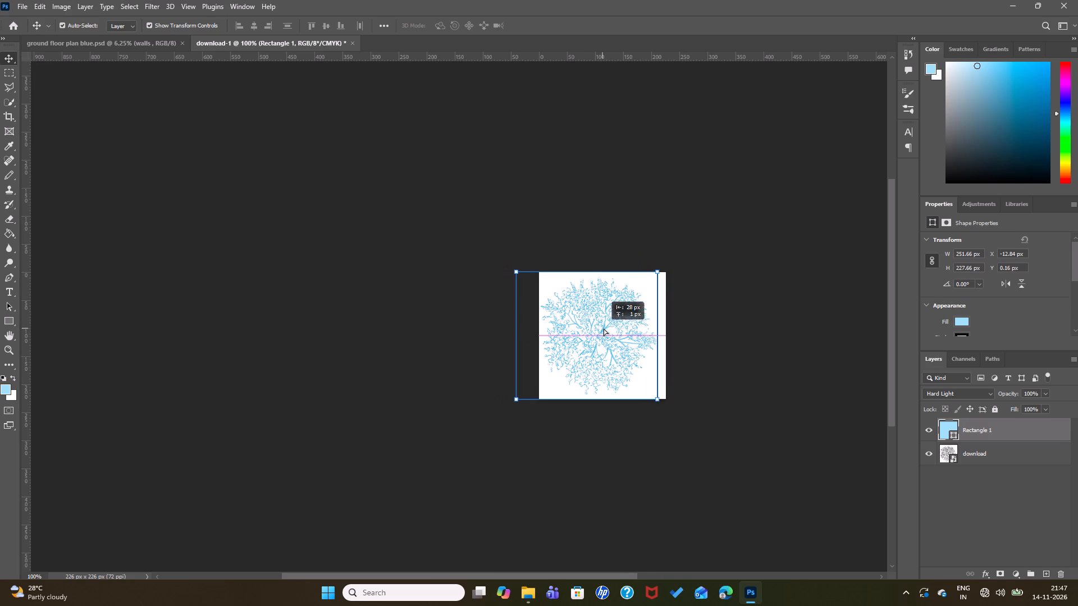
left_click_drag(604, 328, 613, 328)
left_click(620, 316)
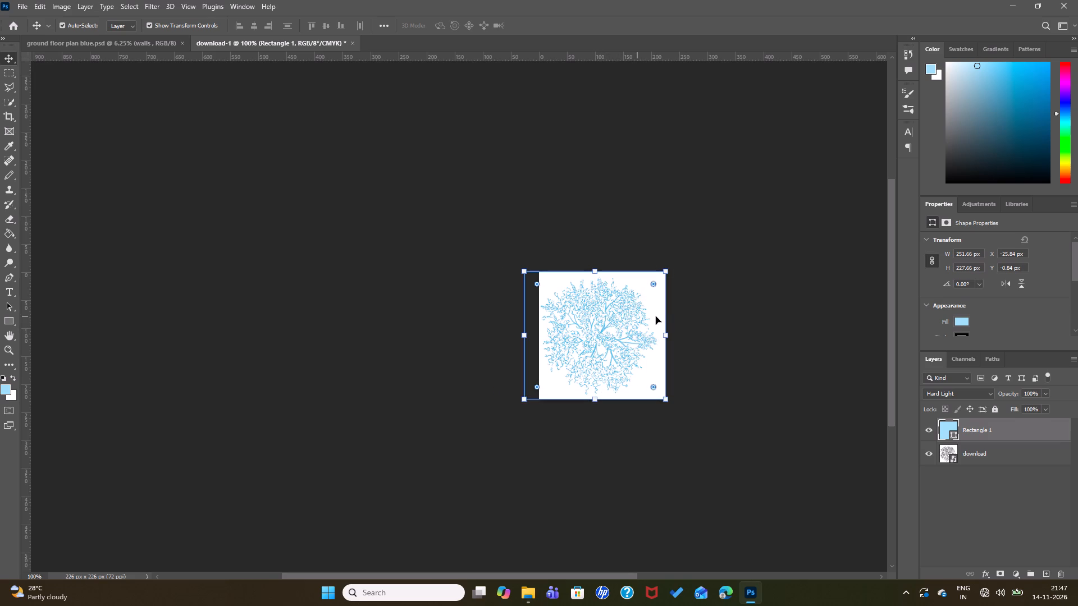
left_click_drag(667, 322, 672, 322)
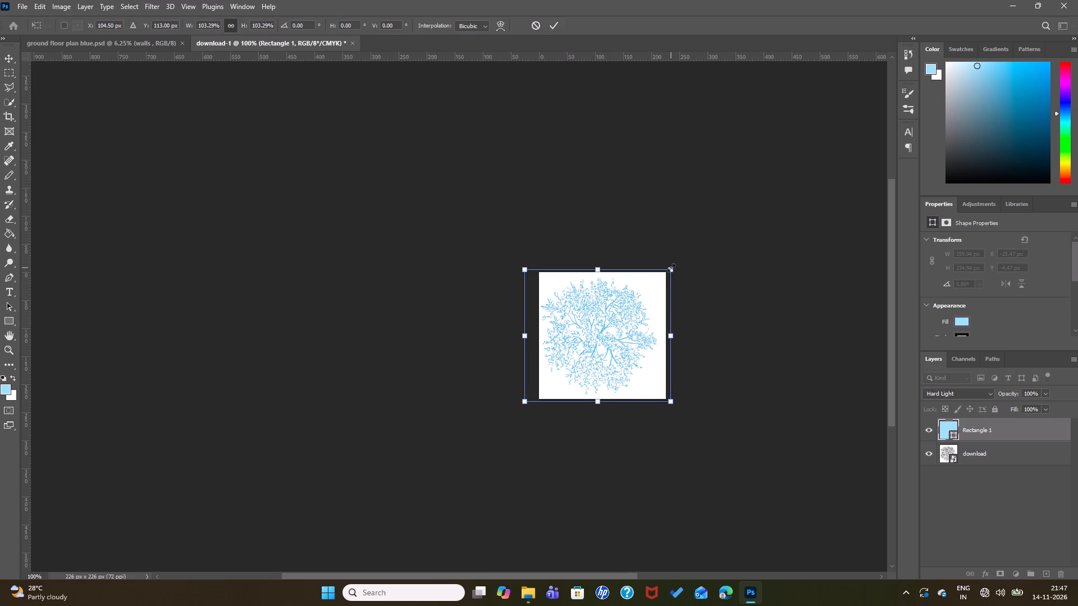
left_click_drag(671, 268, 670, 273)
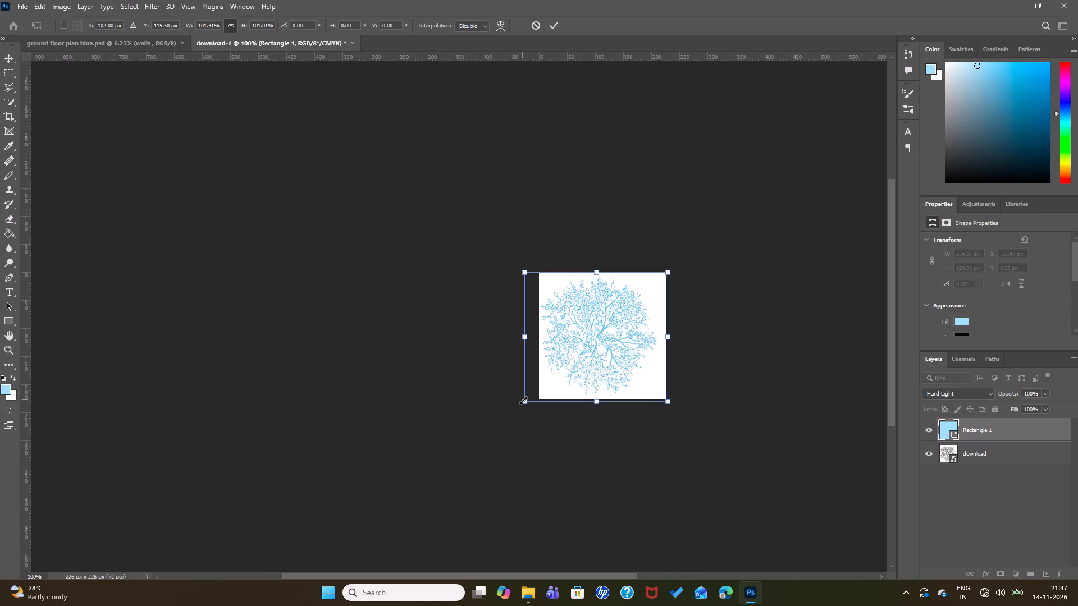
left_click_drag(523, 400, 528, 400)
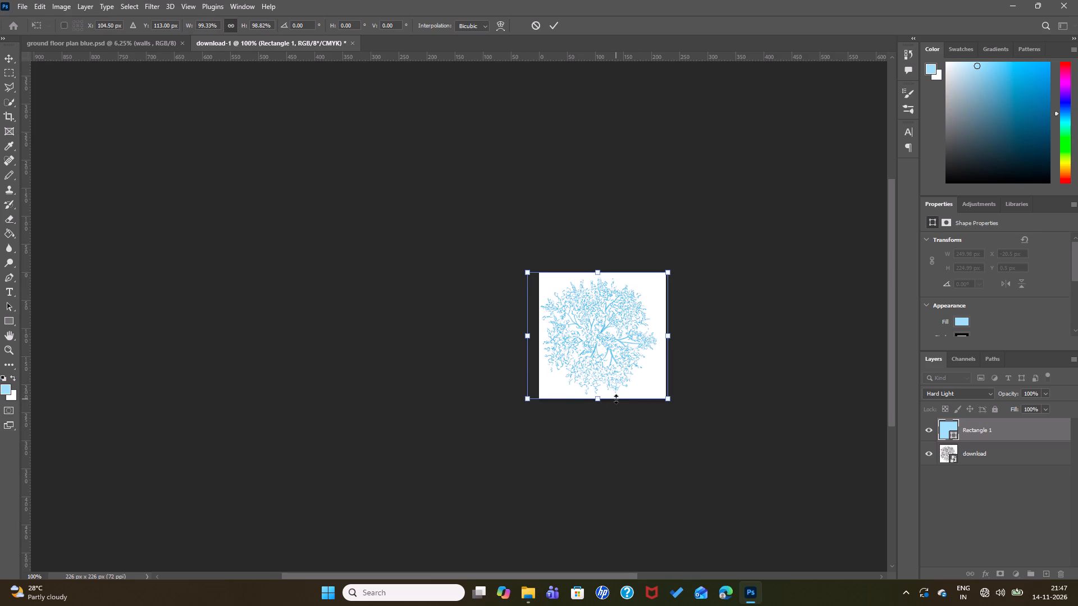
left_click(648, 377)
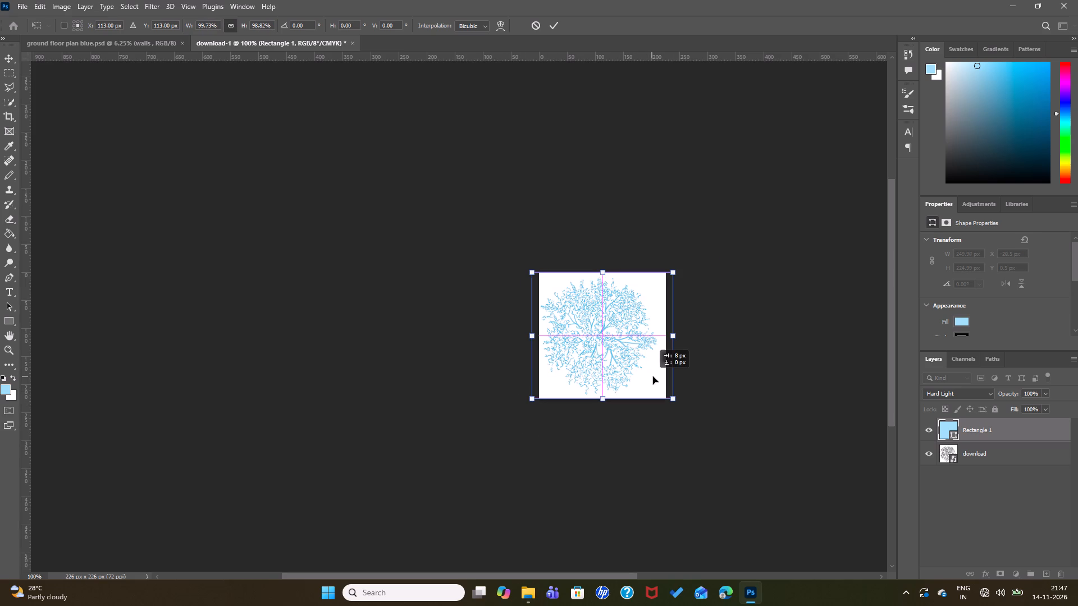
left_click(796, 448)
left_click(791, 448)
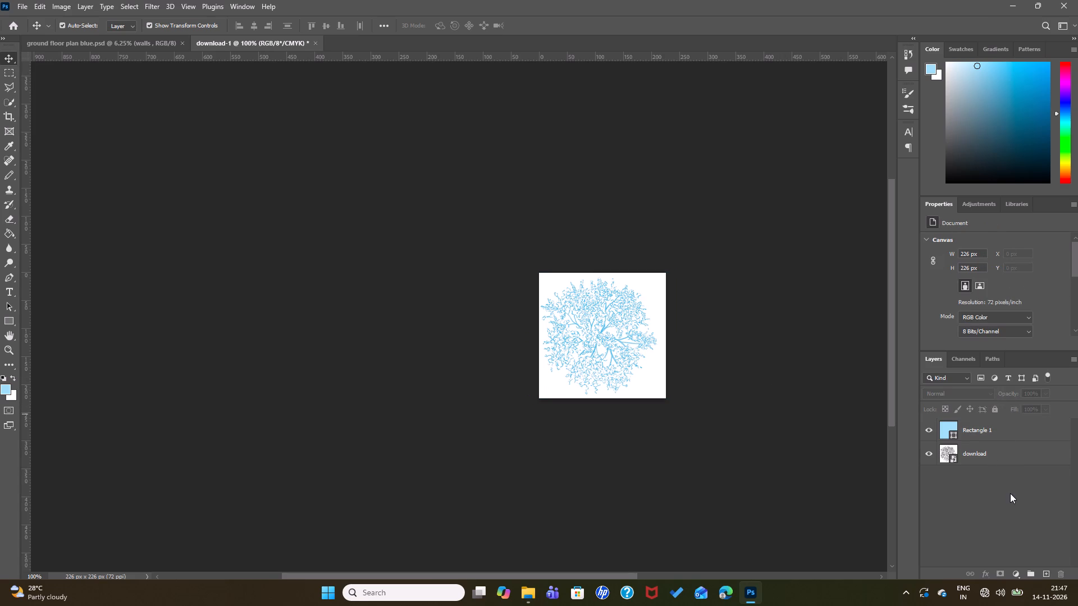
Select the Rectangle 1 and download layers together and group them, keeping the Pass Through mode and 100% opacity.
left_click_drag(1045, 498, 960, 432)
left_click_drag(987, 481, 963, 454)
key("Escape")
left_click_drag(983, 490, 981, 484)
left_click_drag(981, 484, 964, 430)
left_click(971, 427)
left_click(979, 451)
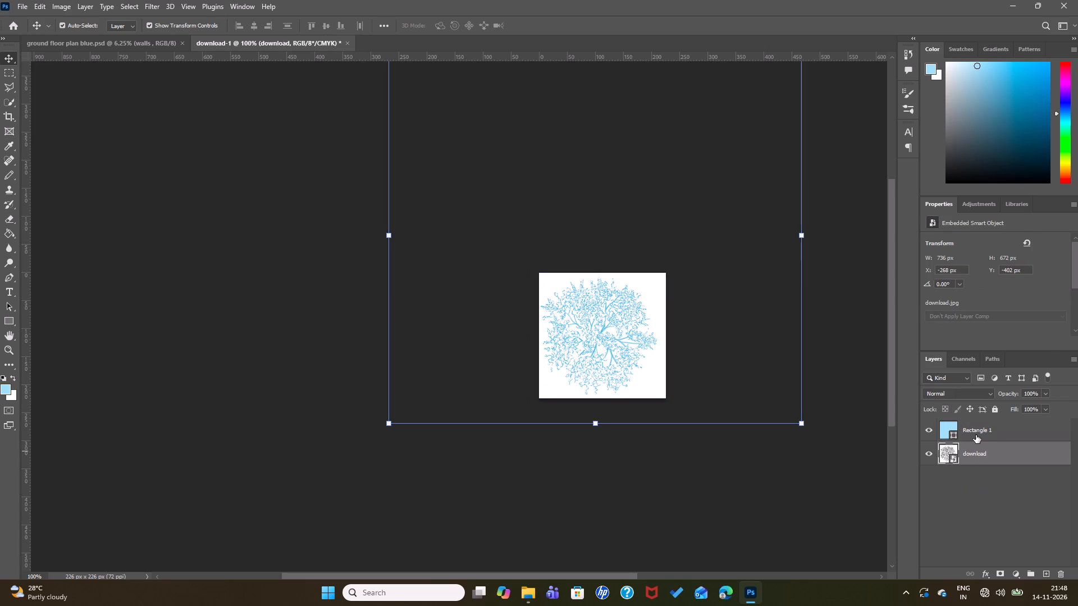
left_click(976, 433, "shift")
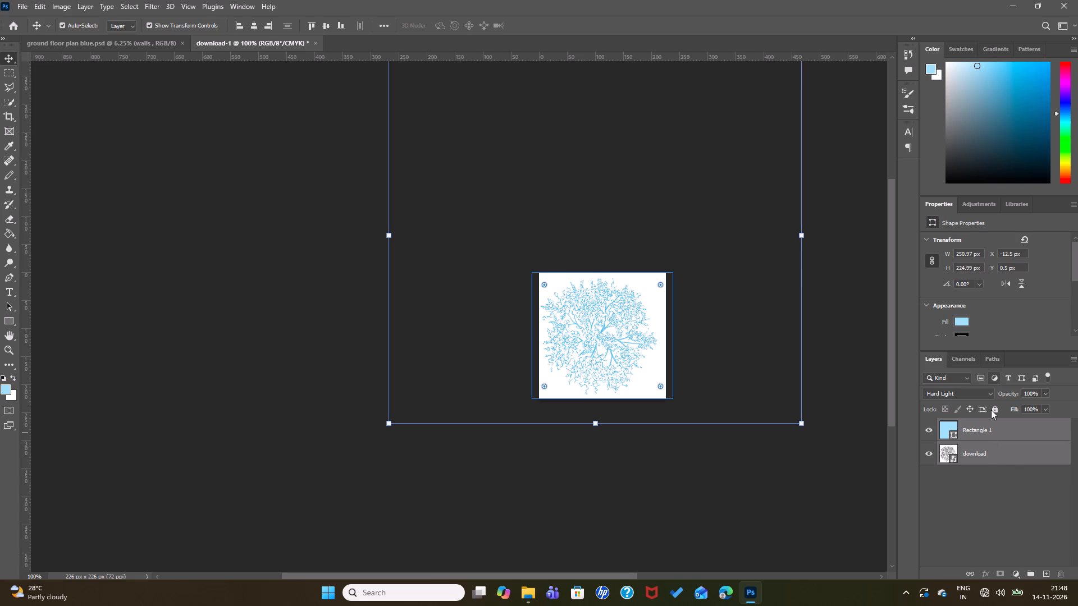
right_click(990, 474)
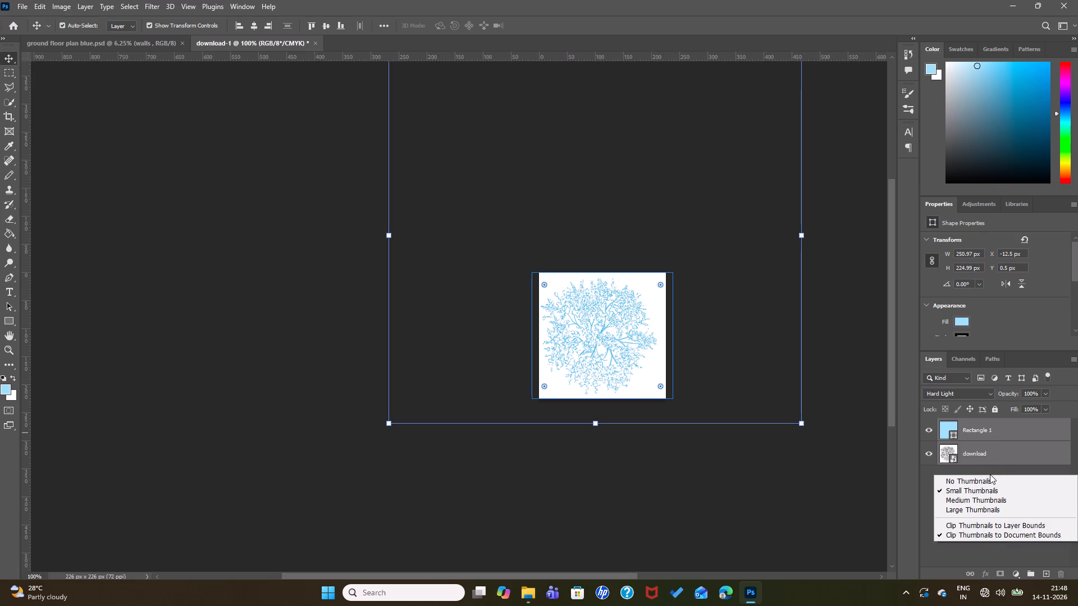
left_click(971, 554)
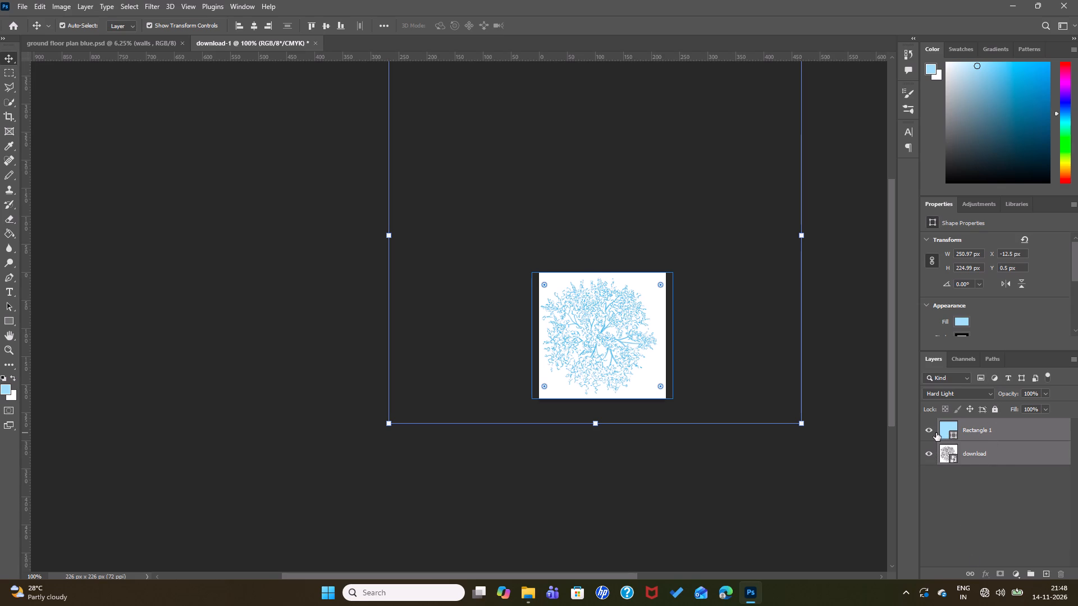
right_click(978, 423)
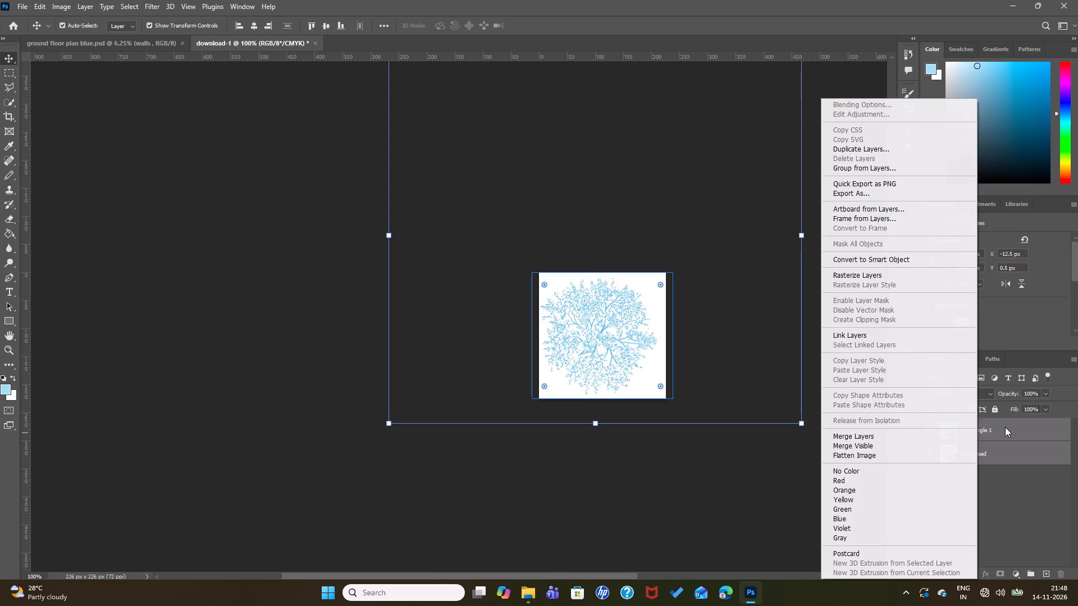
left_click(890, 168)
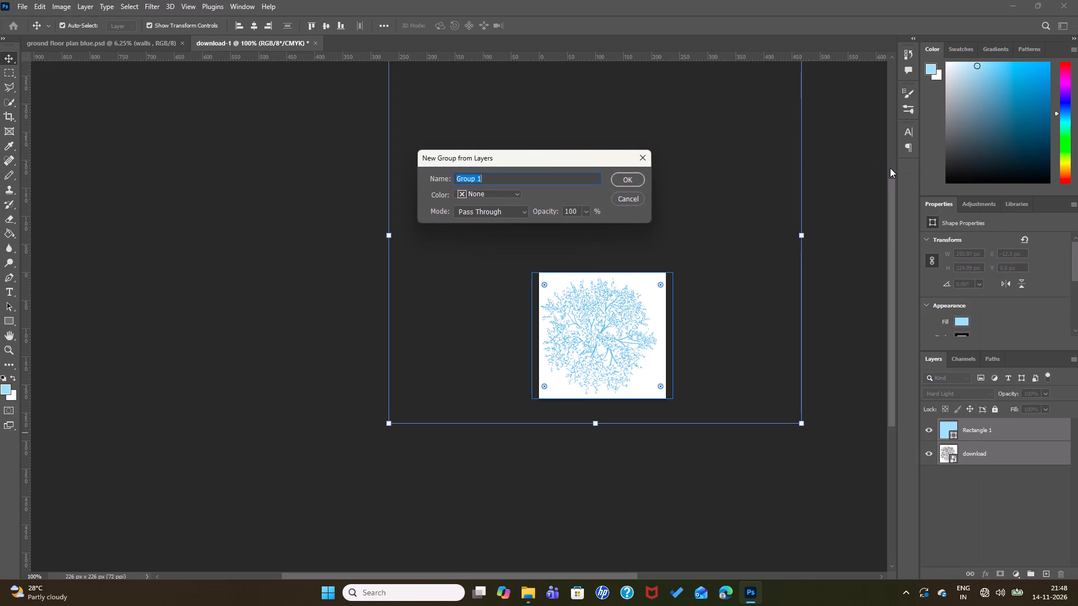
left_click(629, 179)
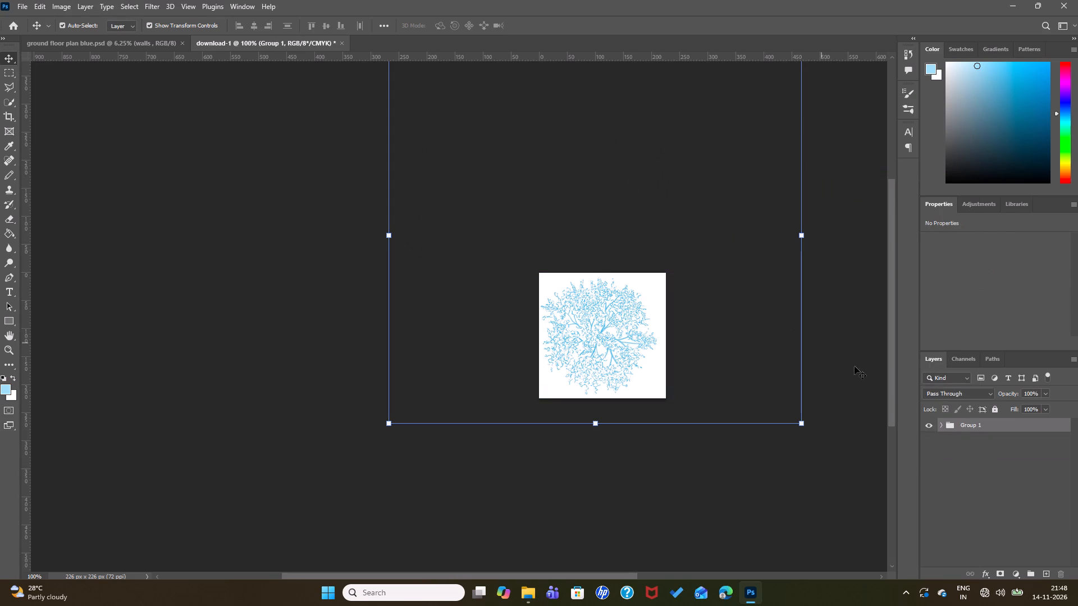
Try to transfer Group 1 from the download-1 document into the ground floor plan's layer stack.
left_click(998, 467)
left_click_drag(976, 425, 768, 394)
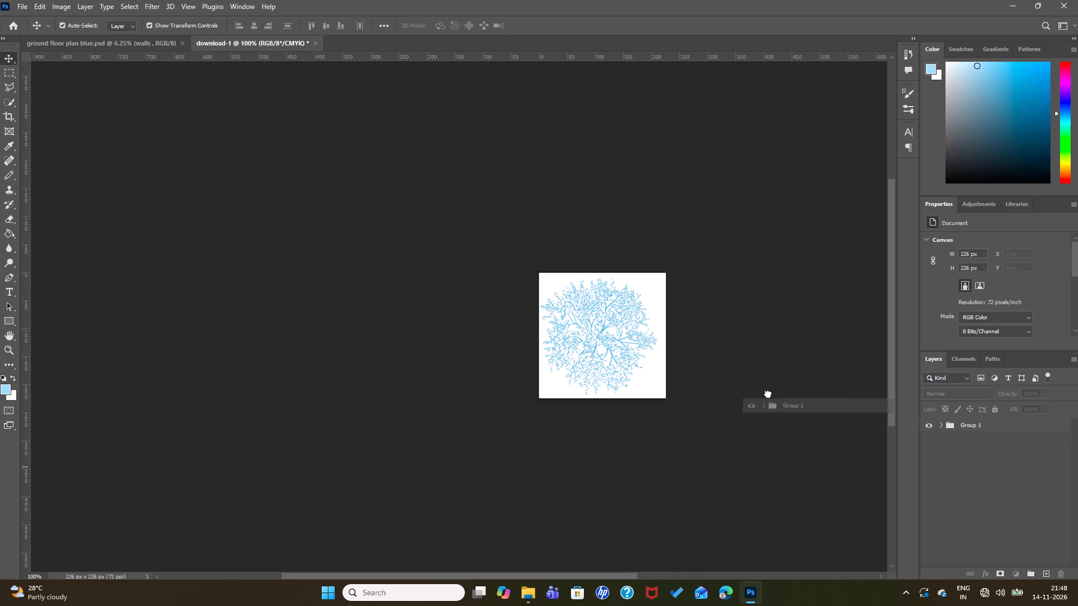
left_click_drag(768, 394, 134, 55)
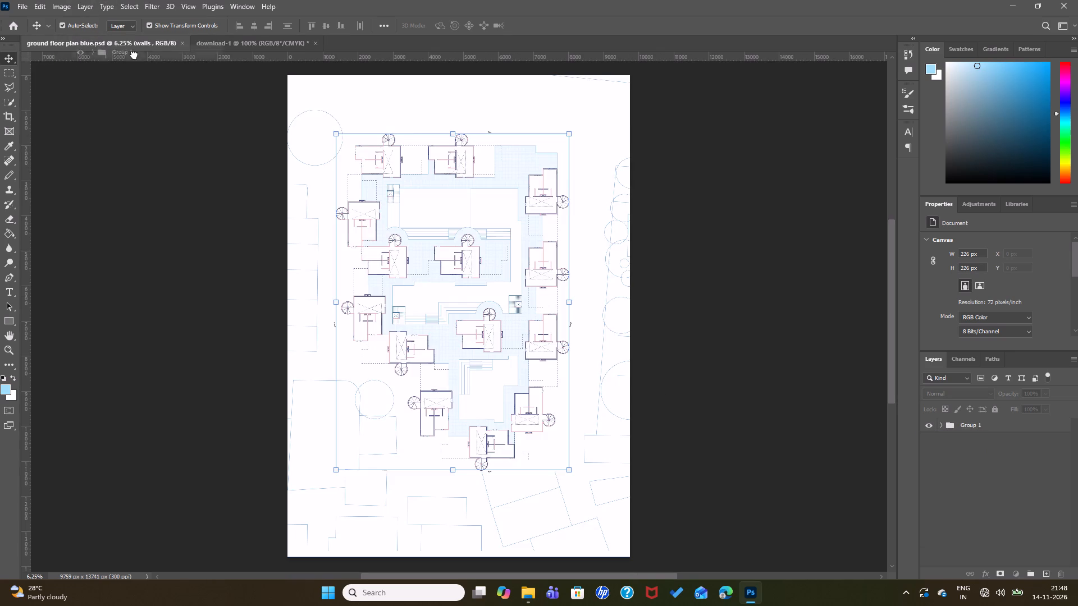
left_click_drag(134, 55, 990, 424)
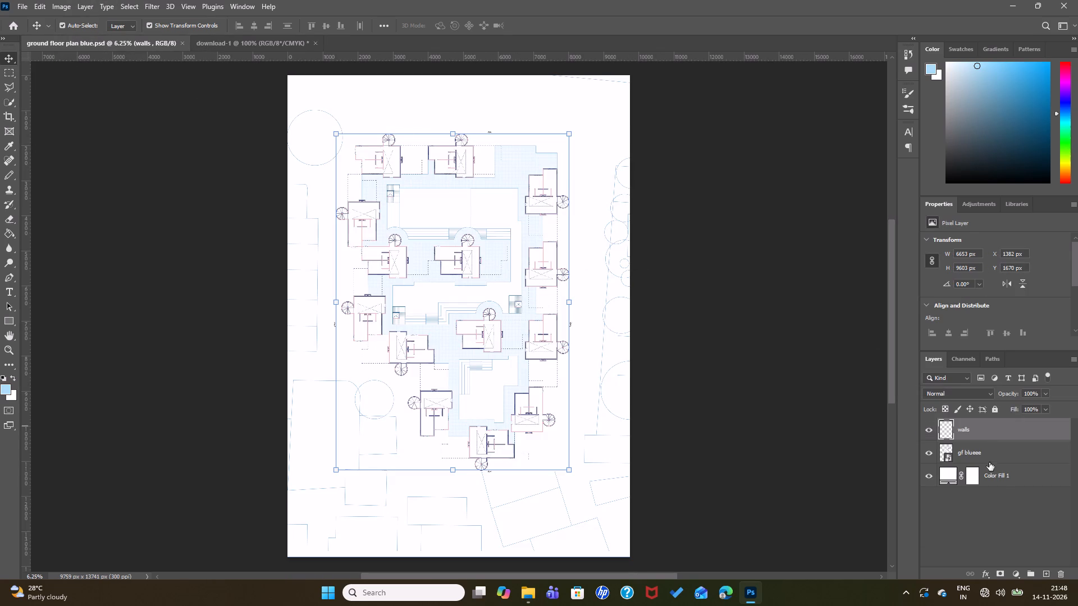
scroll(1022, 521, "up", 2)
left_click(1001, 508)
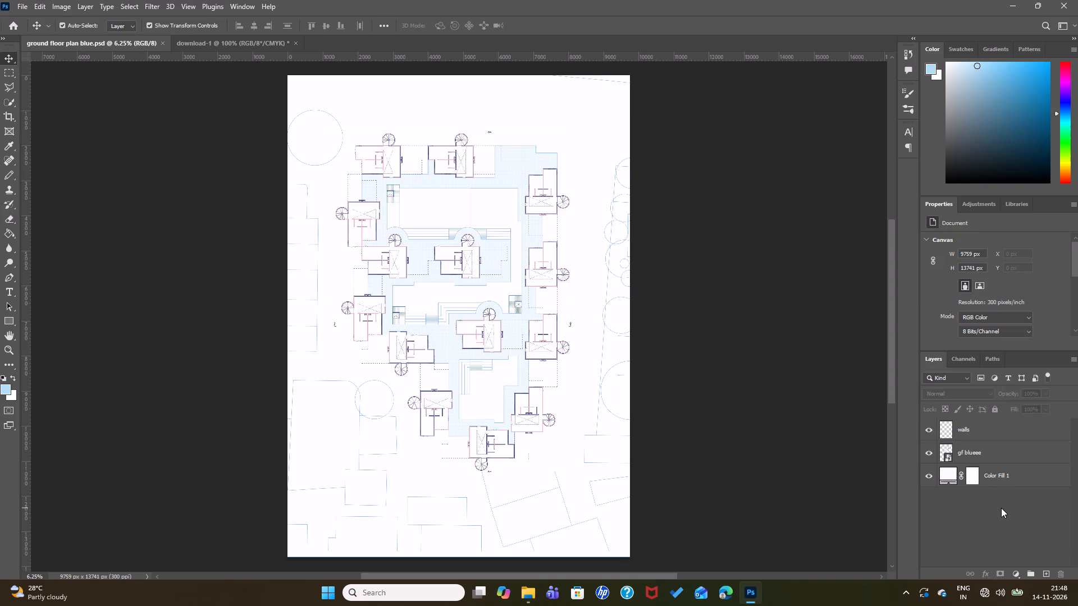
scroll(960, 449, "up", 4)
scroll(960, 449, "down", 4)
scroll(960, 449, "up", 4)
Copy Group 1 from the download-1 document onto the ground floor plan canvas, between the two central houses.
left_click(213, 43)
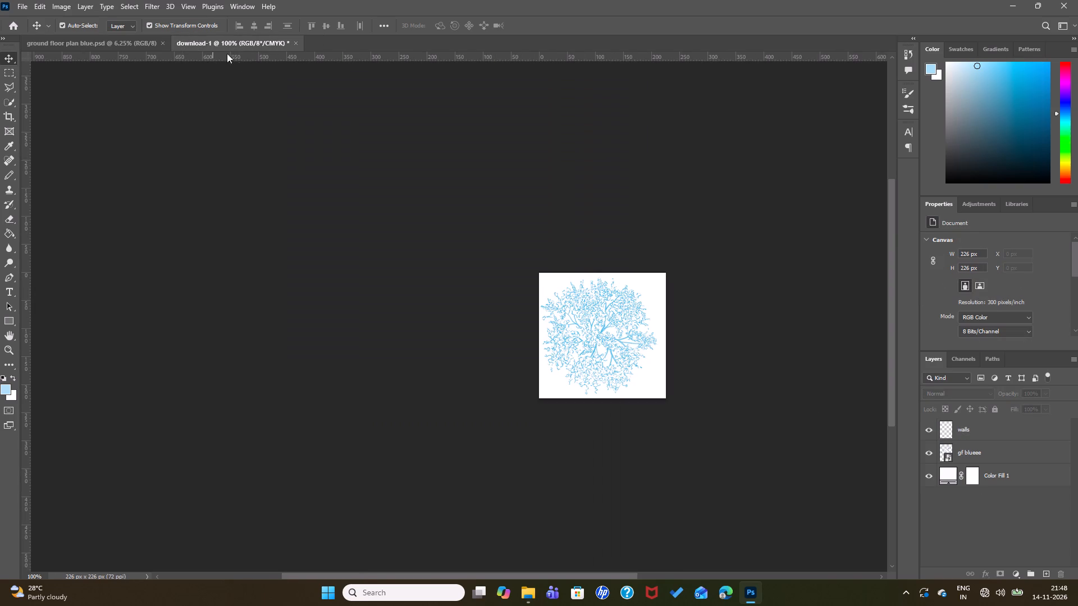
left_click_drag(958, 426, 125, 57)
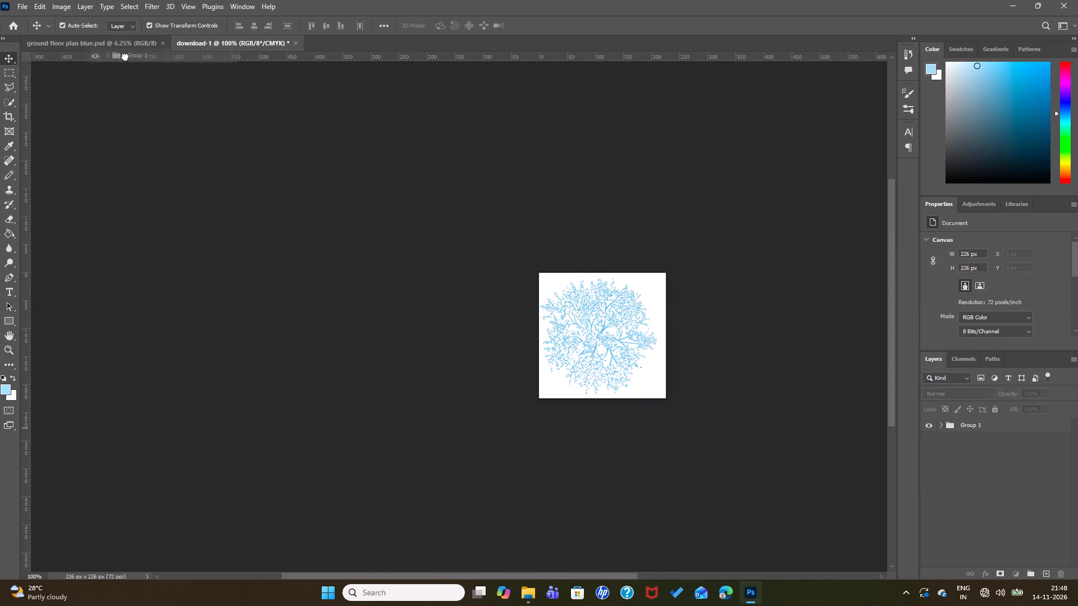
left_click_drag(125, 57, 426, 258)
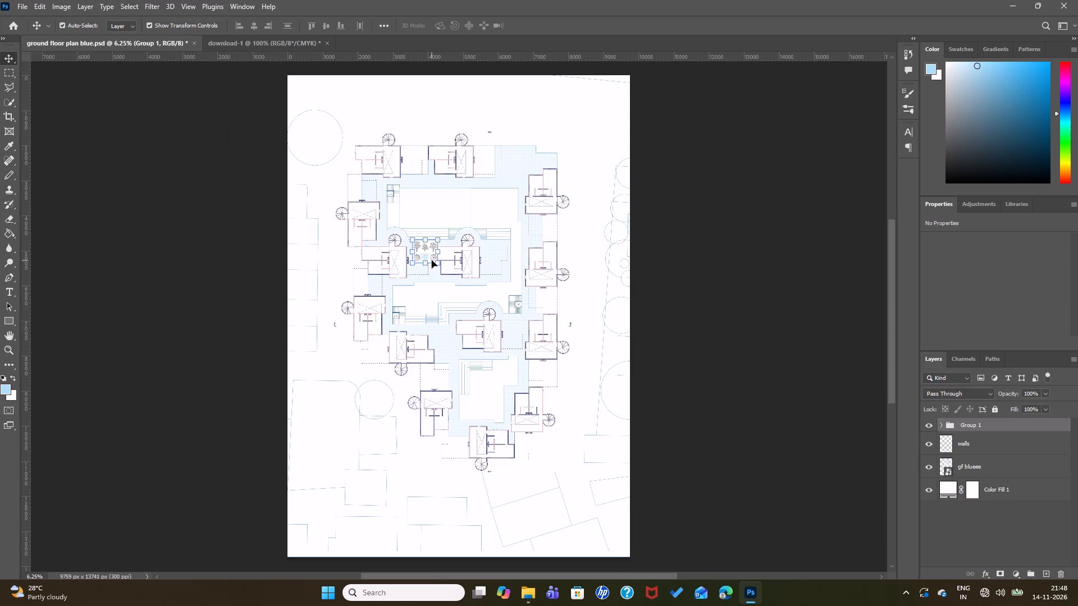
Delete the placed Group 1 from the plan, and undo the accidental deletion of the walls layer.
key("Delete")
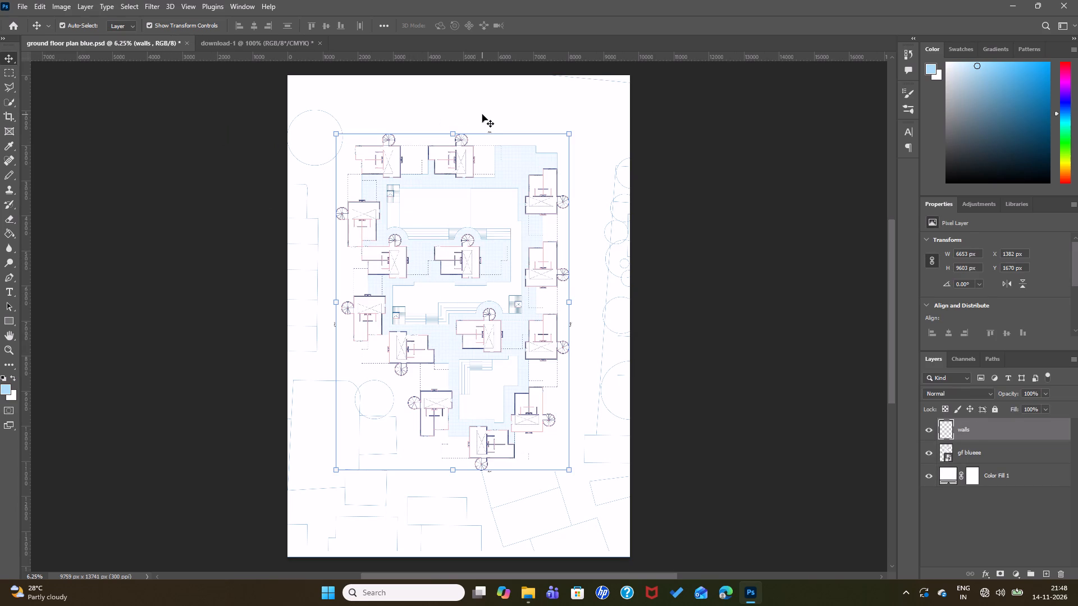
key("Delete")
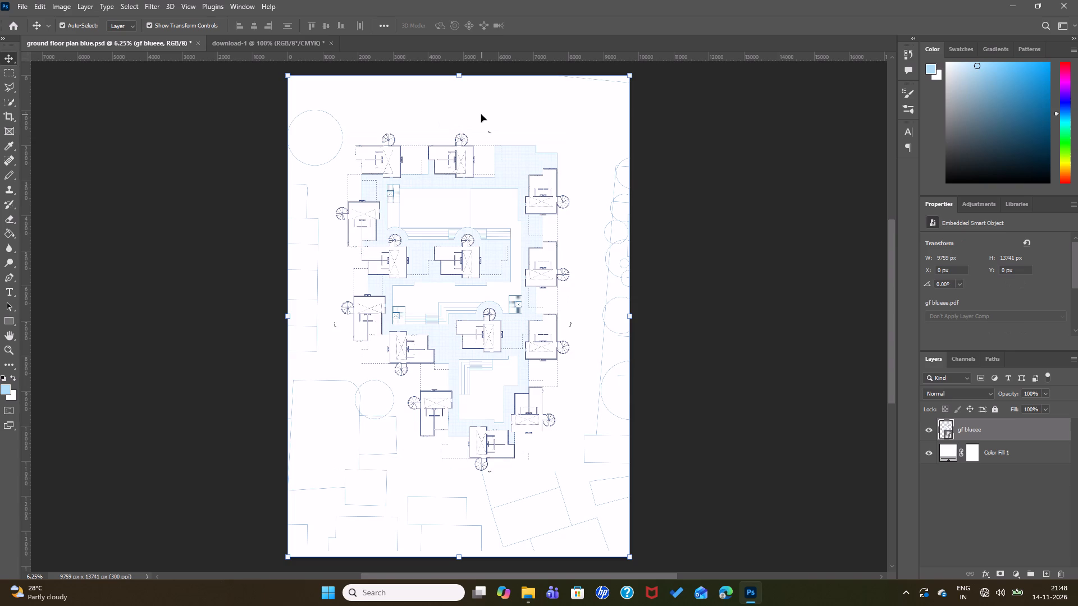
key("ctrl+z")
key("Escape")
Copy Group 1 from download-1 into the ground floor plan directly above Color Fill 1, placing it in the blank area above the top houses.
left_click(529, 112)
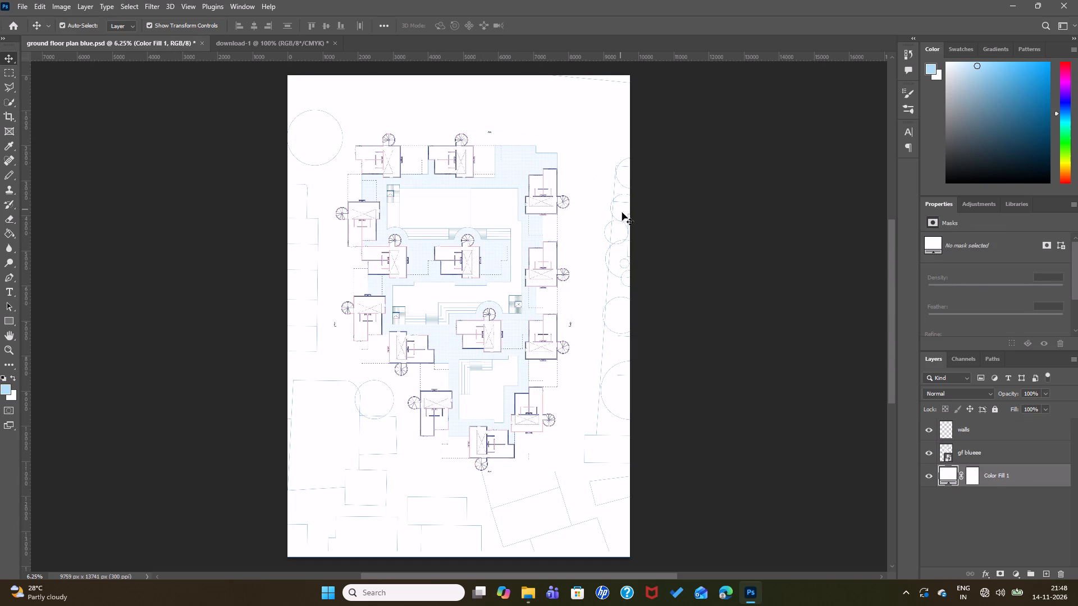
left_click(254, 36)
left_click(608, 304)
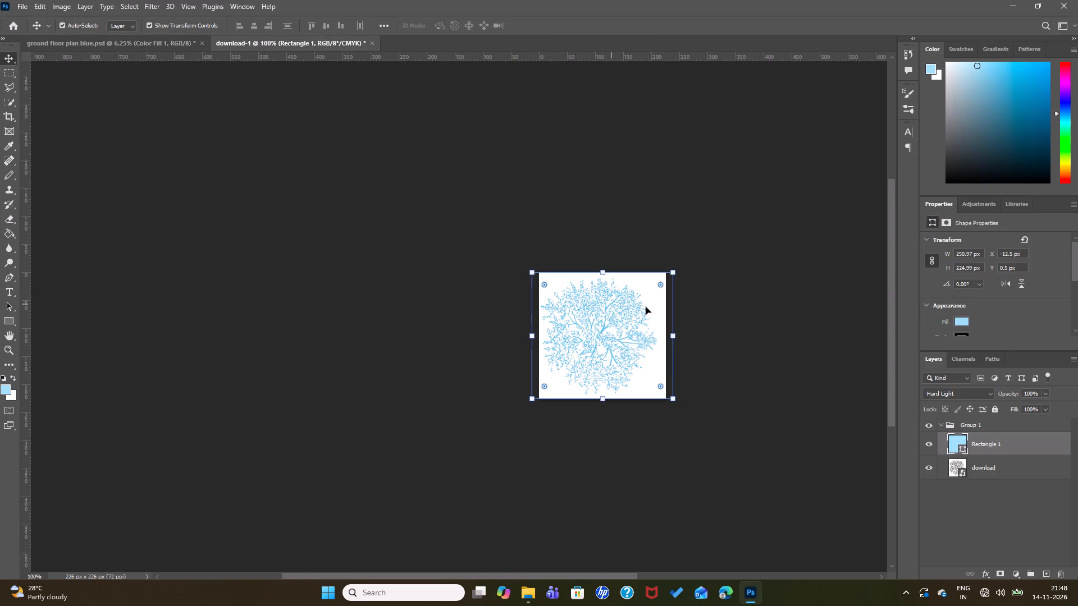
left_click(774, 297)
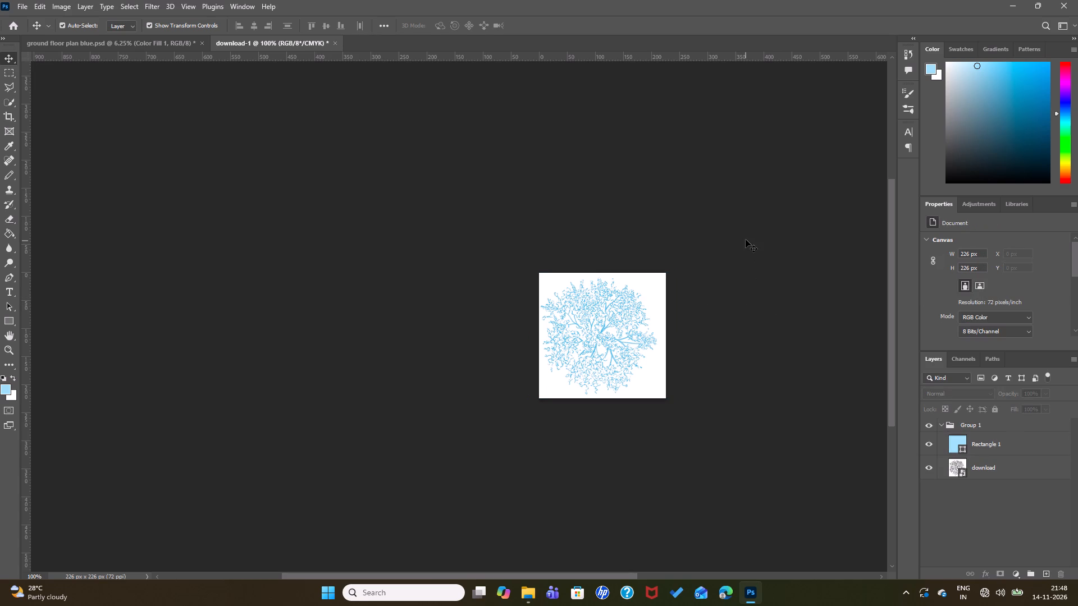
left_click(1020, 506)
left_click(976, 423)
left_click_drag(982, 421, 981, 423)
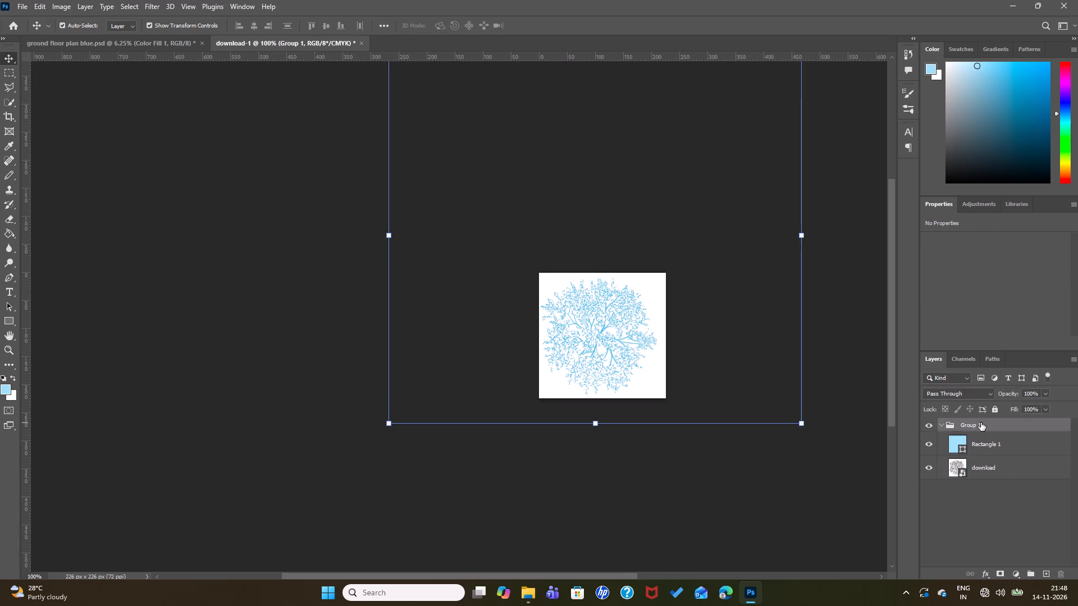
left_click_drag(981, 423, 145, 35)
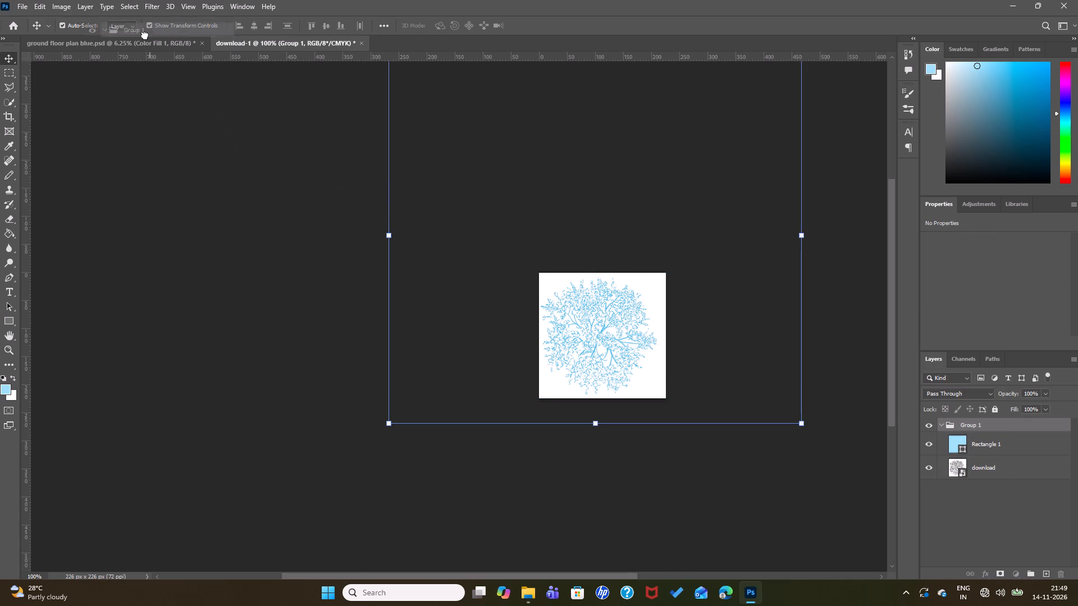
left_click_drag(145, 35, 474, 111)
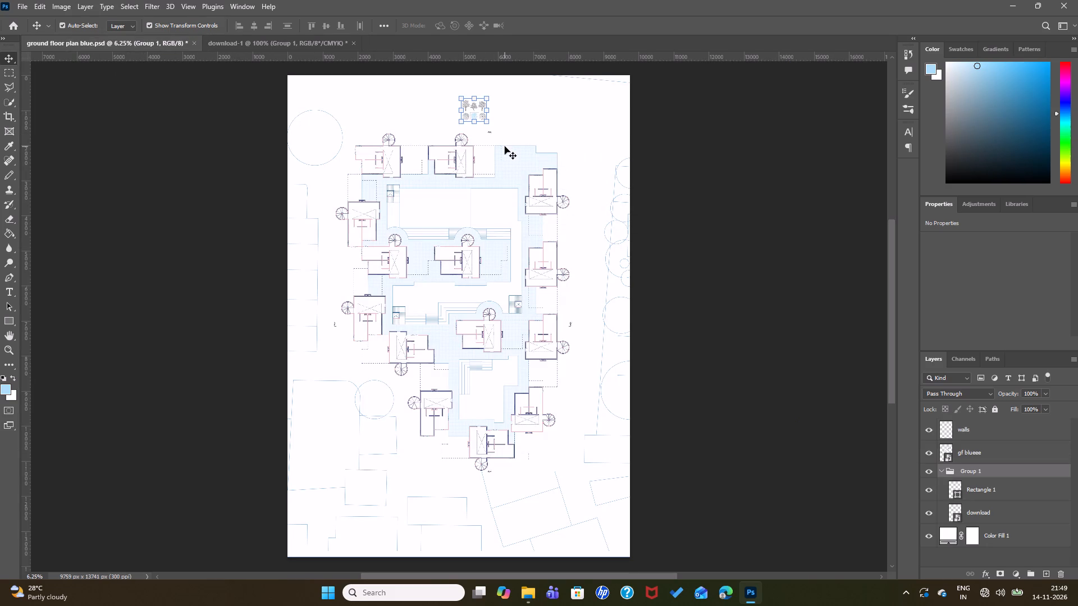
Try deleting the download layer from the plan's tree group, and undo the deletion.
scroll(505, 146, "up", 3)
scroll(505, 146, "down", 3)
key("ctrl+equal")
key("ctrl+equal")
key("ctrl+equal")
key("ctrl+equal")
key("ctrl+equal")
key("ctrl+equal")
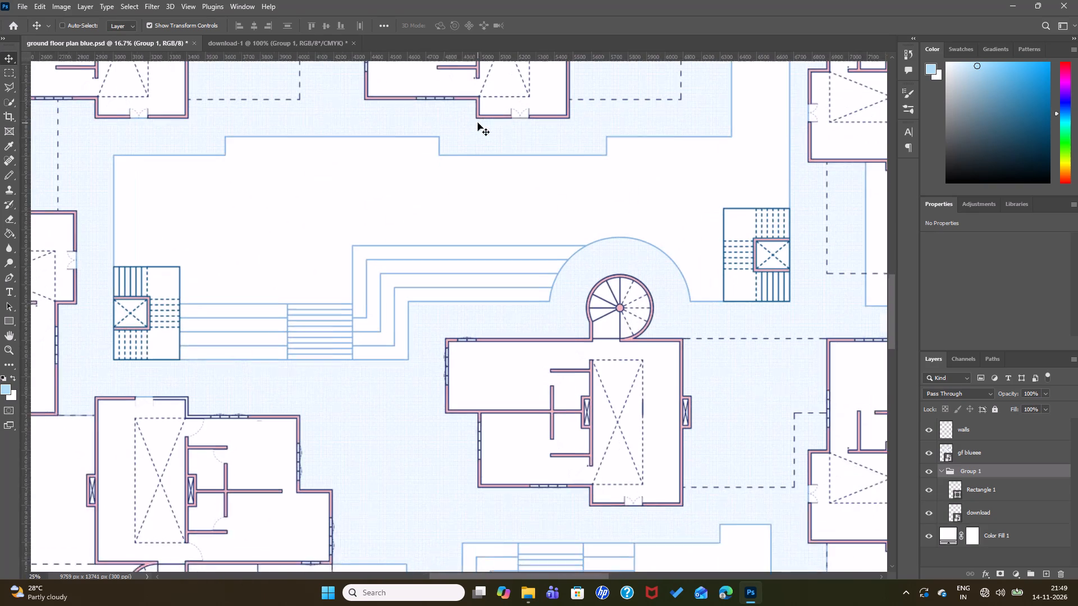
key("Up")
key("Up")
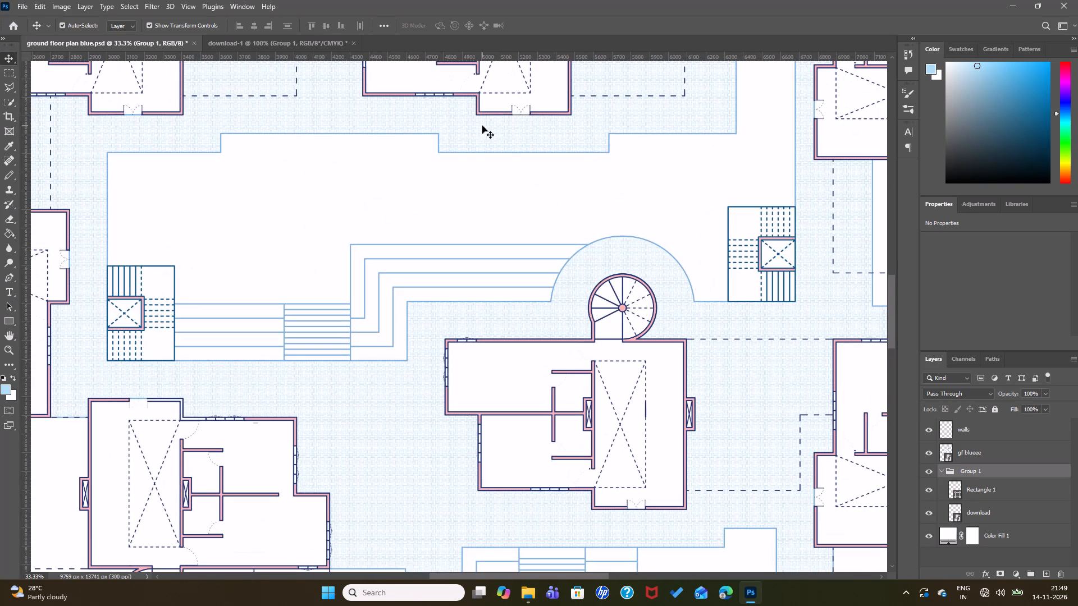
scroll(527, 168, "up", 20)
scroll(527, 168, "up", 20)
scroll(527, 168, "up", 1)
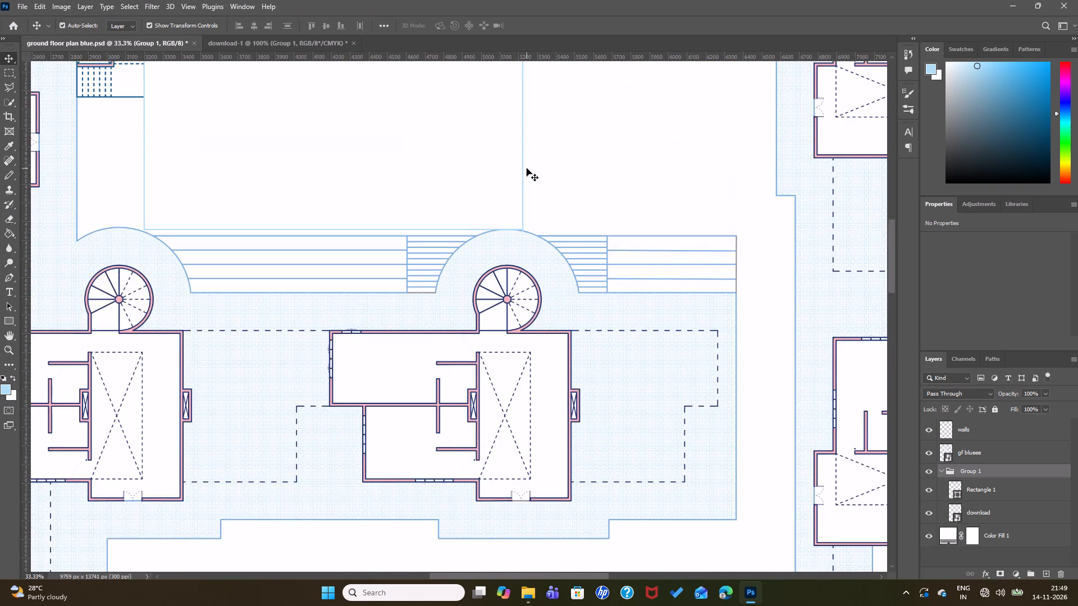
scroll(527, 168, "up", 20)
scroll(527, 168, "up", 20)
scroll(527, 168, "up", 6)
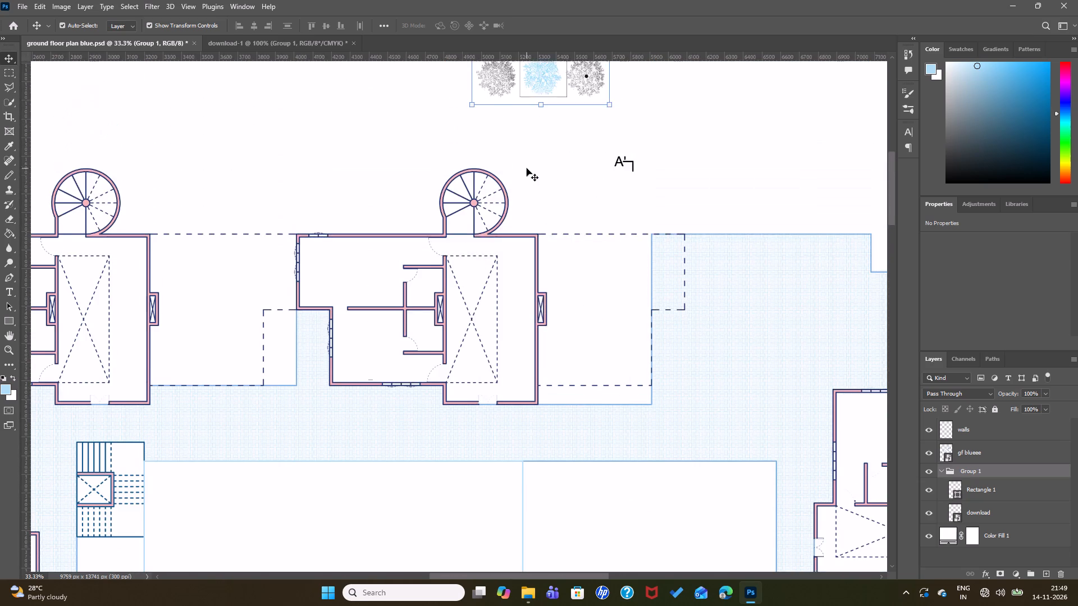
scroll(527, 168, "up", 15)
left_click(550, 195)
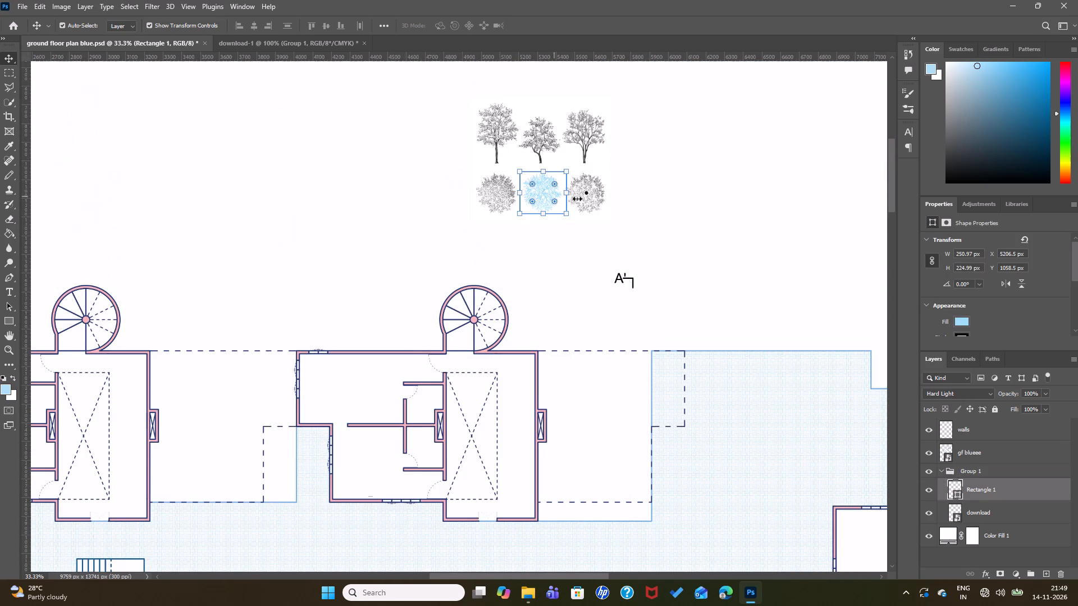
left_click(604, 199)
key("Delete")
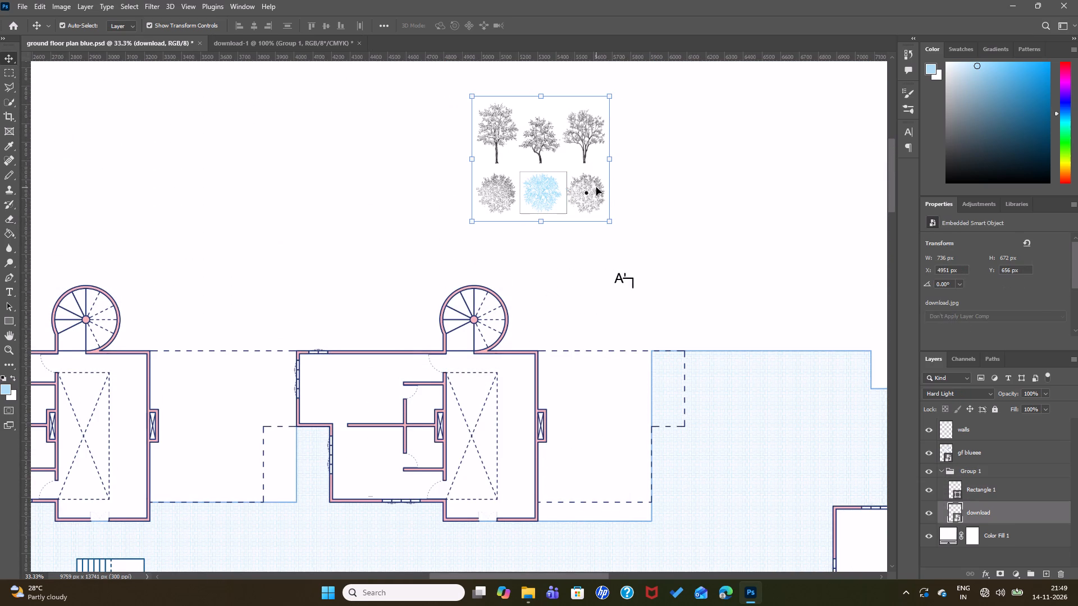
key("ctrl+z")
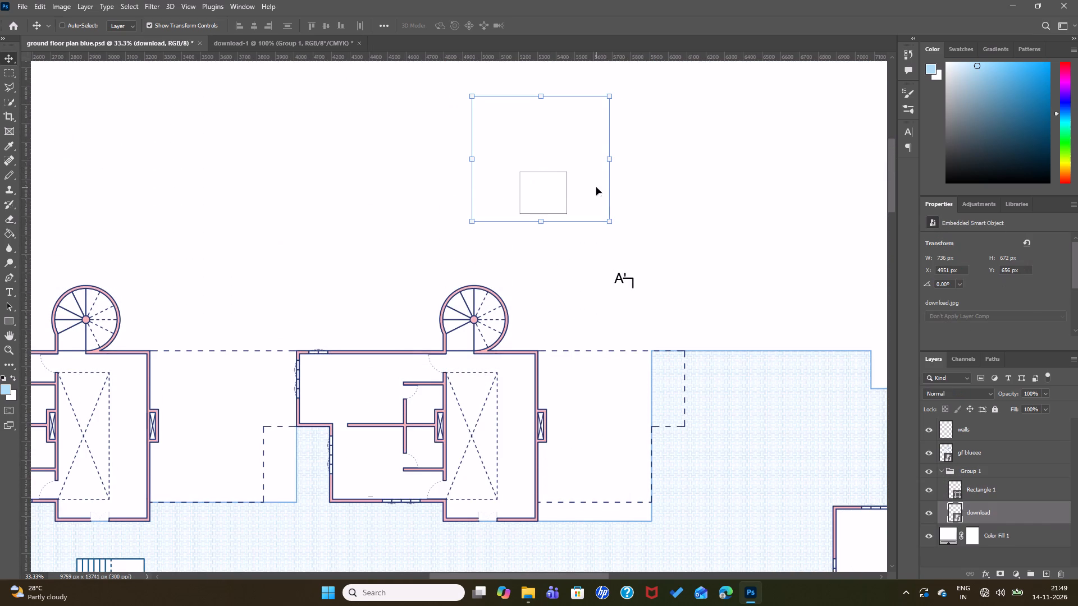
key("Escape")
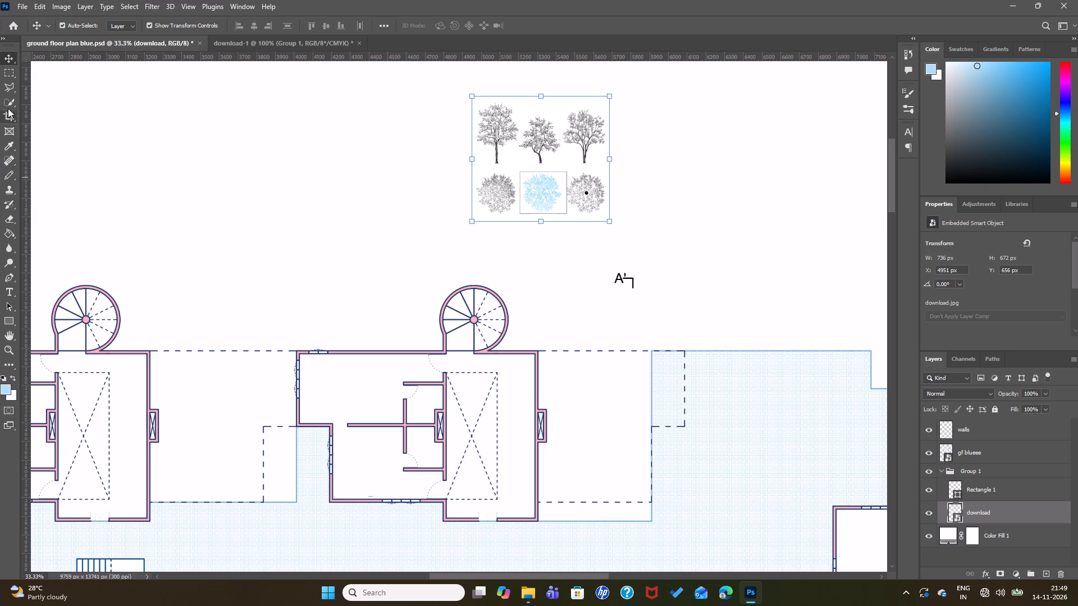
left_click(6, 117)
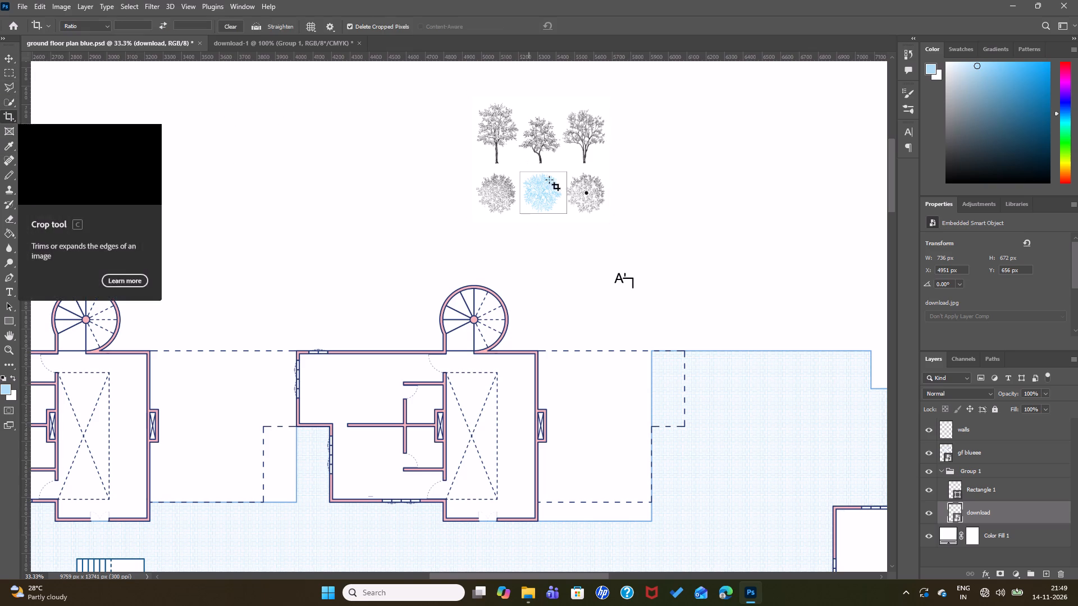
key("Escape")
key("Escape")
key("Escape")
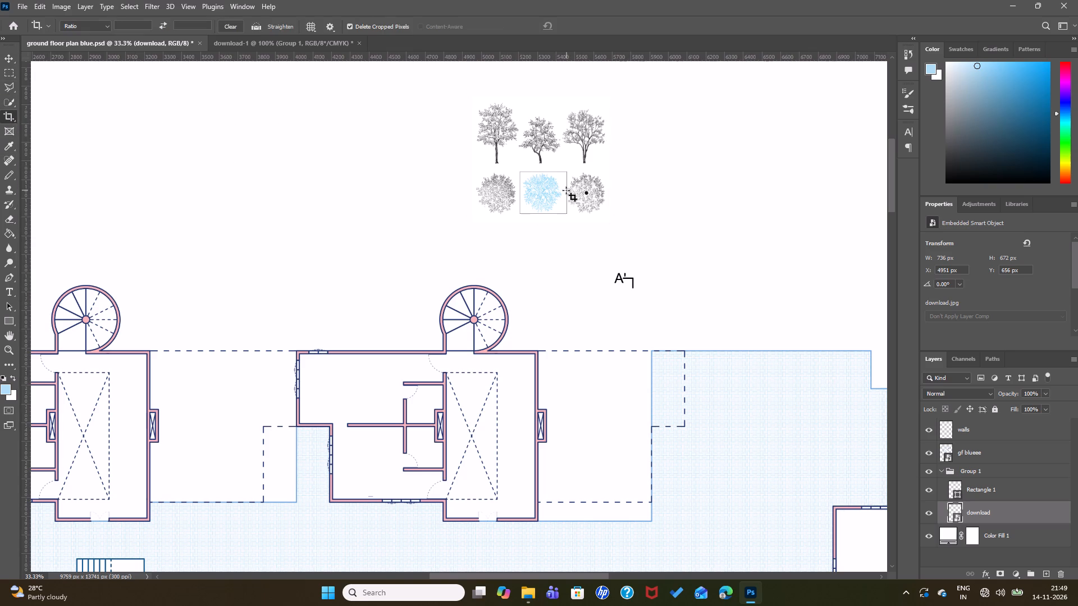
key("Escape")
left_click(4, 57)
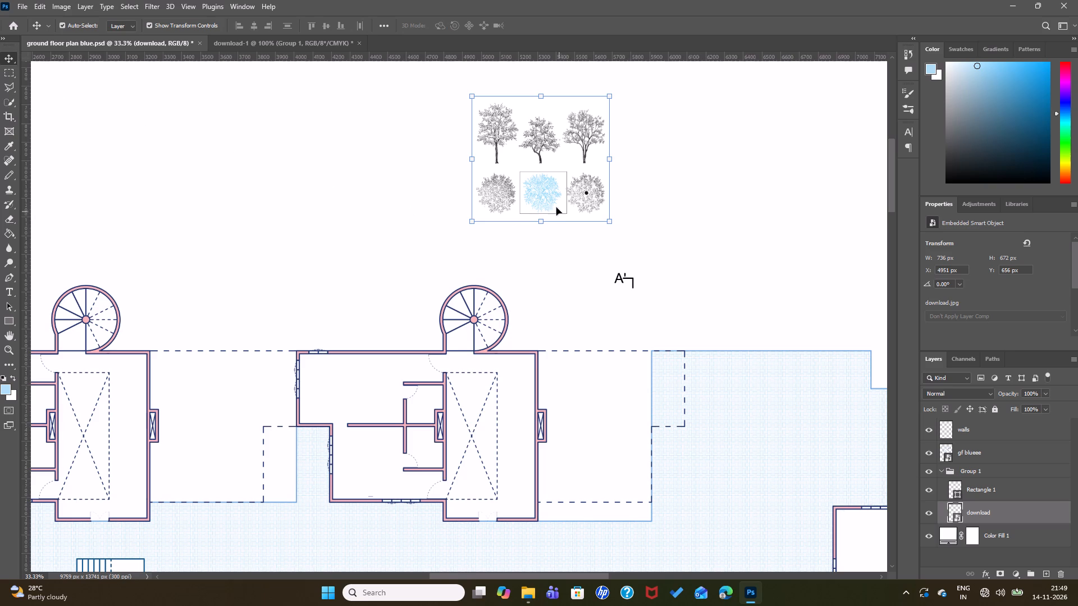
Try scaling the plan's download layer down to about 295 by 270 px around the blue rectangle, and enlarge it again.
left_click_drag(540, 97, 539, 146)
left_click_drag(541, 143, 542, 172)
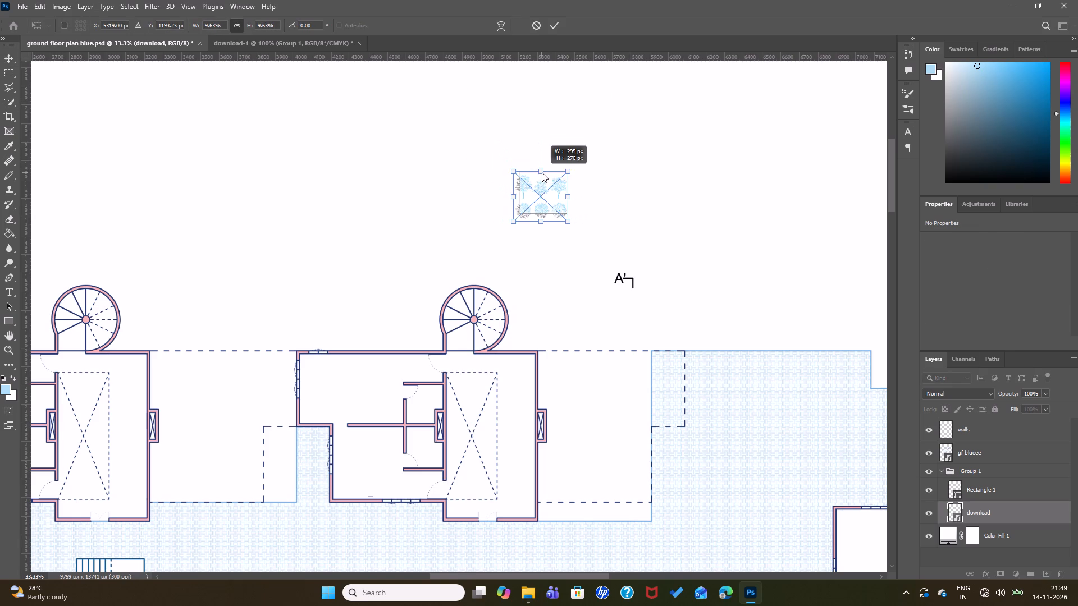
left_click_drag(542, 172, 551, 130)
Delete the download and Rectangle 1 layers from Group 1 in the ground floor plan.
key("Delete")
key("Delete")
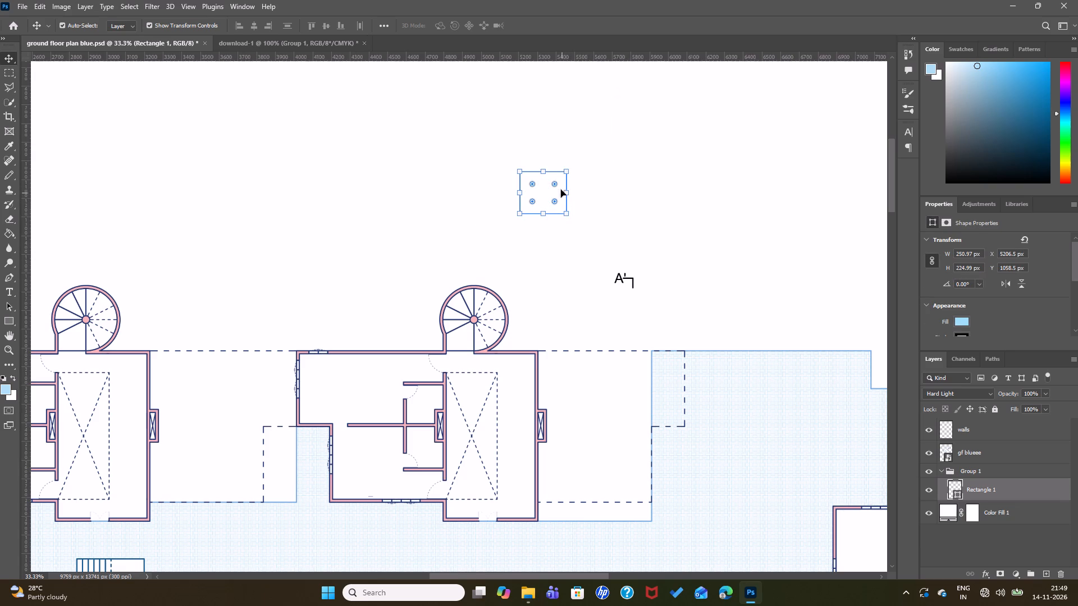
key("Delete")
Switch to the download-1 document and scale Group 1 proportionally to 100.27%.
left_click(286, 48)
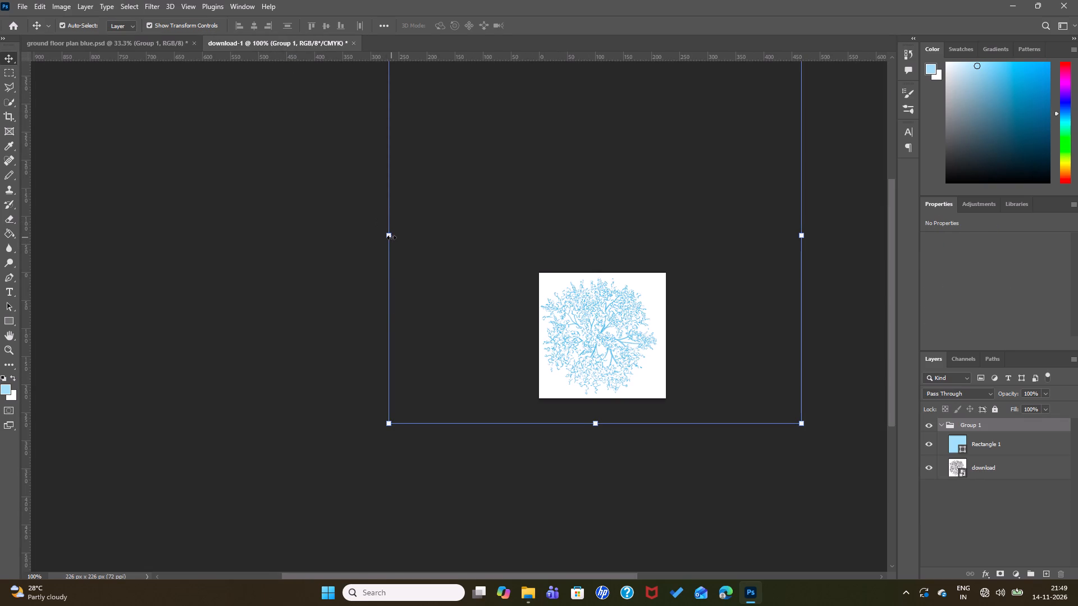
left_click_drag(391, 237, 391, 256)
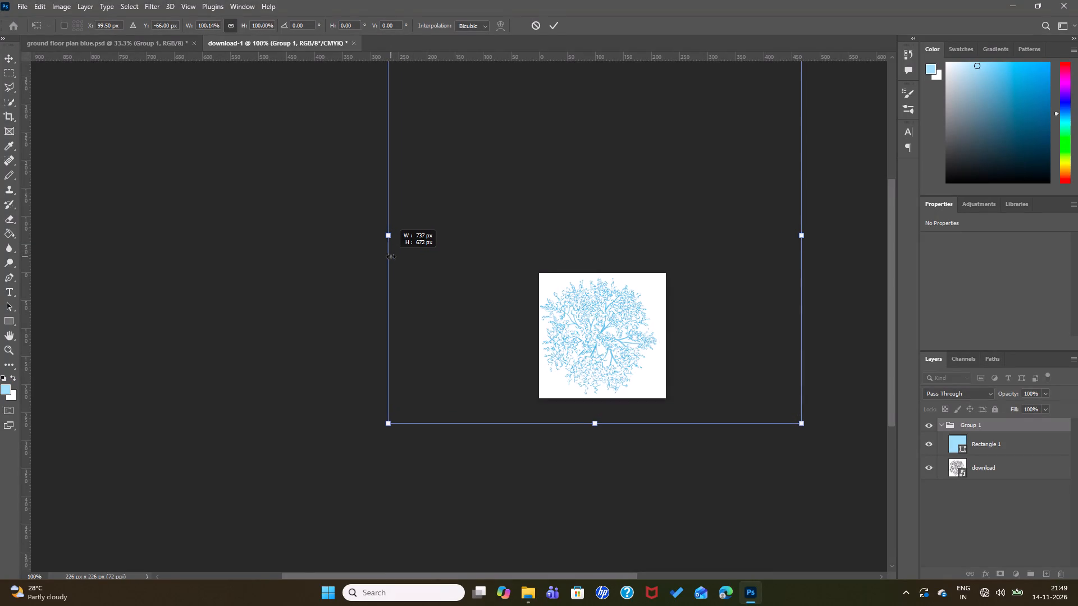
left_click_drag(391, 256, 390, 260)
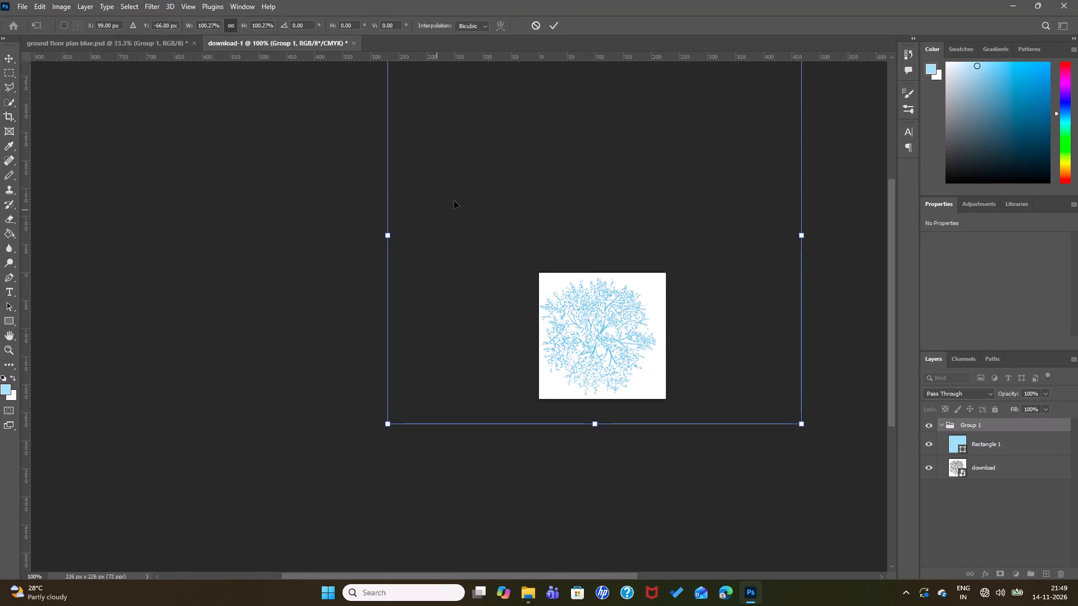
left_click(551, 21)
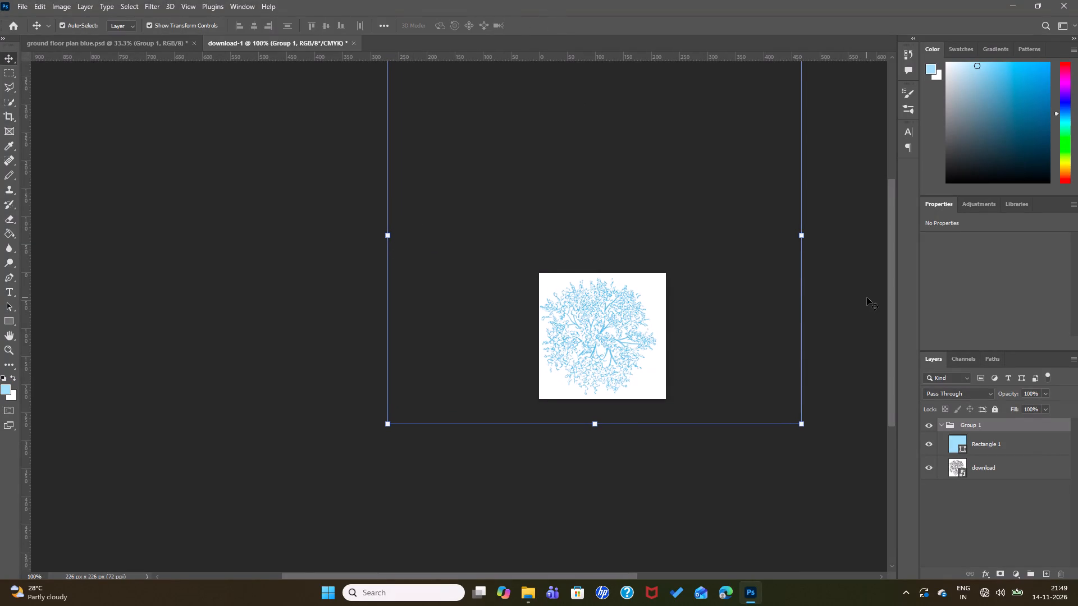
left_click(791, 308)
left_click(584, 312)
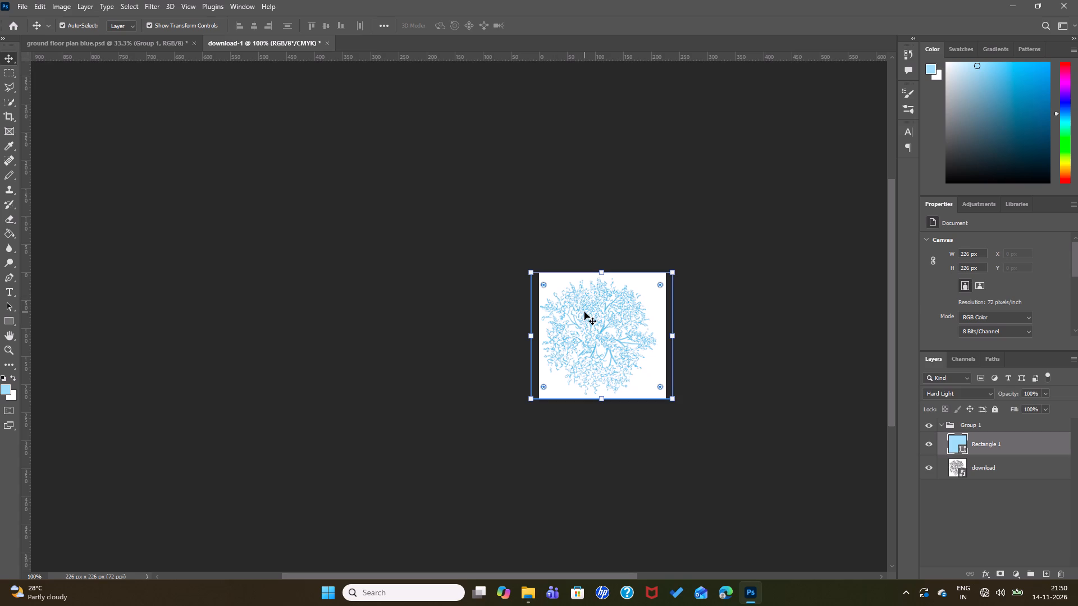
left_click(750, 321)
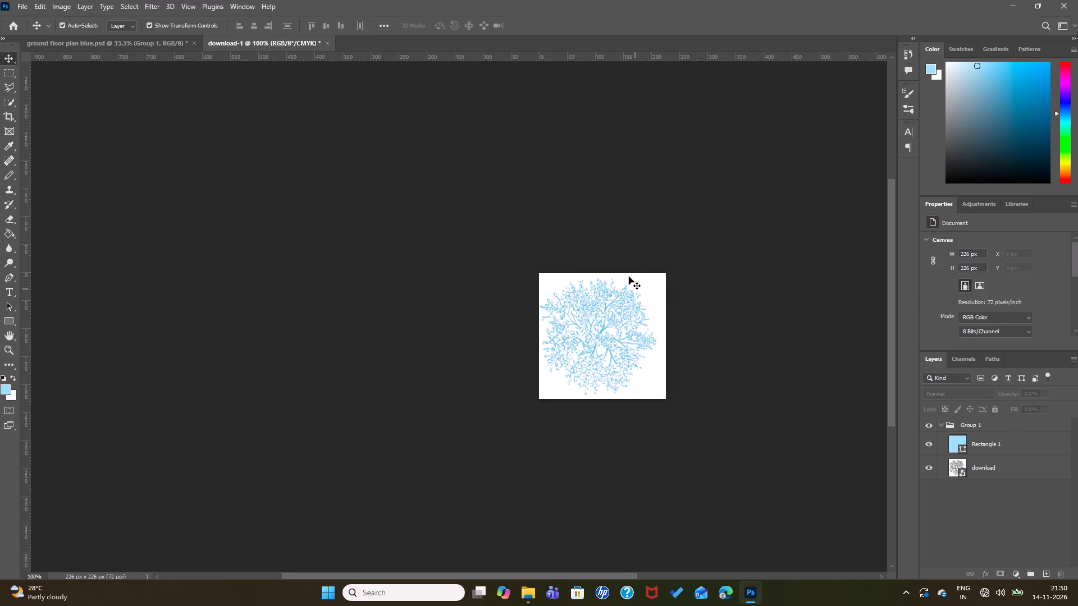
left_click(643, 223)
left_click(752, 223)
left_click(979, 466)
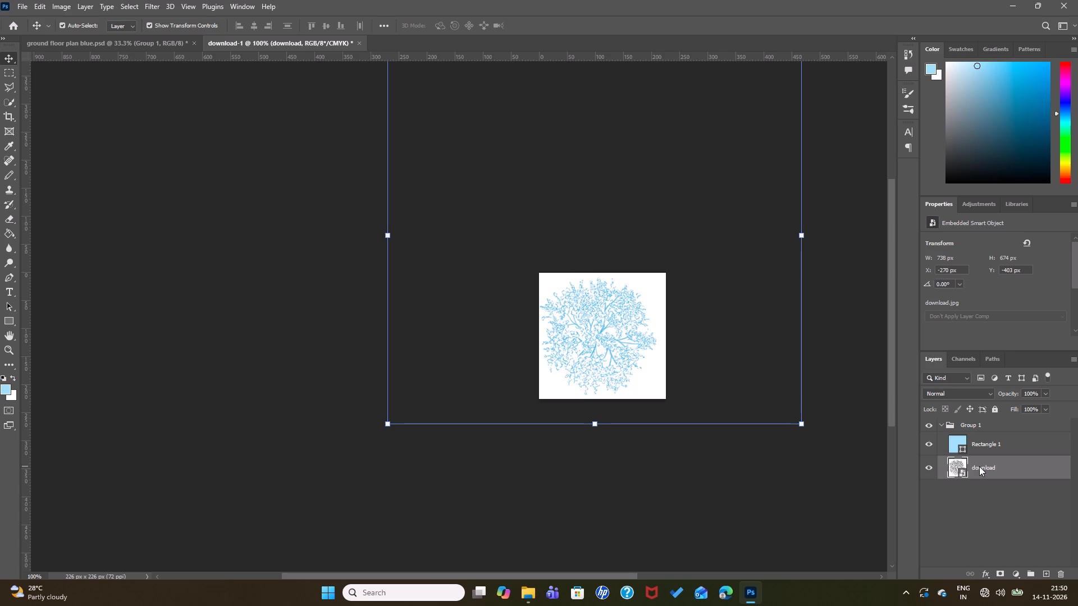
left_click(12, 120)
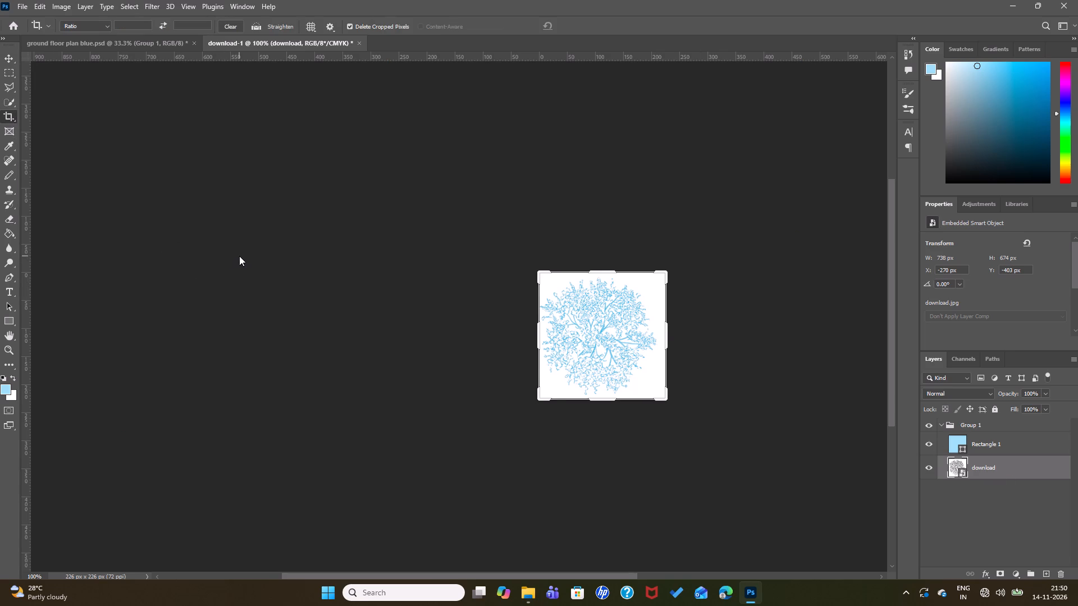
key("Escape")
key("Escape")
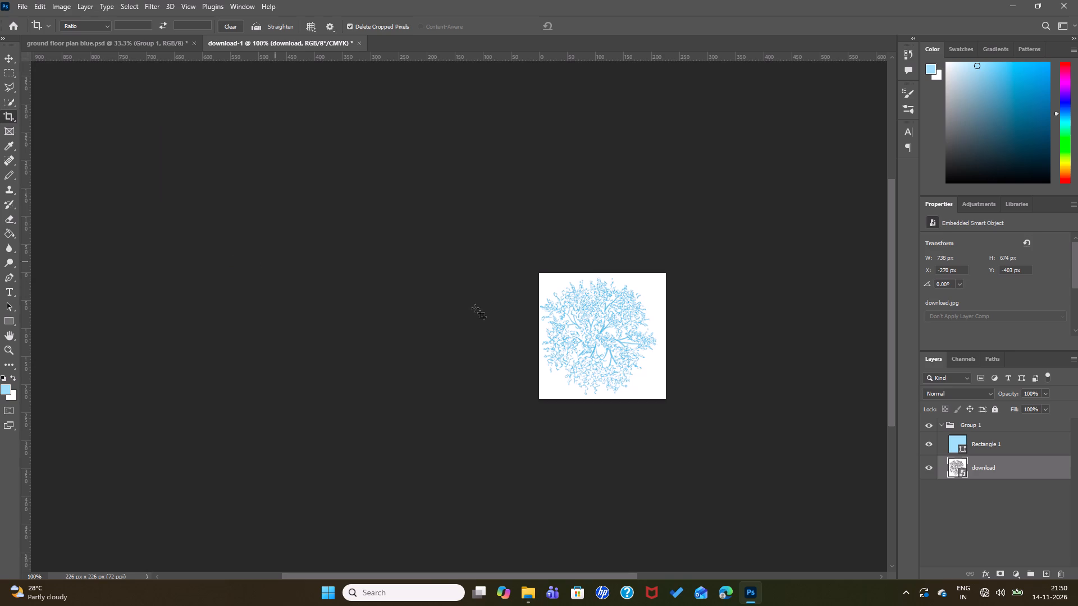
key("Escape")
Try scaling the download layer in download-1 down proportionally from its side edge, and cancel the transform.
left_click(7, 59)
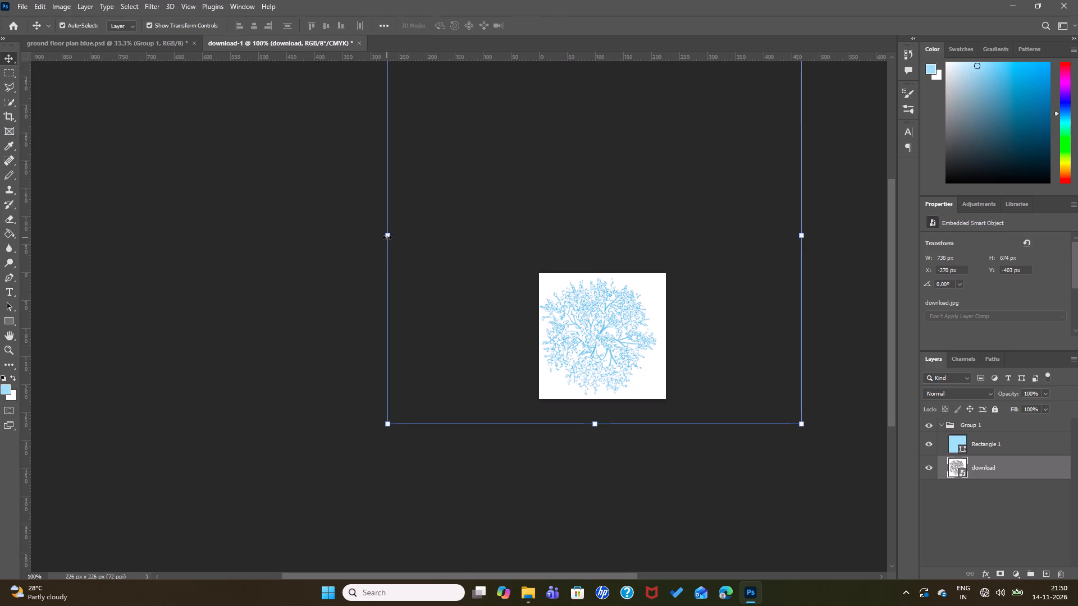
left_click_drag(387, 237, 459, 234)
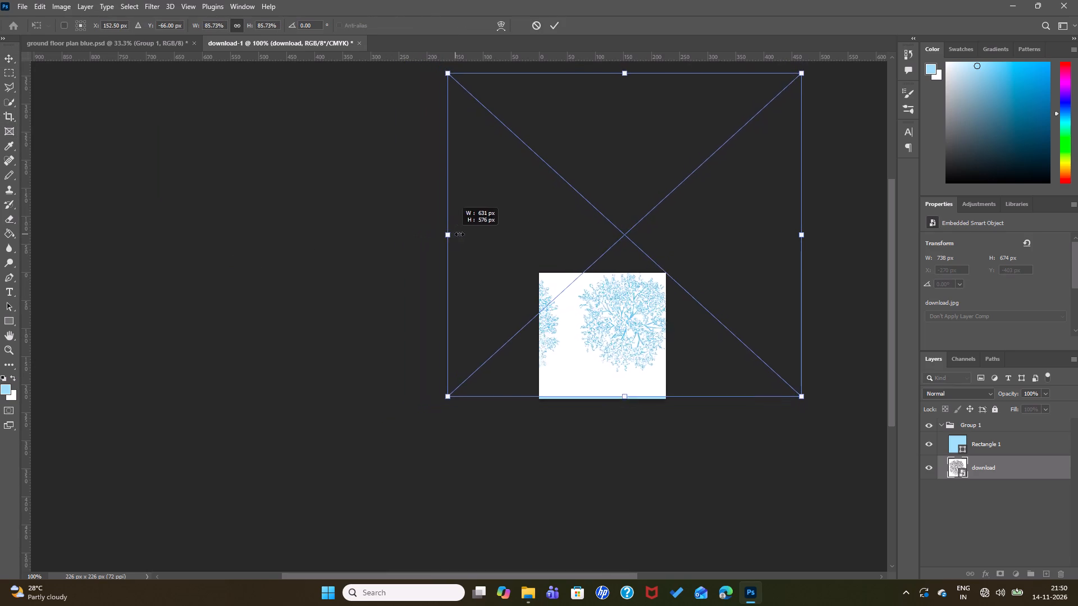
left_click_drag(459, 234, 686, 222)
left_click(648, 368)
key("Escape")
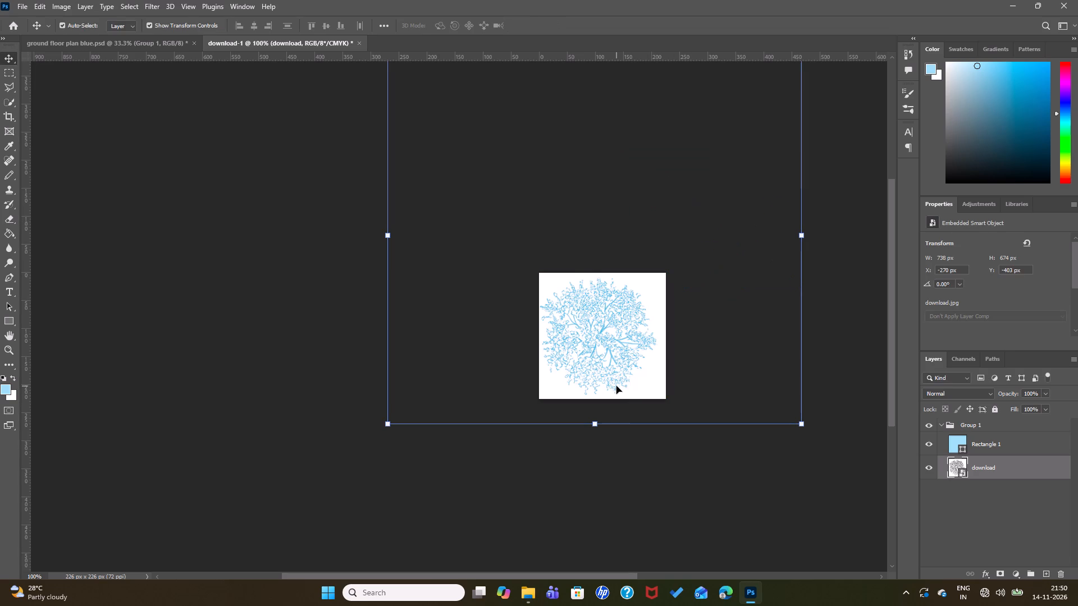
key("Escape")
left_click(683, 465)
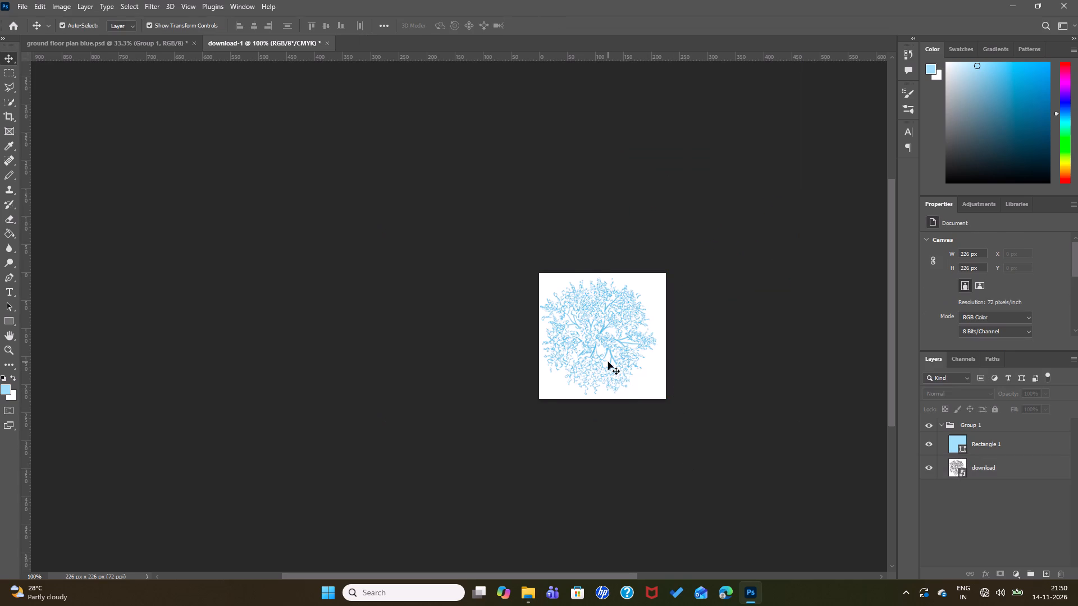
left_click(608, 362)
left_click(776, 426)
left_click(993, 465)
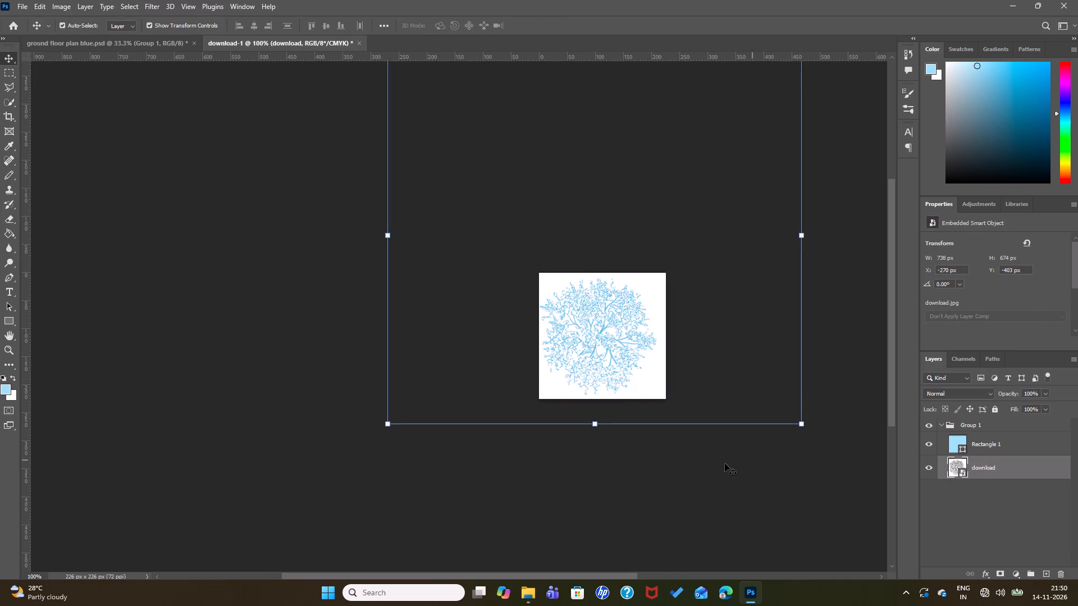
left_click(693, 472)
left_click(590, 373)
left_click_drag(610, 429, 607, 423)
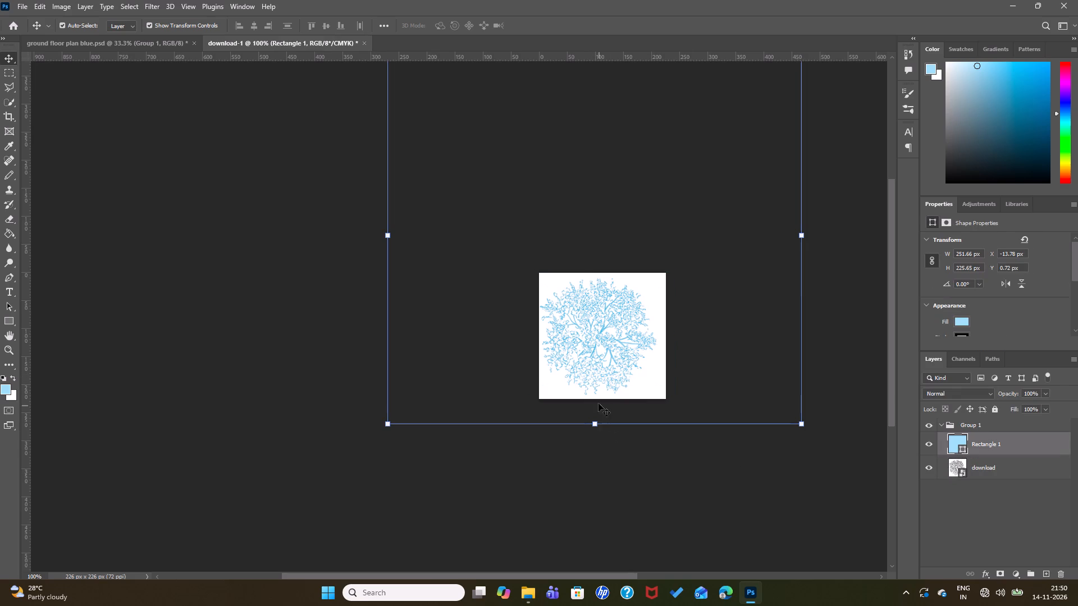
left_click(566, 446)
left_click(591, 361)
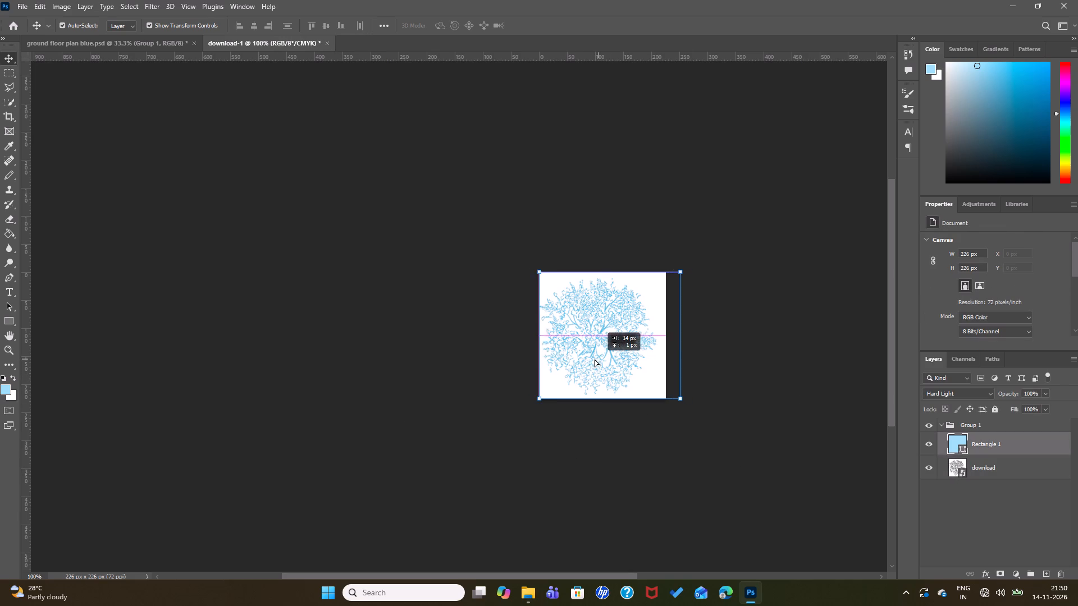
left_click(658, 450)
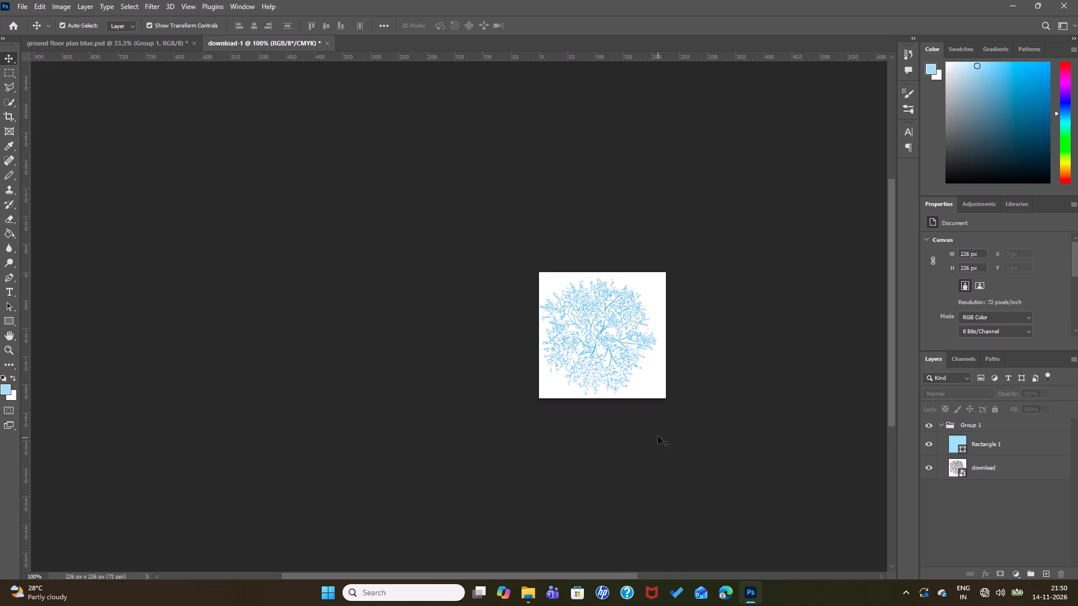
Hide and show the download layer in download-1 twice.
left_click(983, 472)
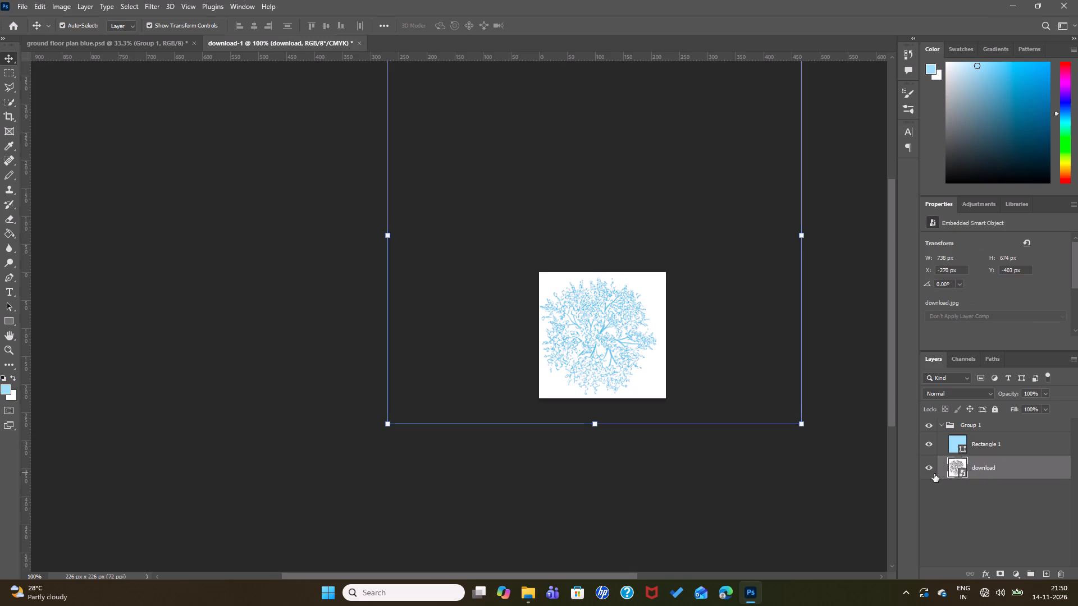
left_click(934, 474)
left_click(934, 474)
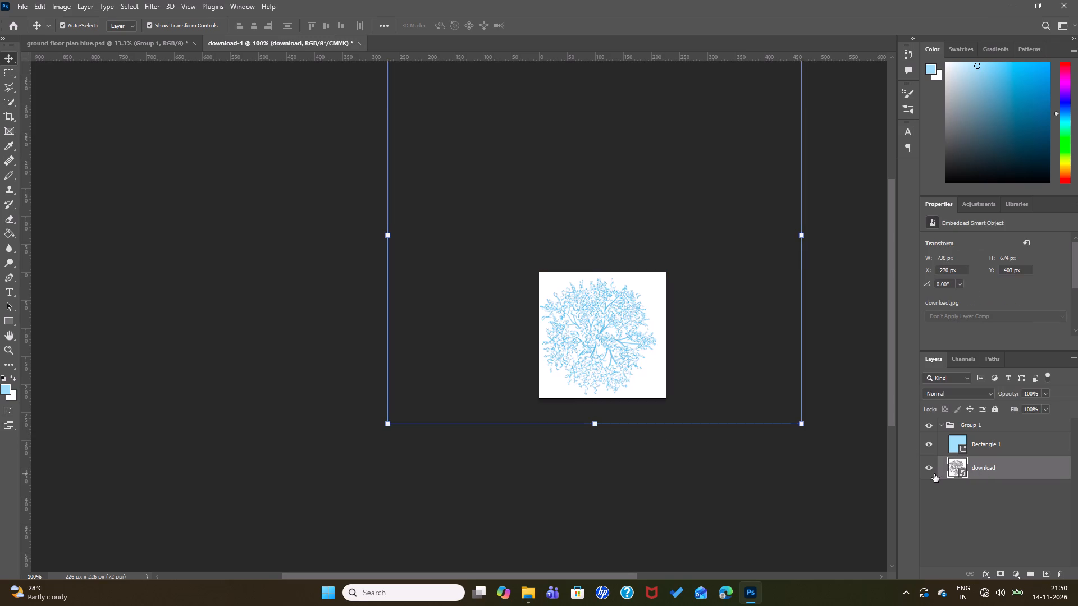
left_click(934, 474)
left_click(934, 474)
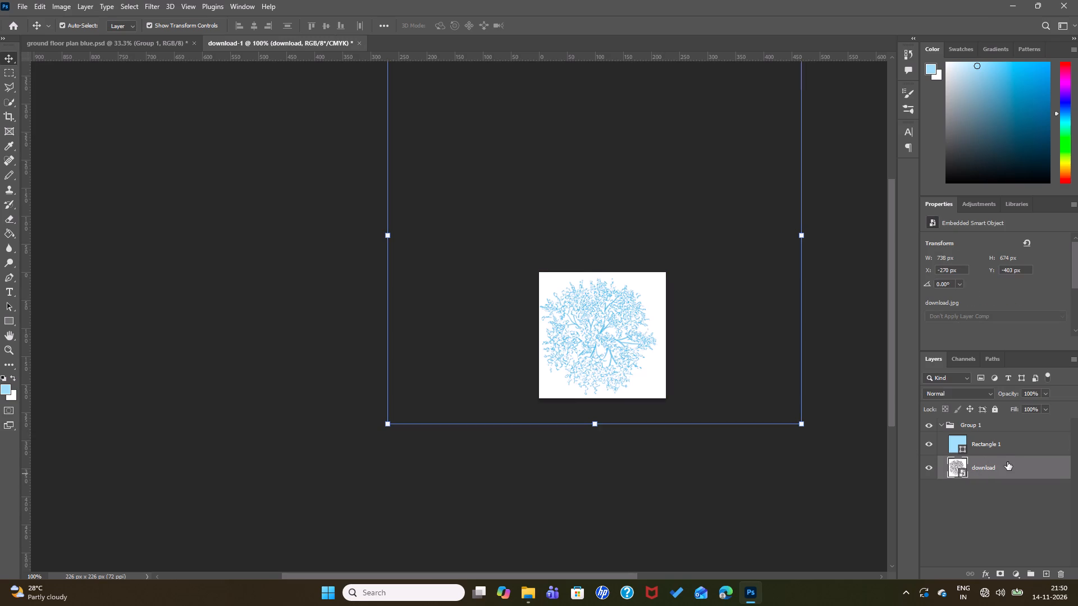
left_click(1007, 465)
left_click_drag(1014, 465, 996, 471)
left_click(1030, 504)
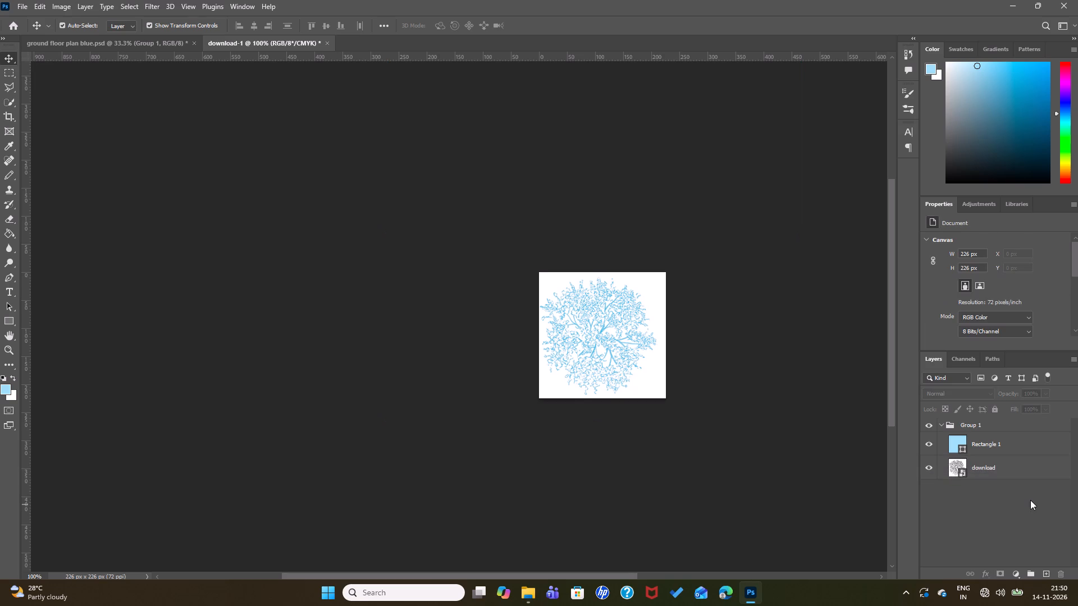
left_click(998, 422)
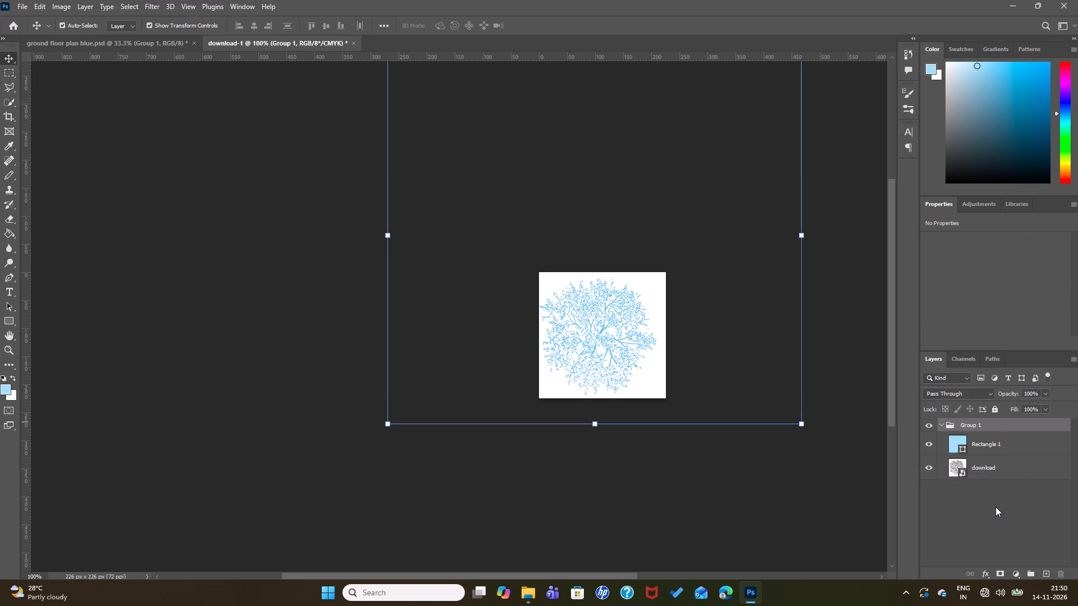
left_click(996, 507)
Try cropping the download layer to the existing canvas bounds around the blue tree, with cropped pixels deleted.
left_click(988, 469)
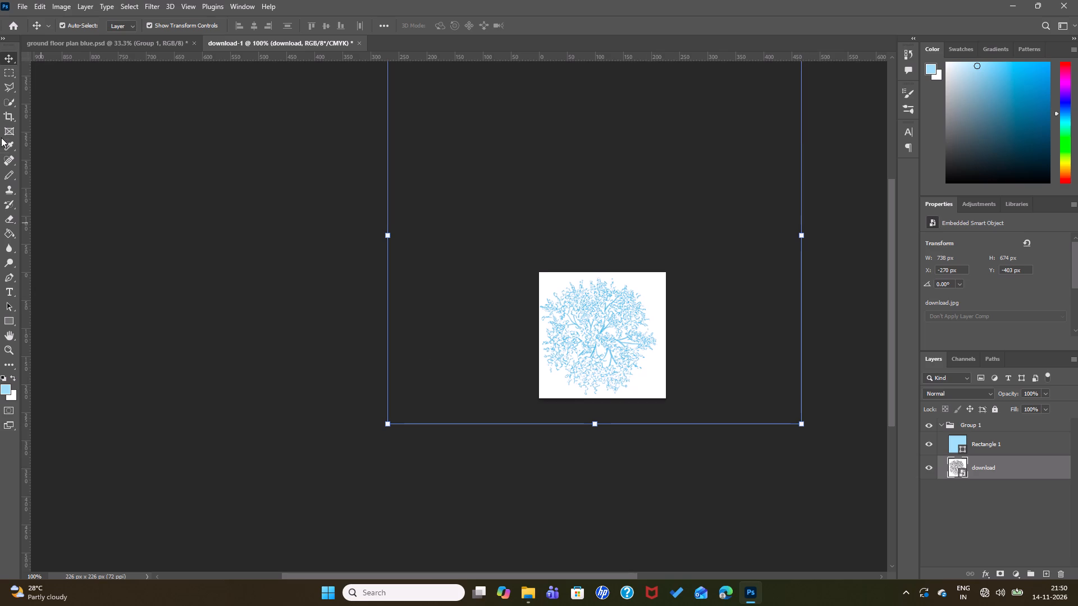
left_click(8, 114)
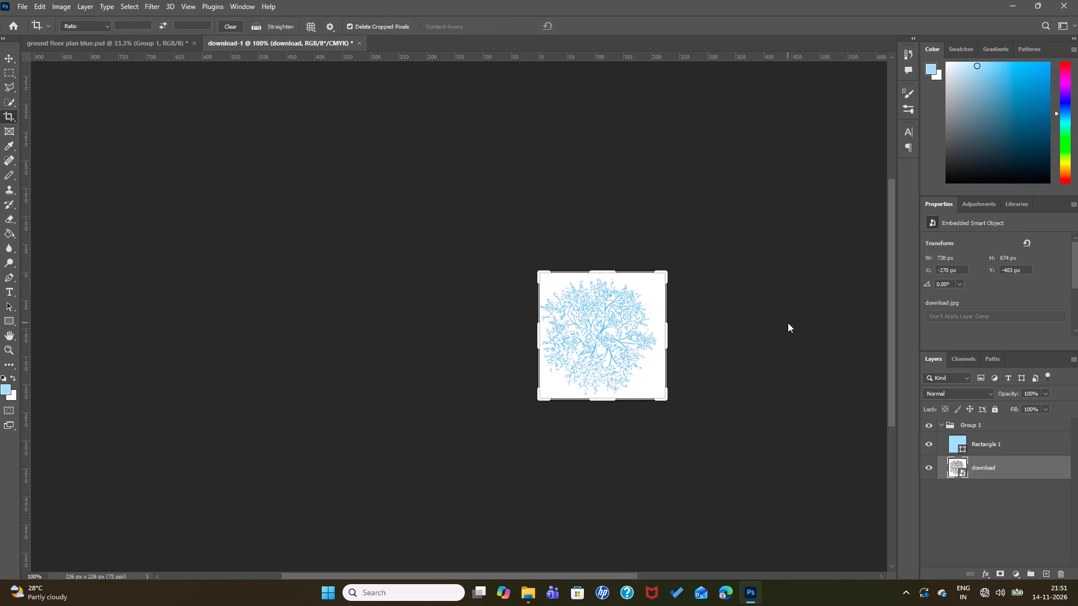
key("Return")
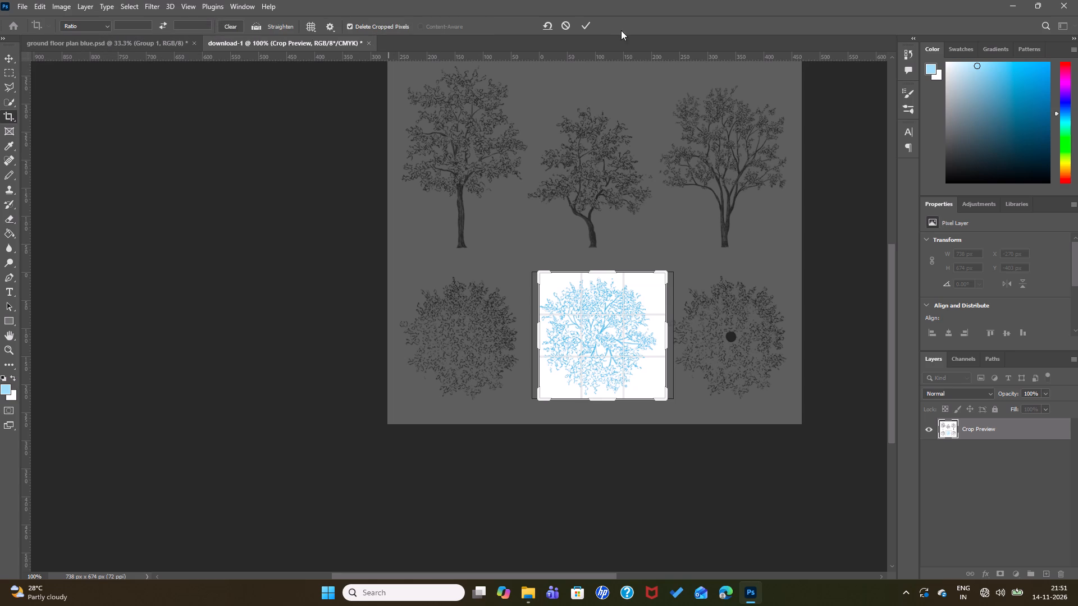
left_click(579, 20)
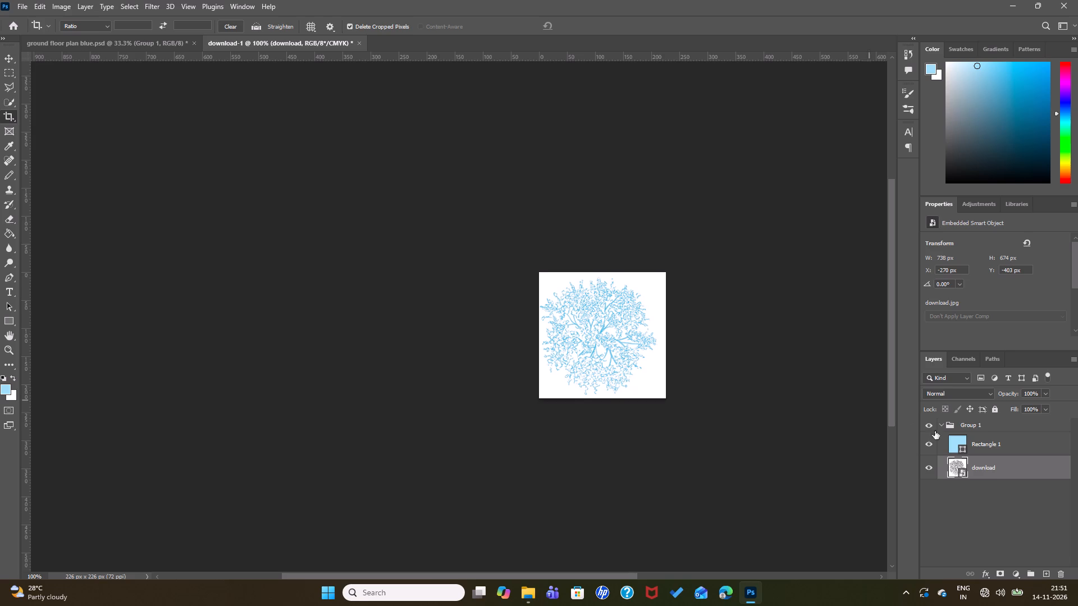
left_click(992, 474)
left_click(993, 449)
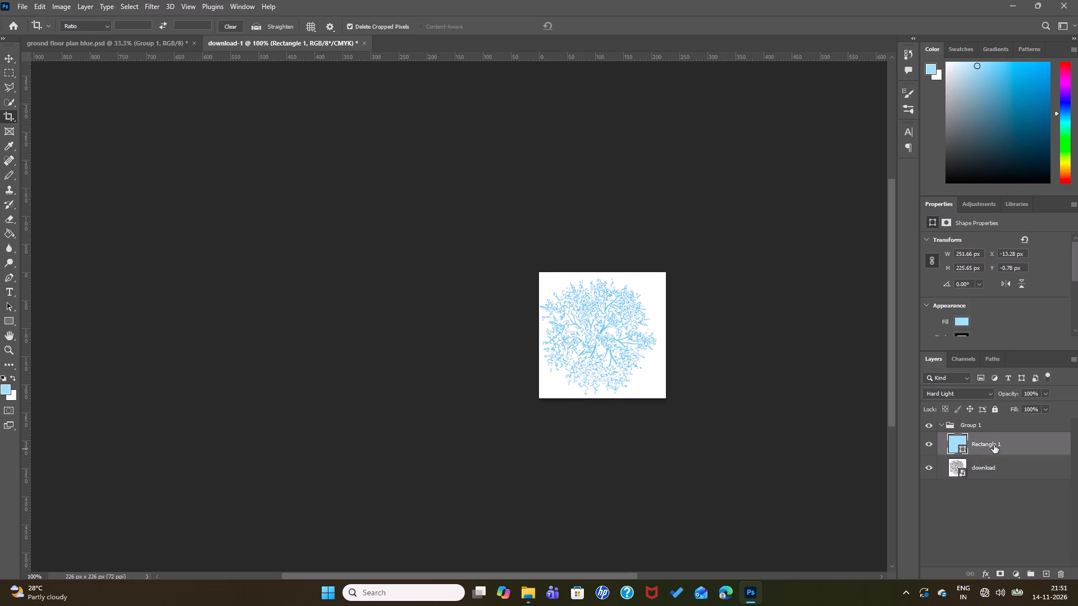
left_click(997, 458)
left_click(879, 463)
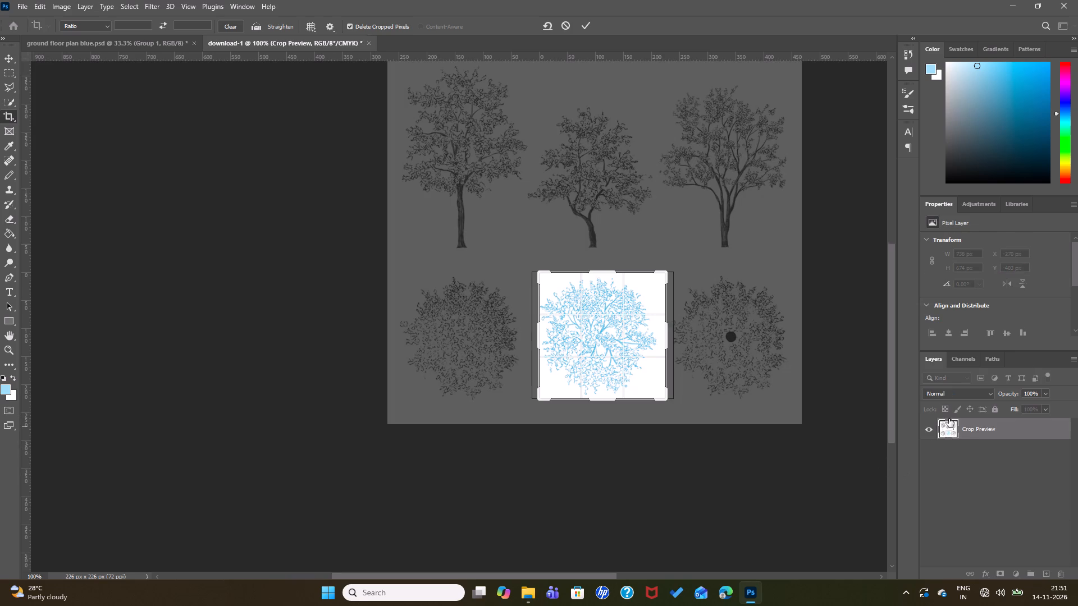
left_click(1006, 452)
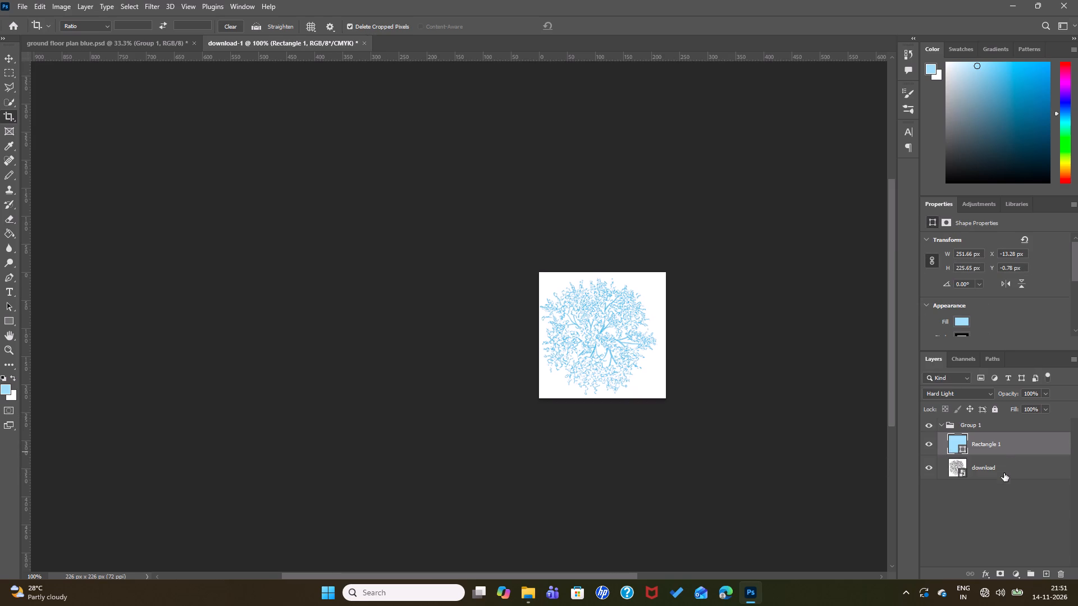
Lock the download layer in download-1 against auto-nesting into and out of artboards and frames.
left_click(989, 466)
left_click(983, 408)
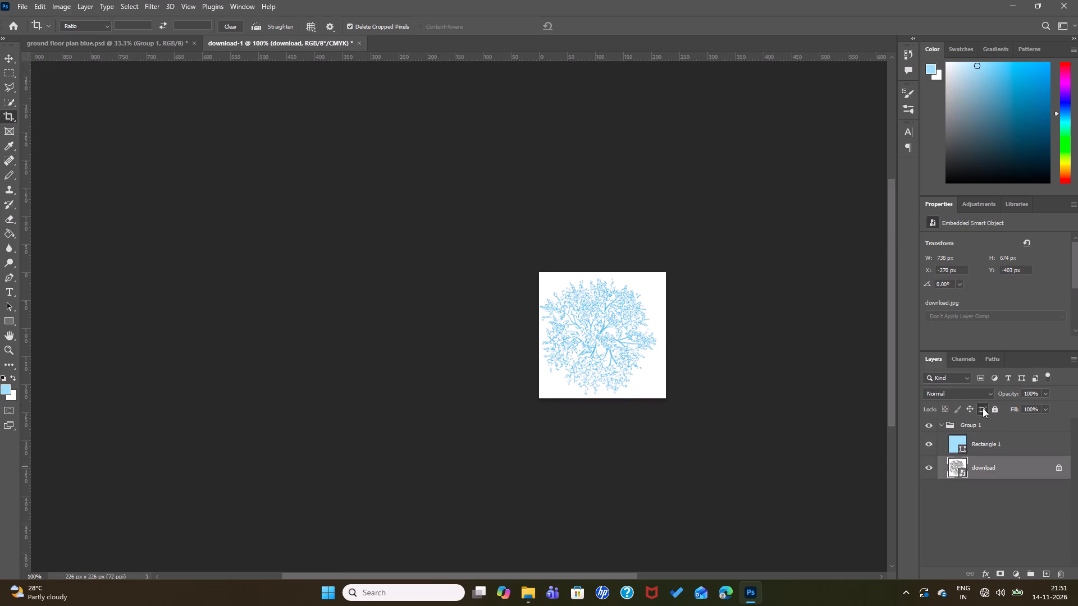
left_click(1015, 504)
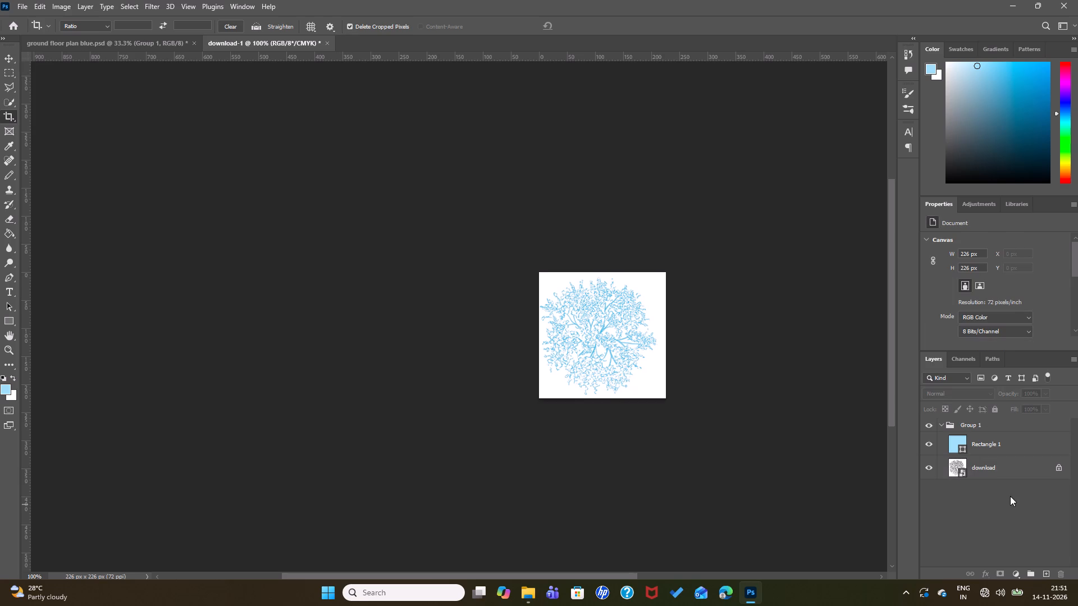
Copy Group 1 from download-1 into the ground floor plan's existing Group 1, placing it in the blank area above the houses.
left_click_drag(974, 423, 674, 309)
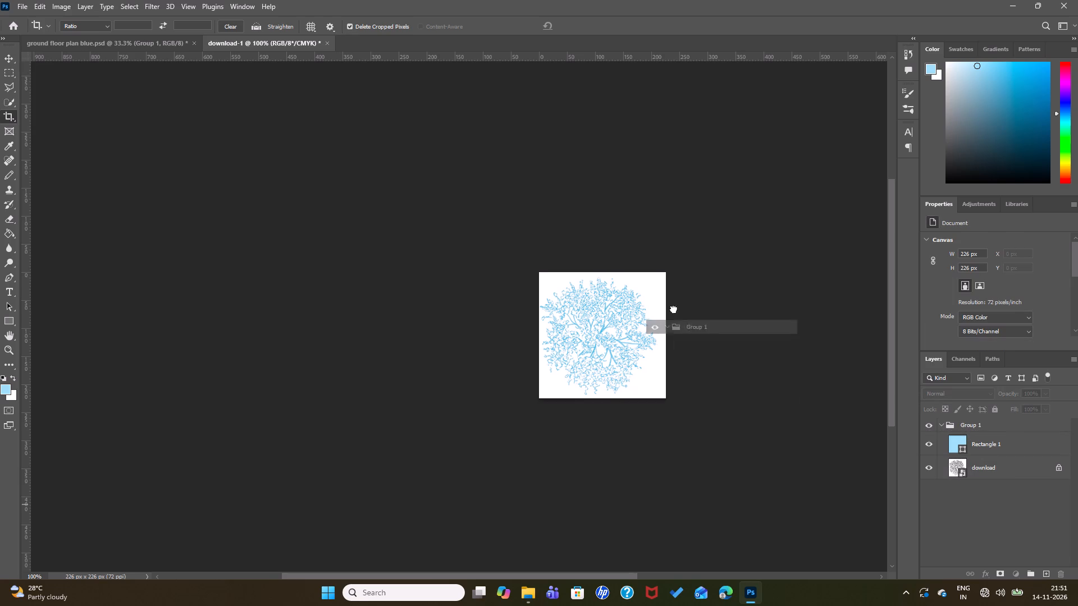
left_click_drag(674, 309, 413, 213)
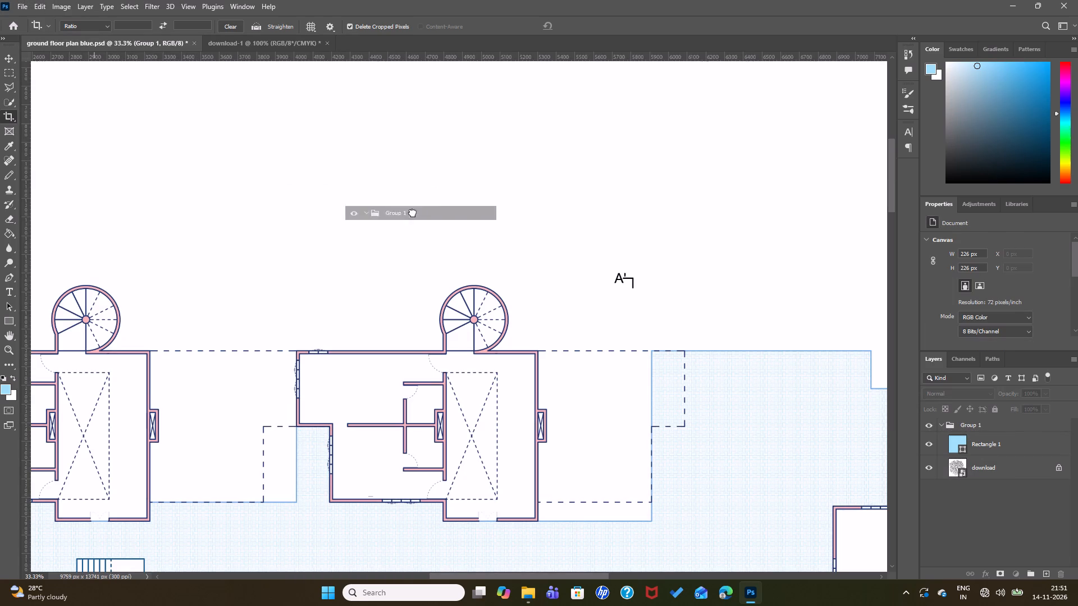
left_click_drag(413, 213, 500, 207)
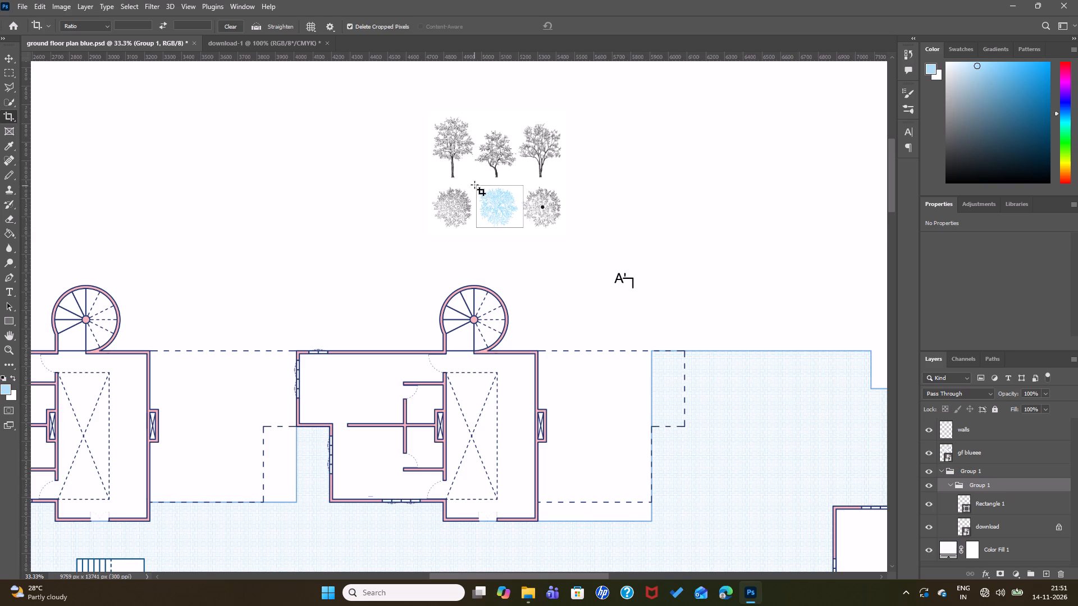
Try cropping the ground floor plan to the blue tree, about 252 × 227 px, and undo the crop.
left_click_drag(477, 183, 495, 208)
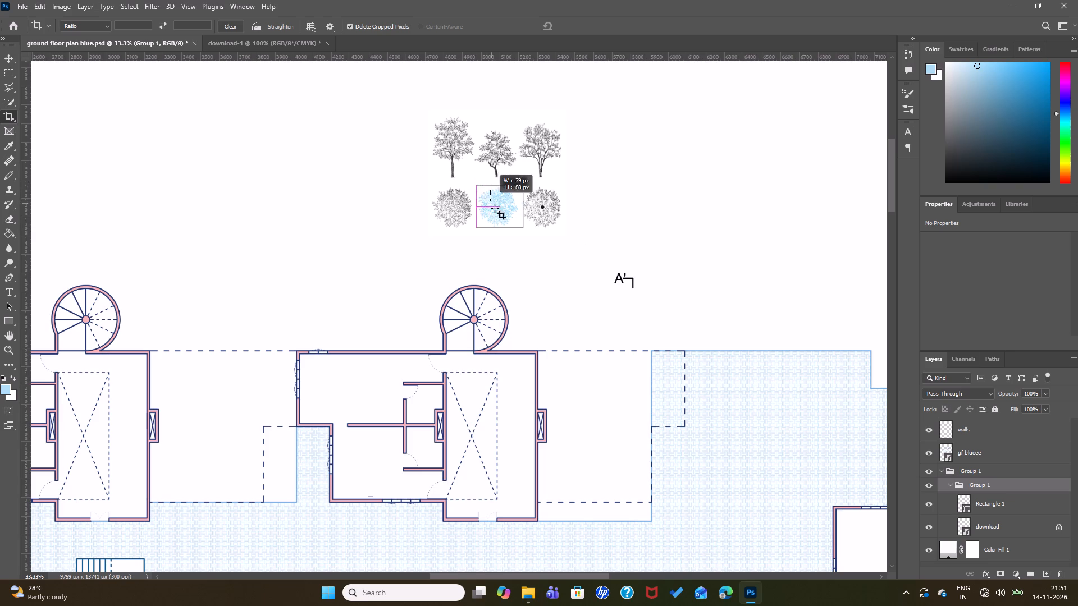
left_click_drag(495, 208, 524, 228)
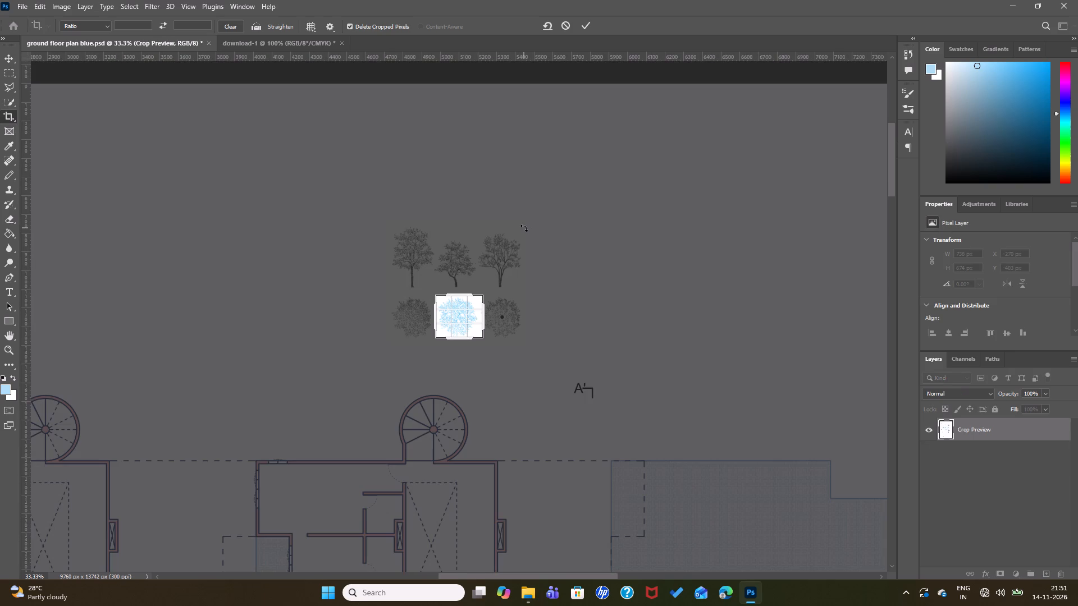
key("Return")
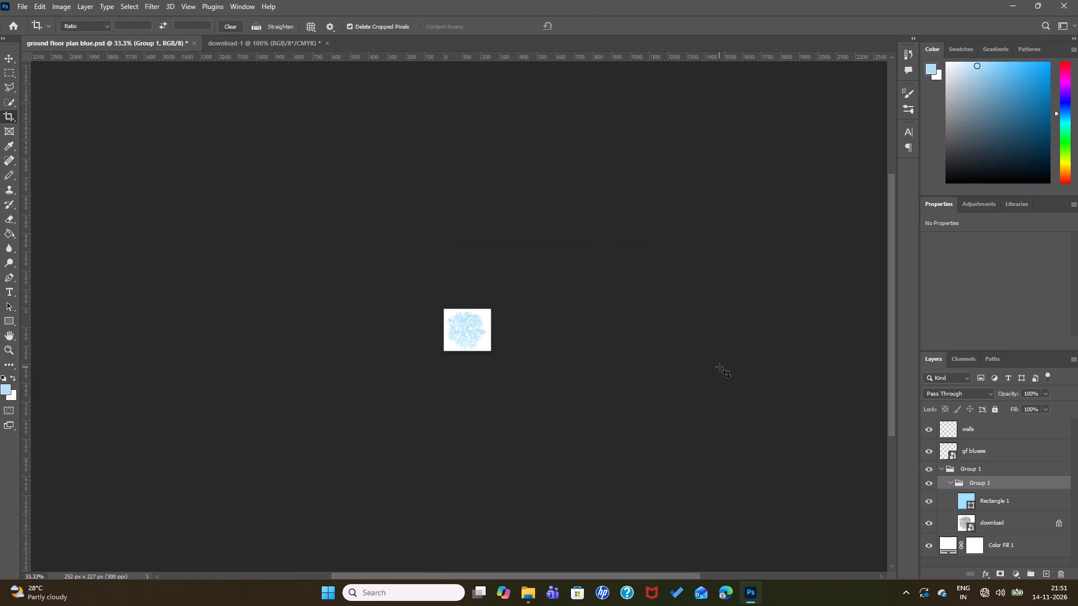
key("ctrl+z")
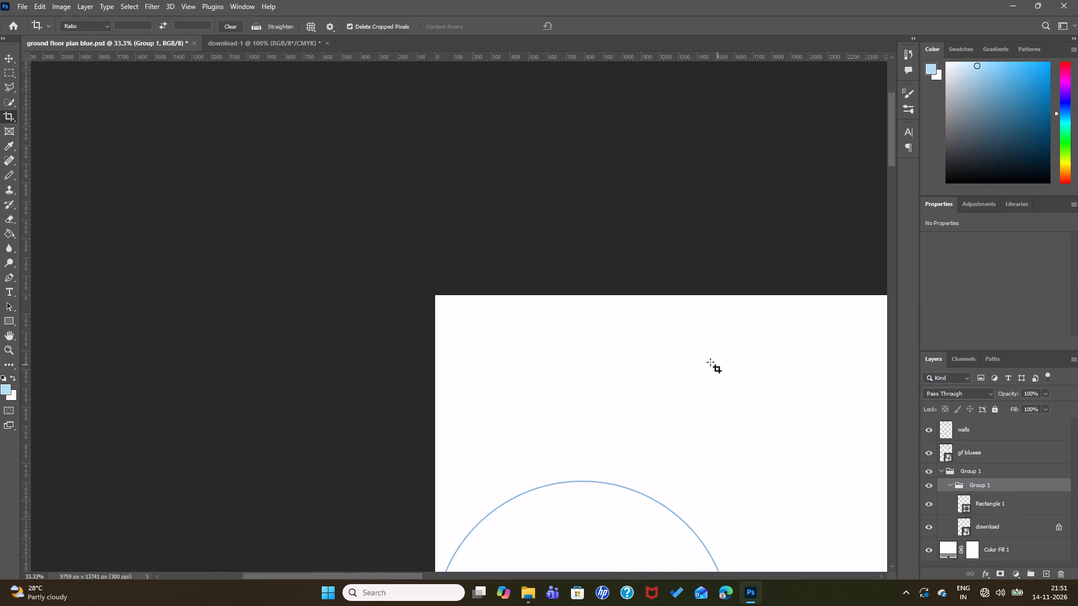
Delete the copied tree group and its parent Group 1 from the ground floor plan.
scroll(495, 134, "down", 6)
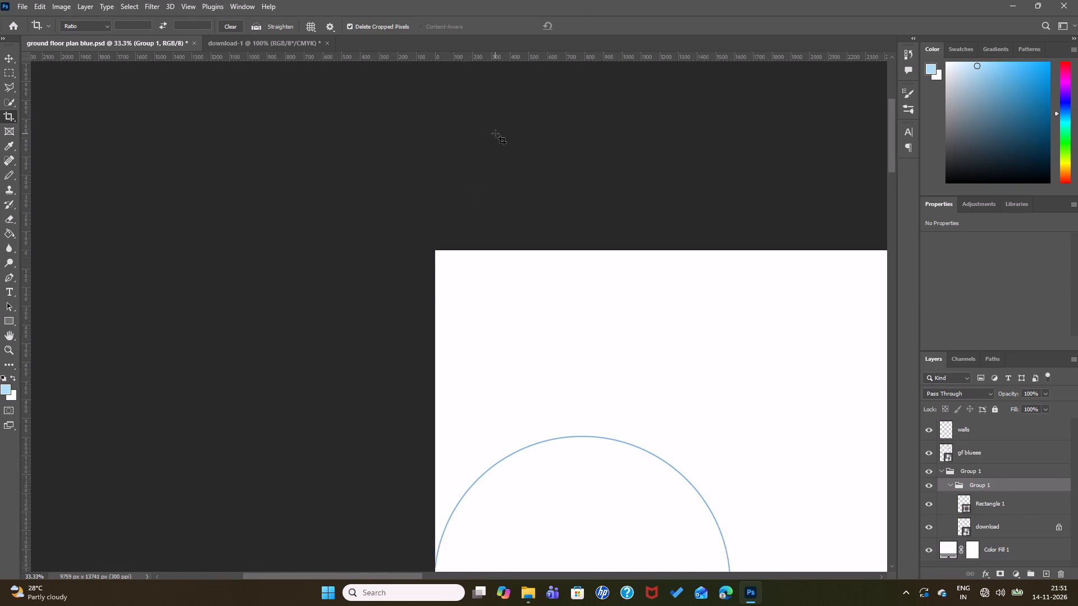
scroll(495, 134, "down", 3)
key("ctrl+minus")
key("ctrl+minus")
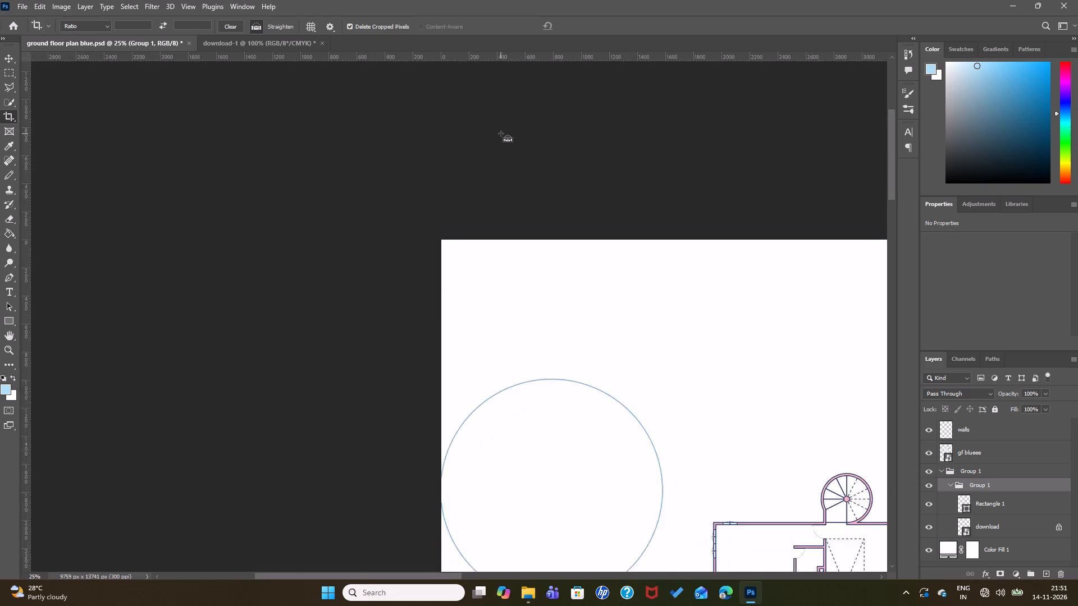
key("ctrl+minus")
key("ctrl+minus")
key("ctrl+minus")
key("ctrl+minus")
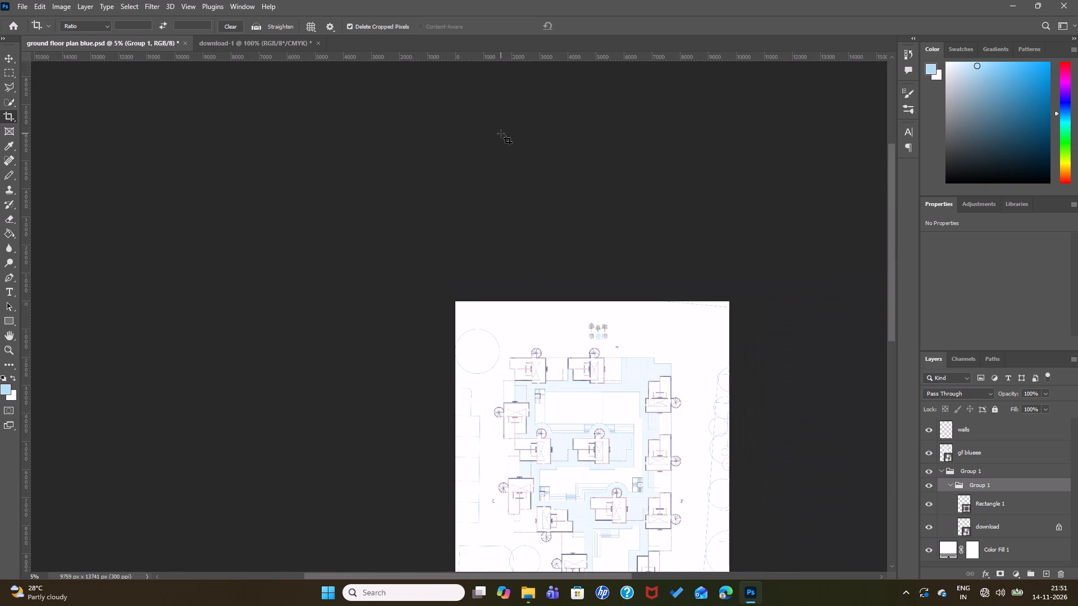
key("Escape")
key("Delete")
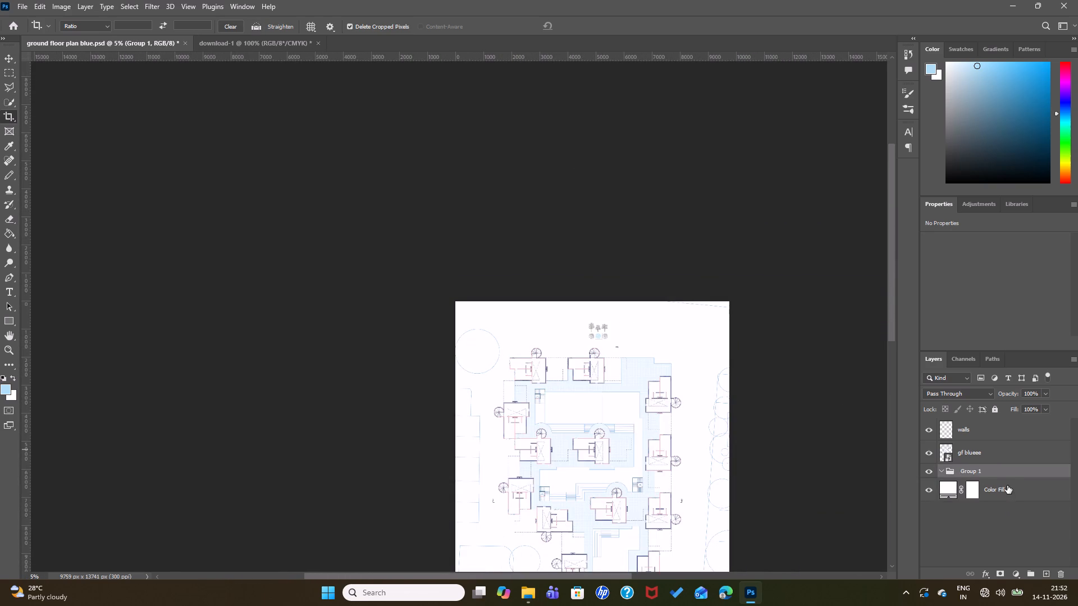
key("Delete")
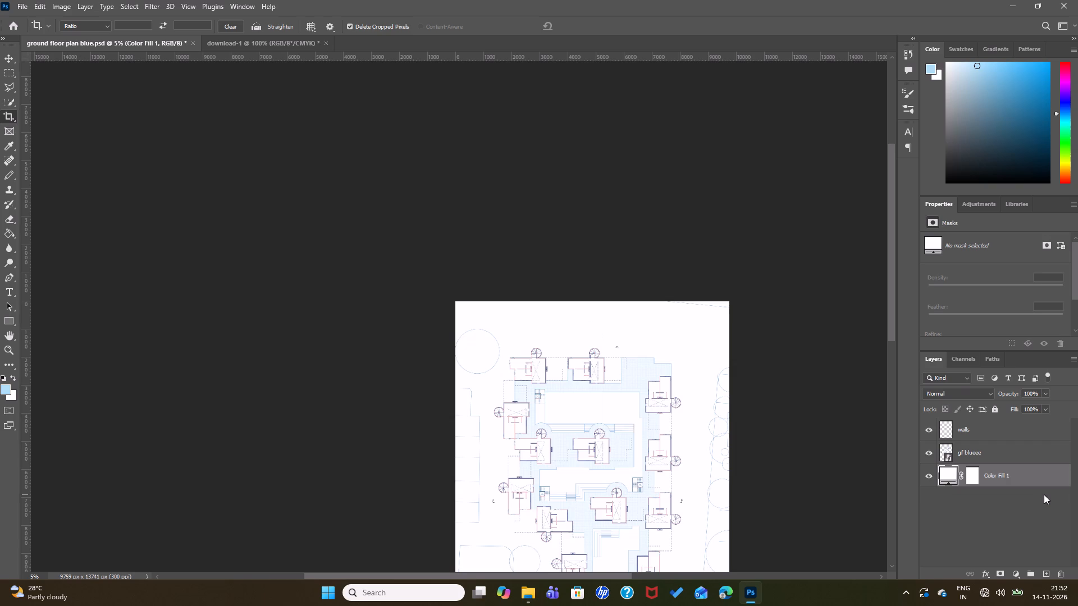
scroll(1044, 494, "up", 2)
scroll(660, 325, "down", 2)
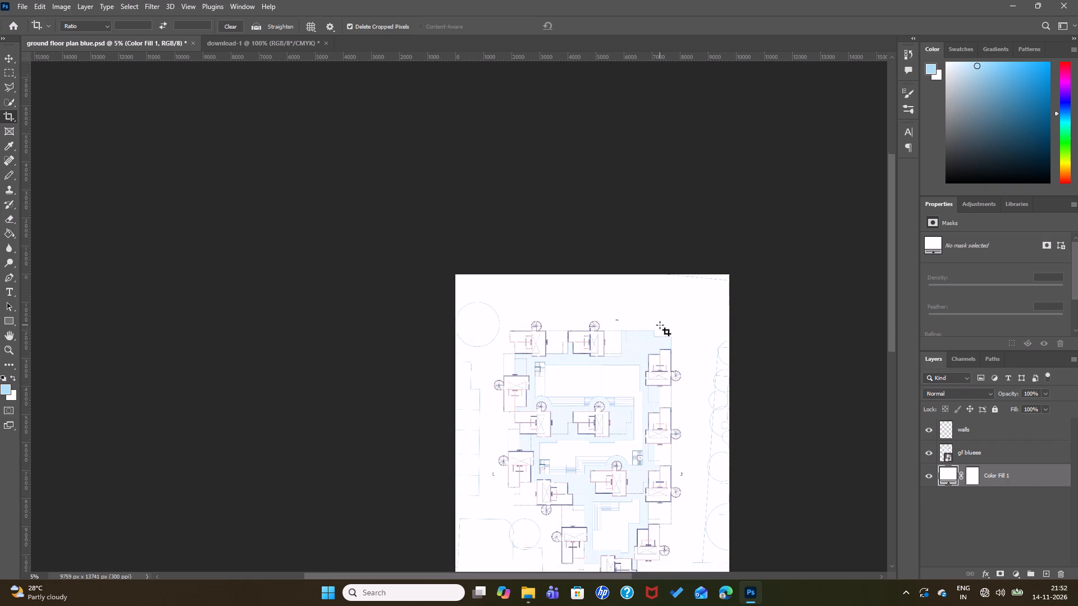
scroll(660, 325, "down", 15)
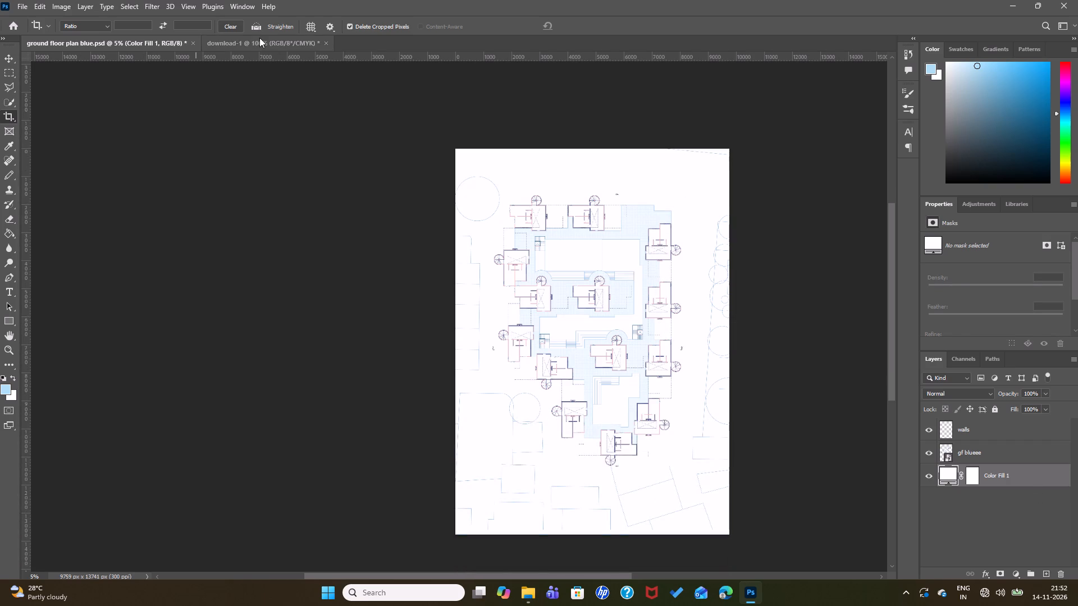
Open the contents of the download smart object from download-1 for editing.
left_click(259, 38)
scroll(759, 341, "down", 4)
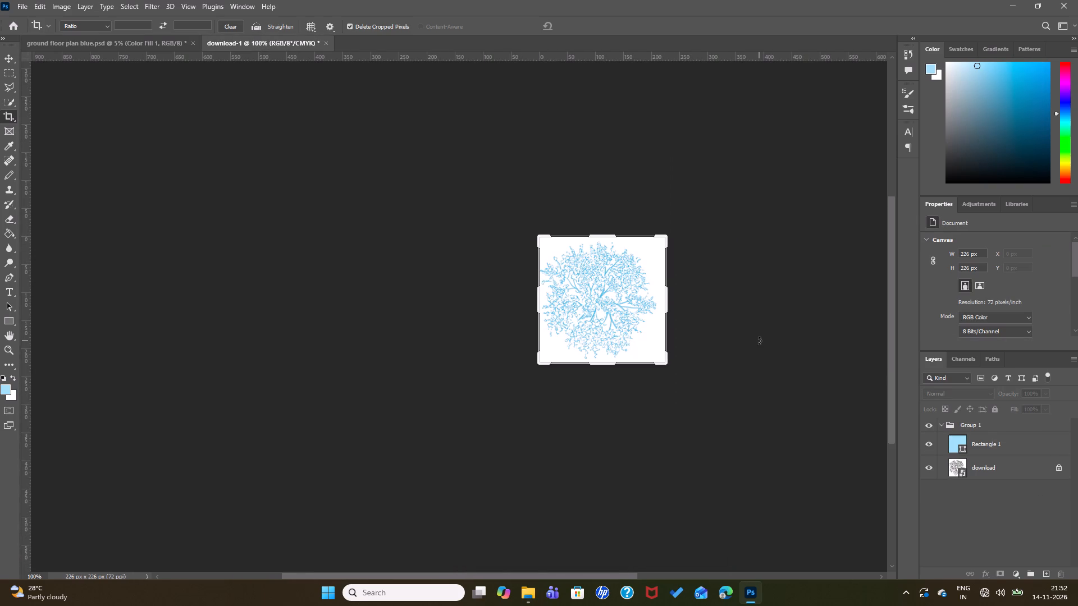
left_click(1021, 509)
left_click(989, 466)
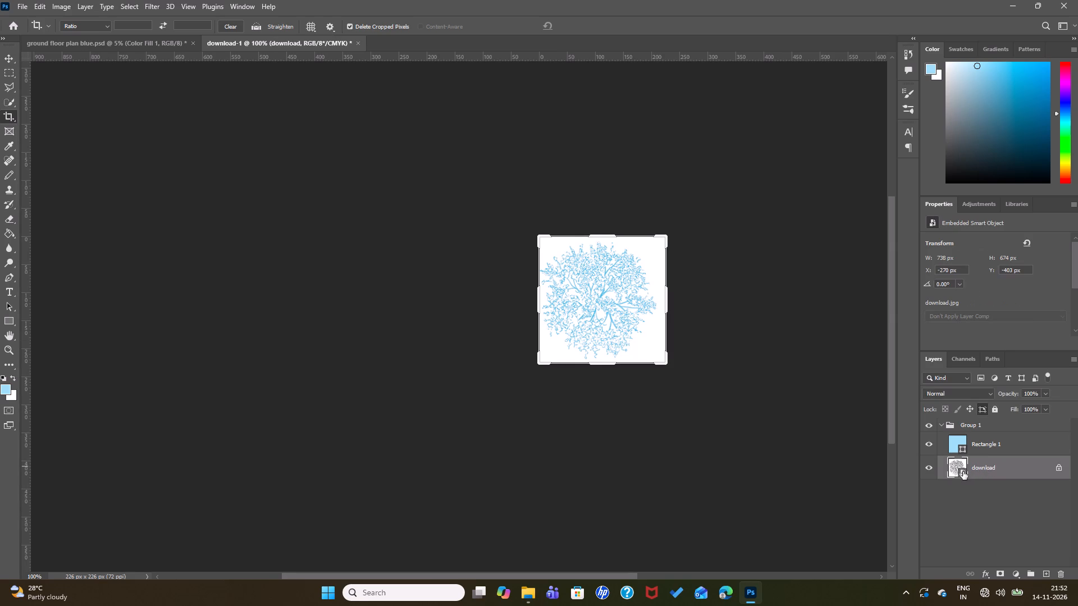
left_click(963, 471)
double_click(963, 471)
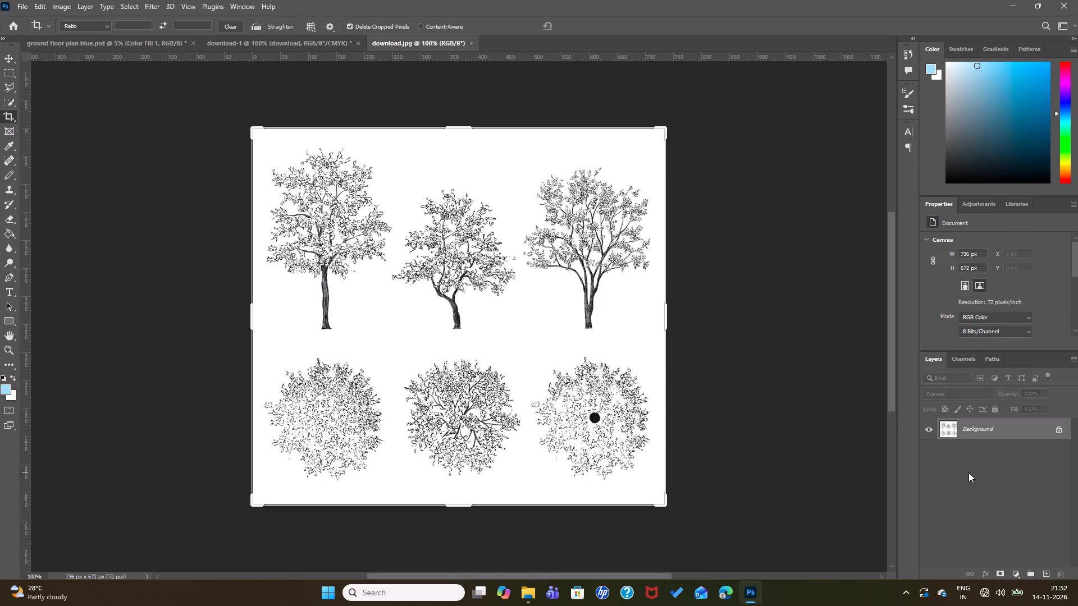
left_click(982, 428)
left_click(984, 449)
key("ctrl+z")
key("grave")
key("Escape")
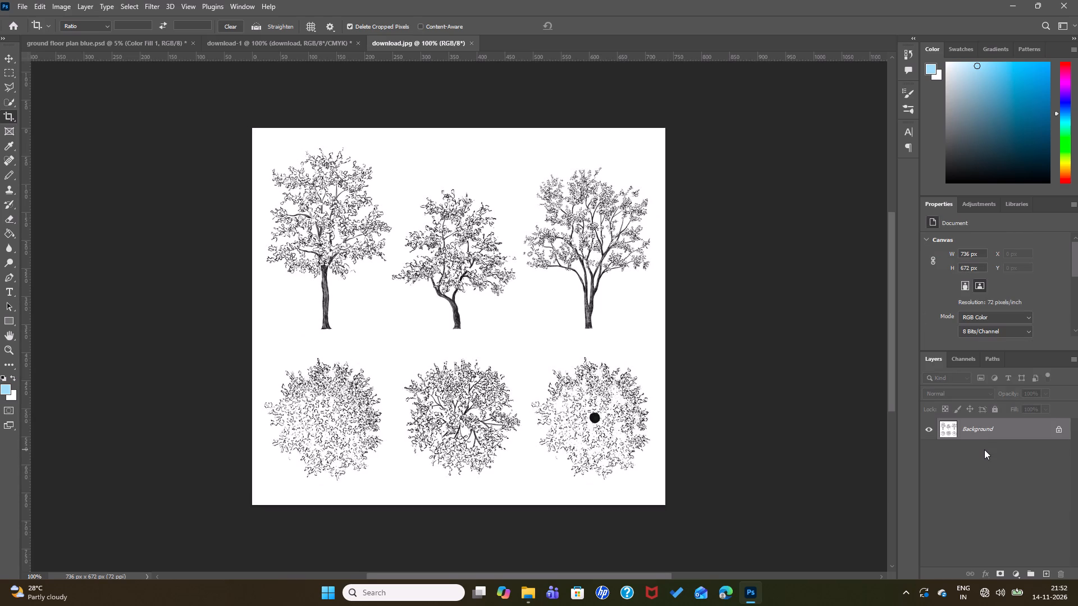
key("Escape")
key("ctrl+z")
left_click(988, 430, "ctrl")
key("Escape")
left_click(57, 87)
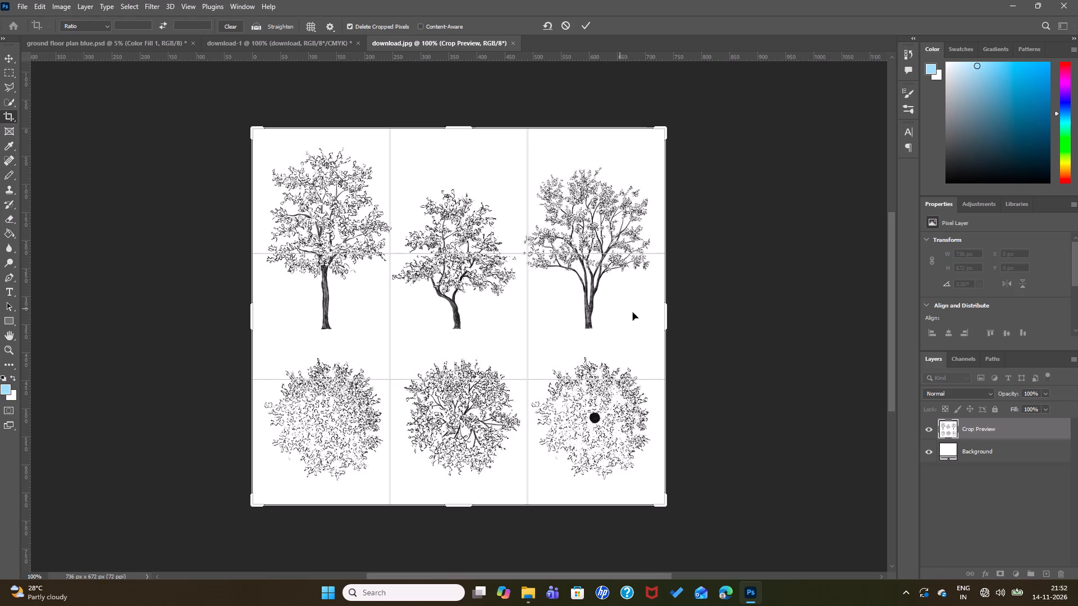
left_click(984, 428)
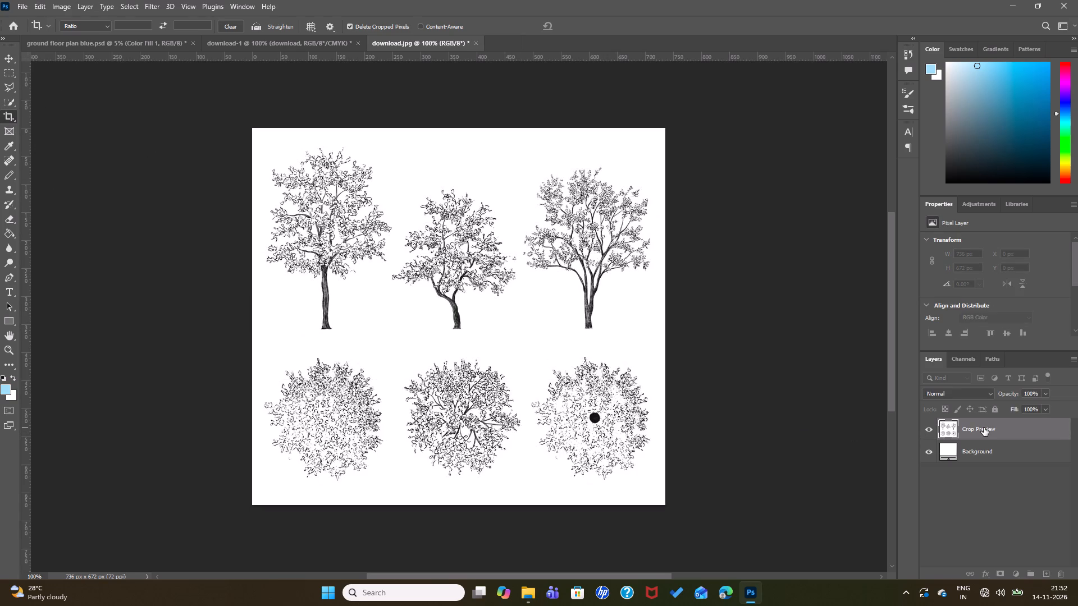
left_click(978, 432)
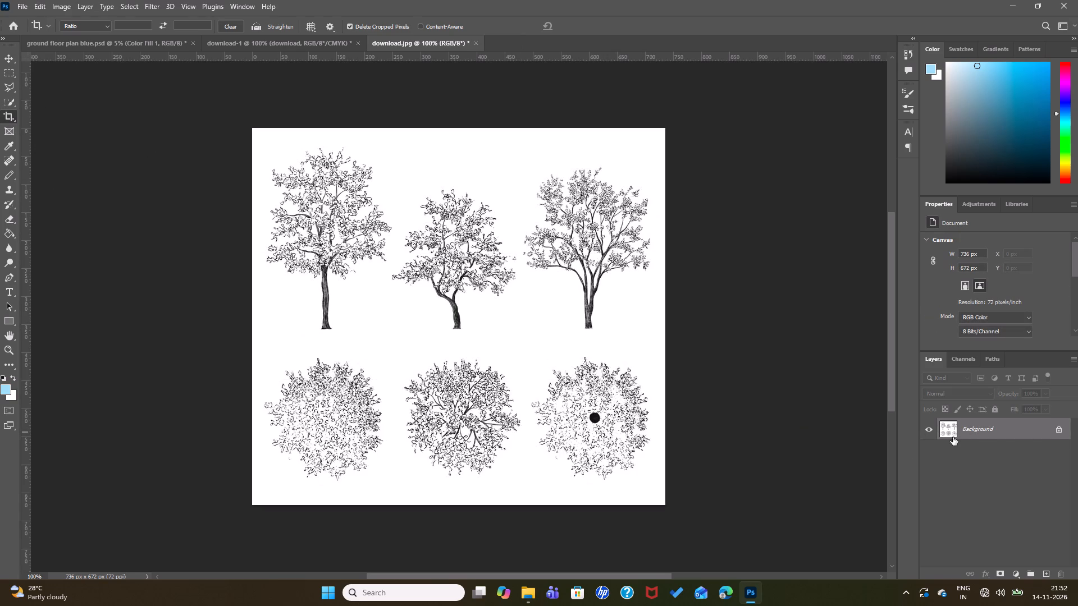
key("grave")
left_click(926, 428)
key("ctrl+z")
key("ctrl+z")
Crop download.jpg to the middle plan-view tree in the bottom row, about 236 × 222 px, with cropped pixels deleted.
left_click(561, 313)
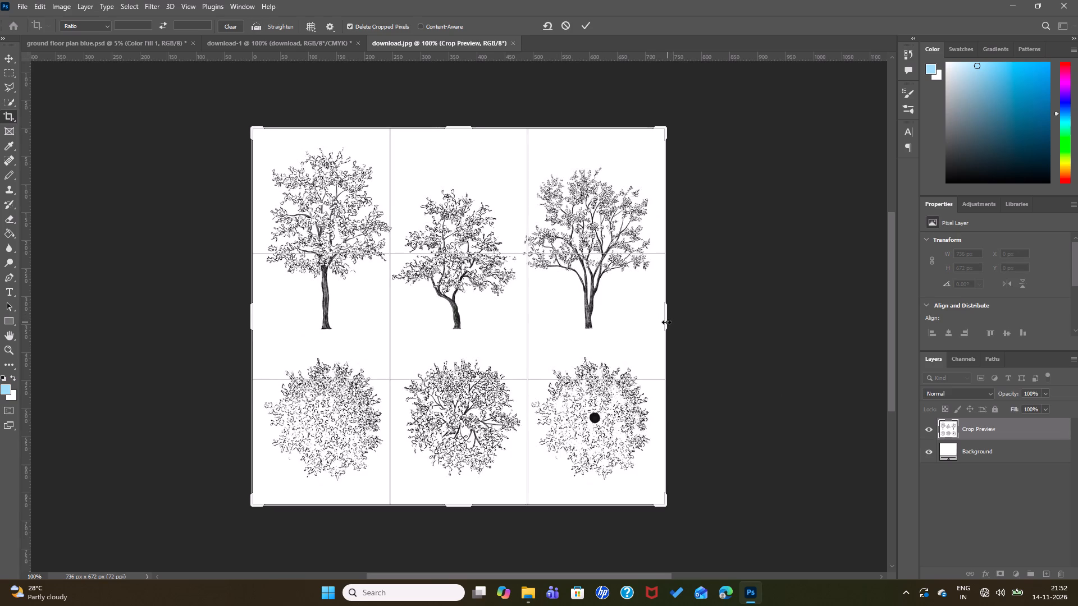
left_click_drag(666, 322, 595, 332)
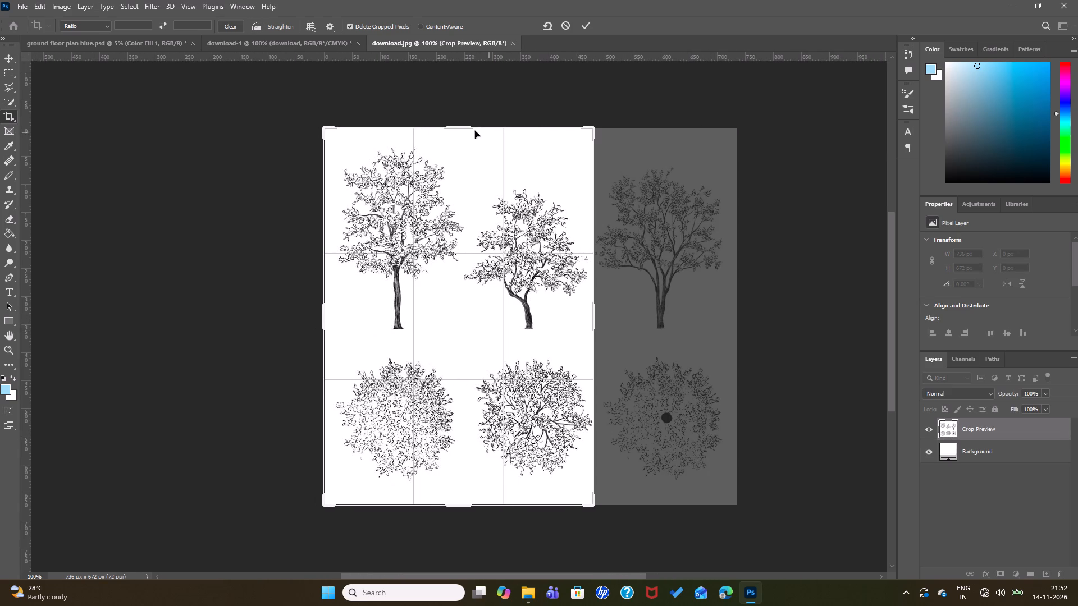
left_click_drag(459, 128, 454, 239)
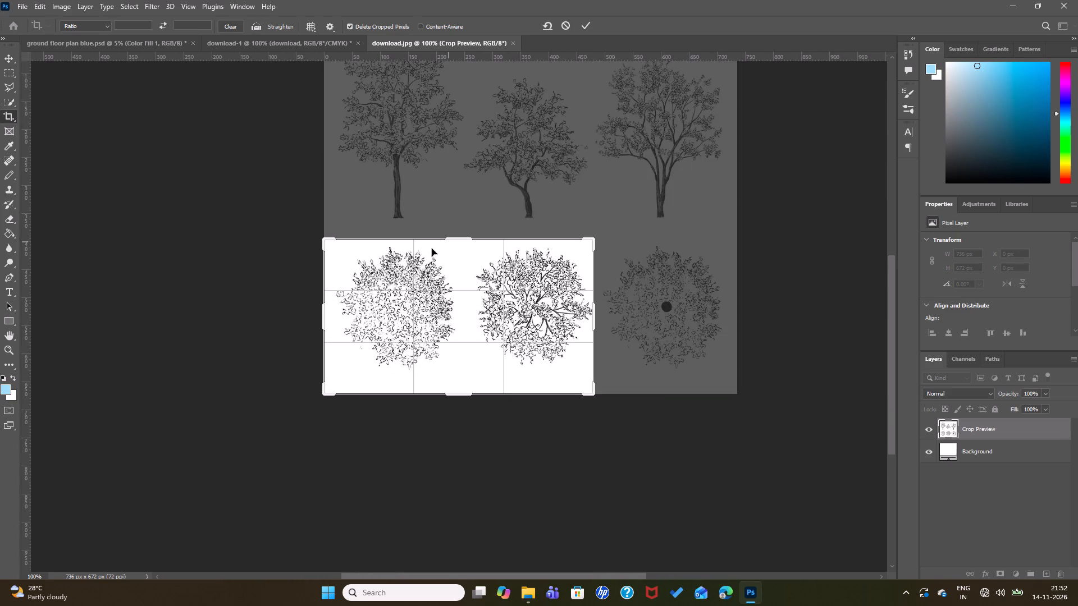
left_click_drag(323, 315, 391, 316)
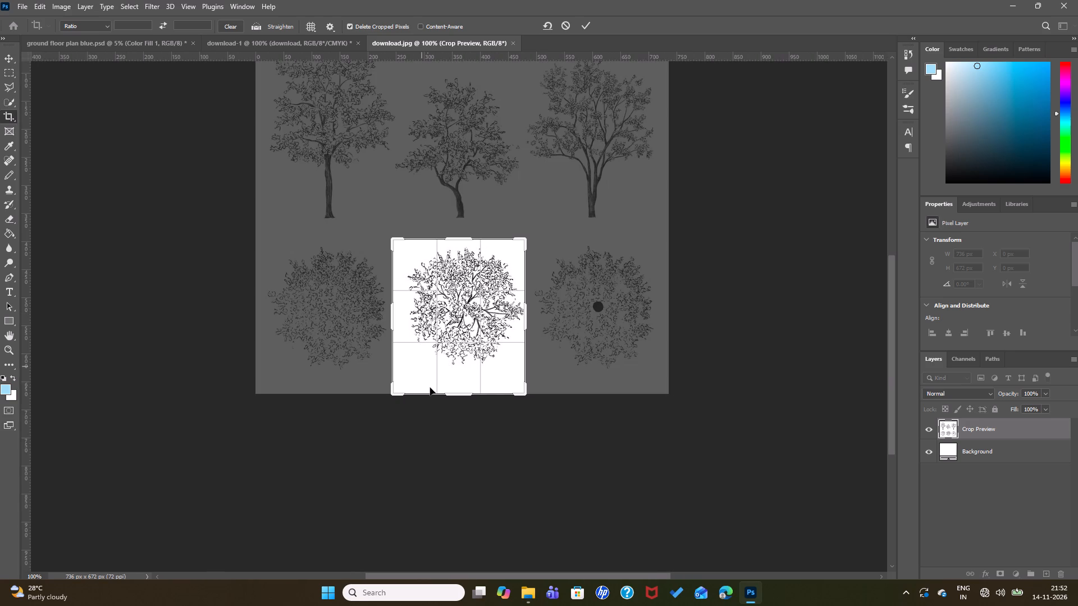
left_click_drag(457, 394, 459, 382)
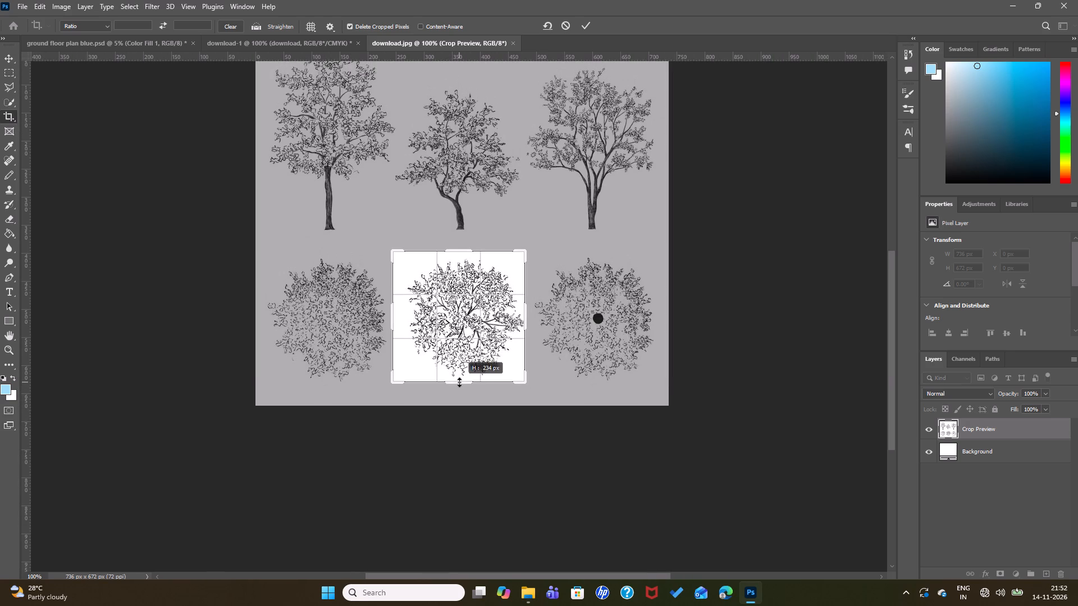
left_click_drag(459, 382, 459, 384)
left_click(461, 248)
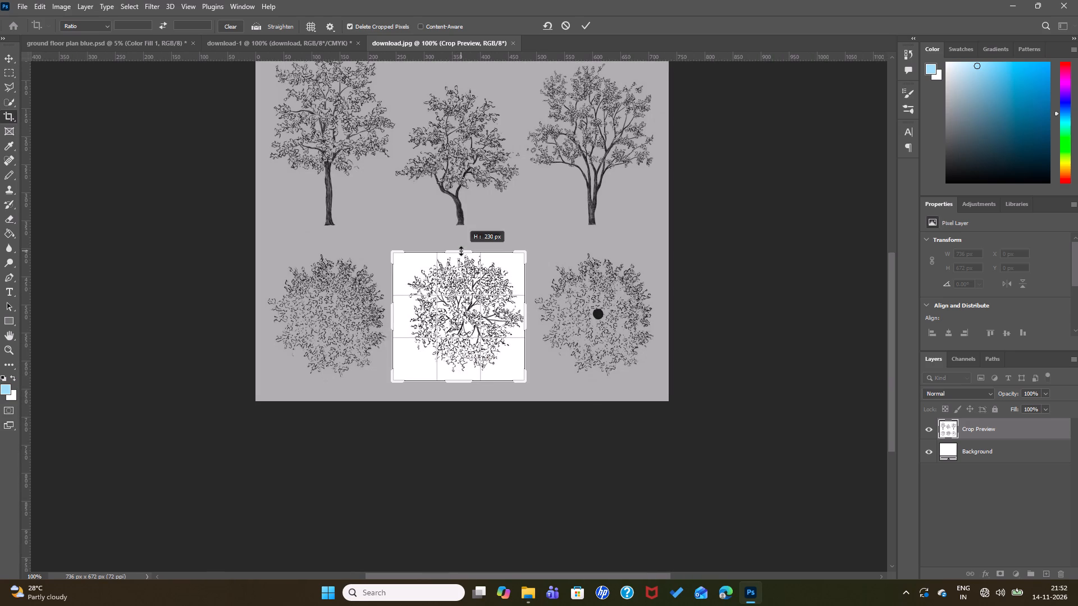
left_click(460, 382)
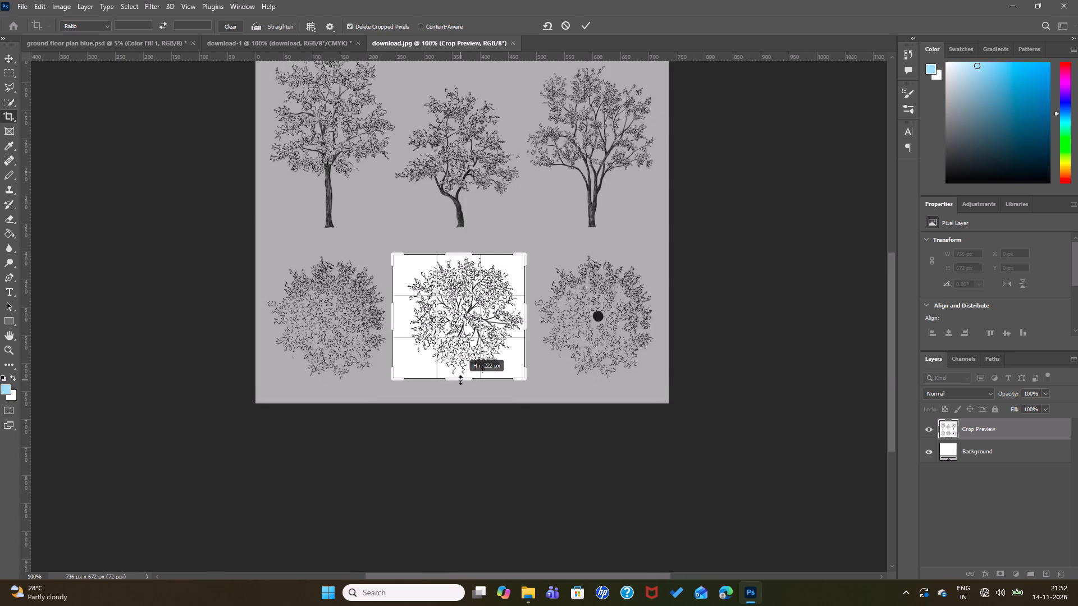
key("Return")
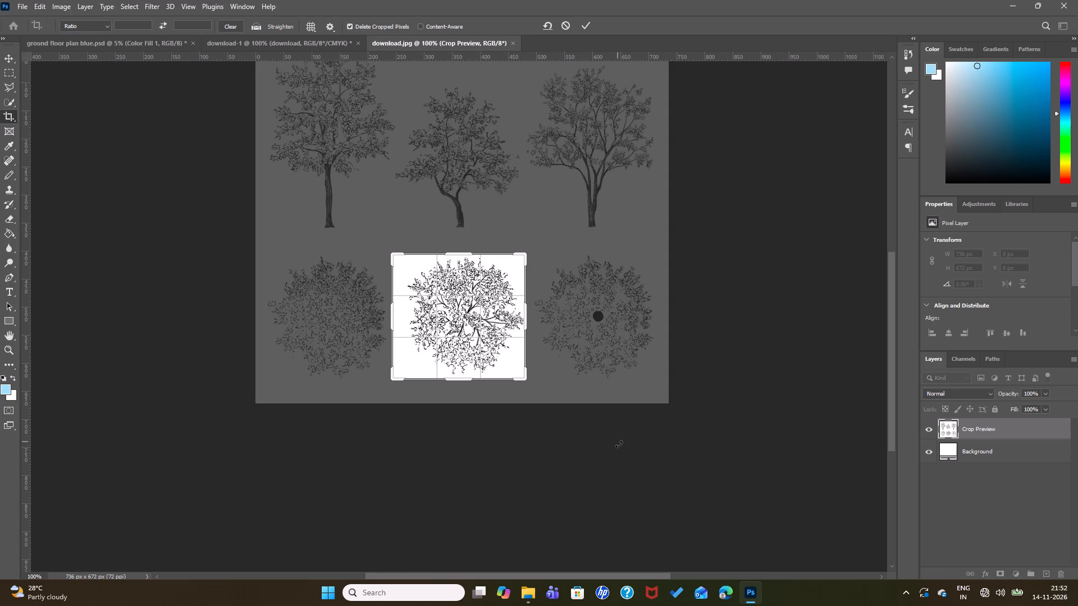
left_click(619, 445)
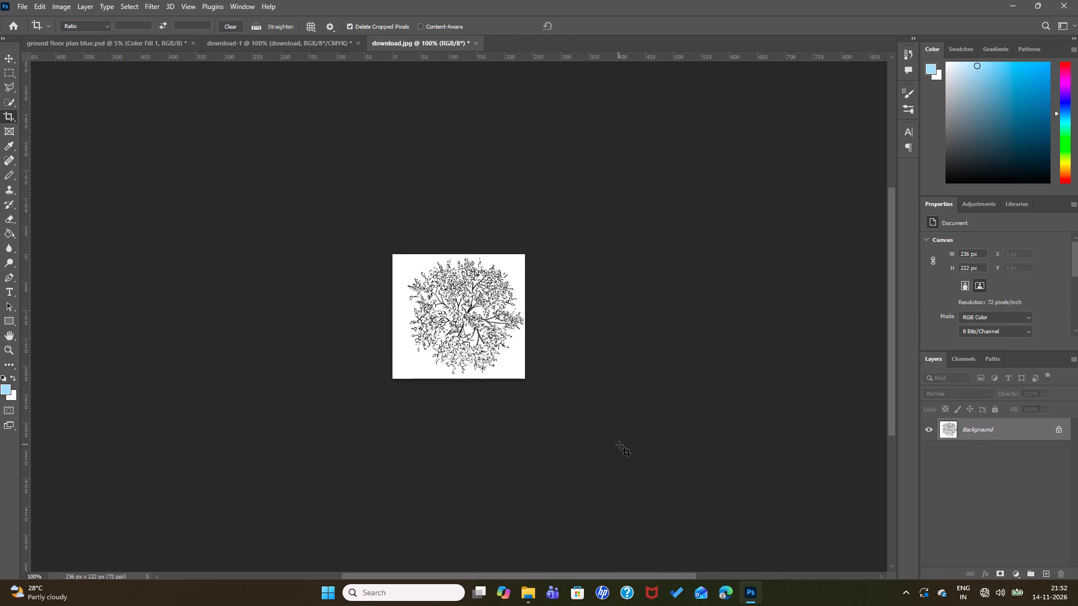
key("Escape")
key("Escape")
Add a new empty layer above the Background layer in download.jpg.
left_click(1044, 573)
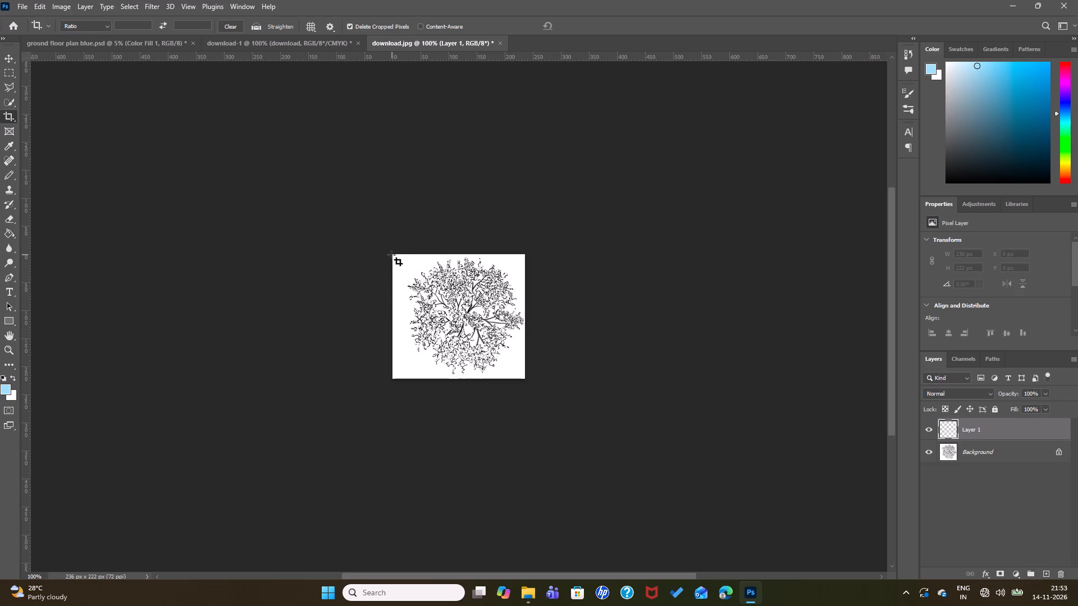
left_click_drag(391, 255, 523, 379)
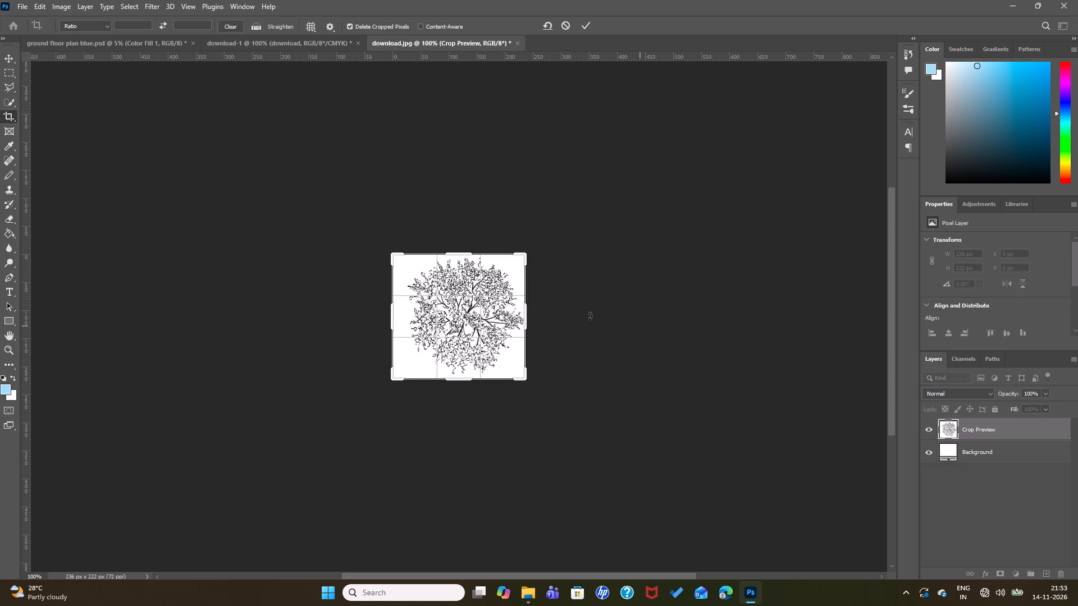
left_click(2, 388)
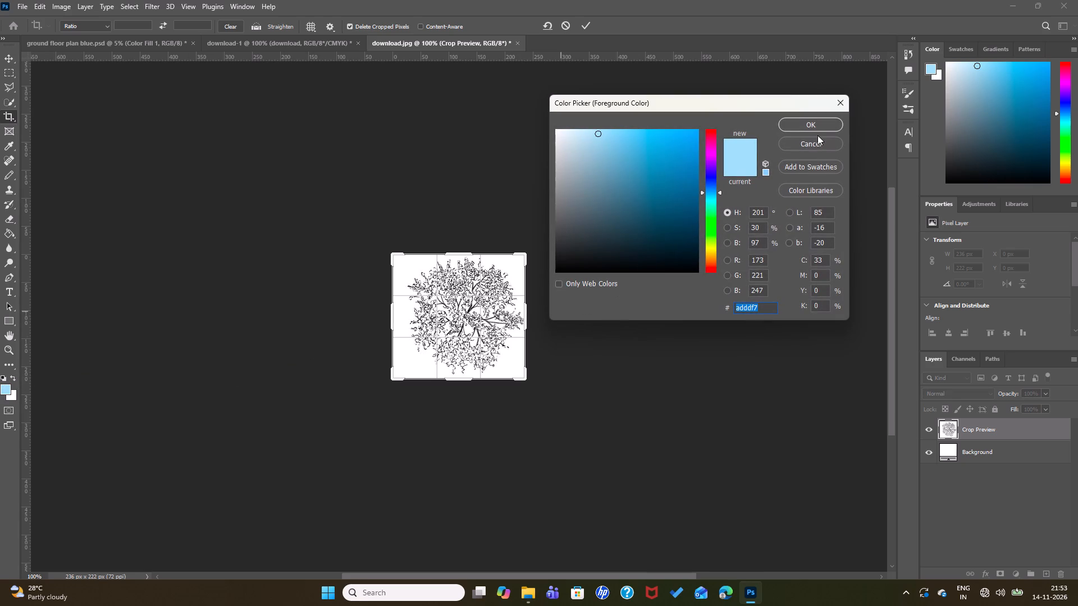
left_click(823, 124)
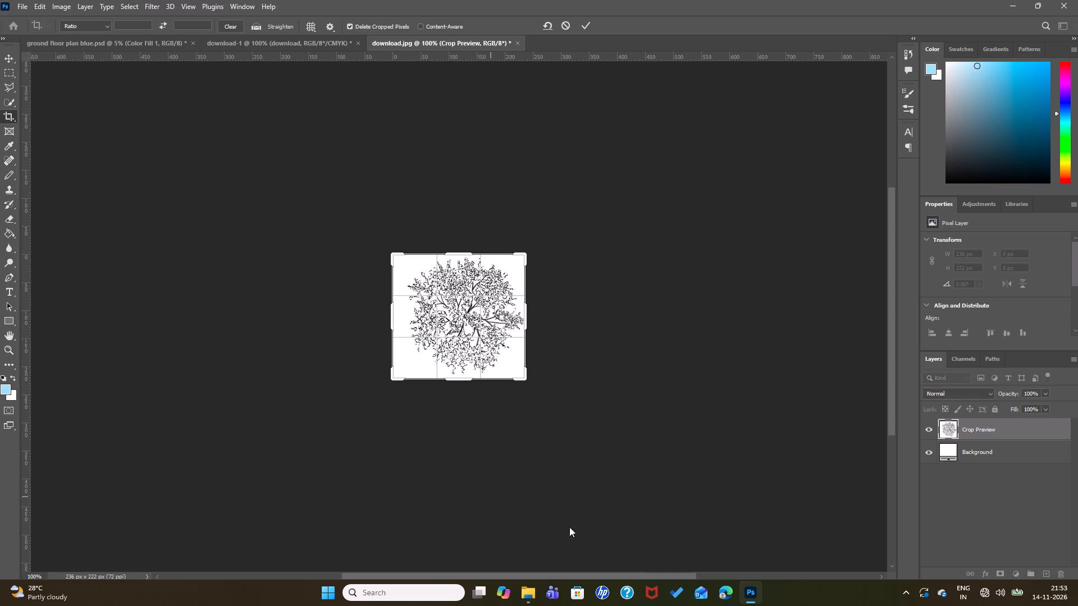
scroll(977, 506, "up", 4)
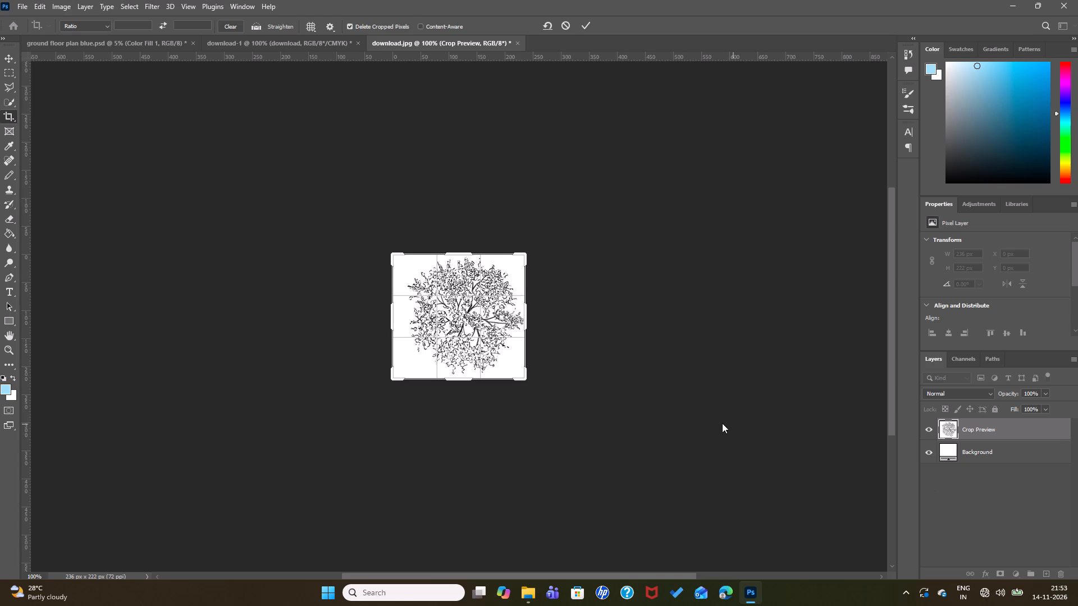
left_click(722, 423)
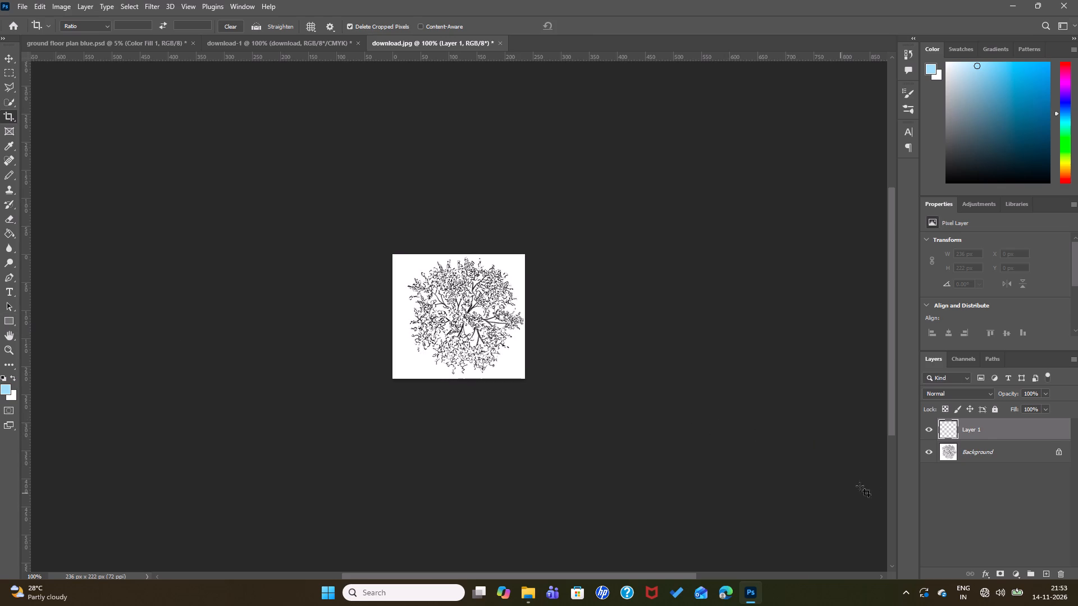
Draw a light-blue rectangle shape covering the whole canvas, about 238 × 224 px, above the tree image.
left_click(6, 321)
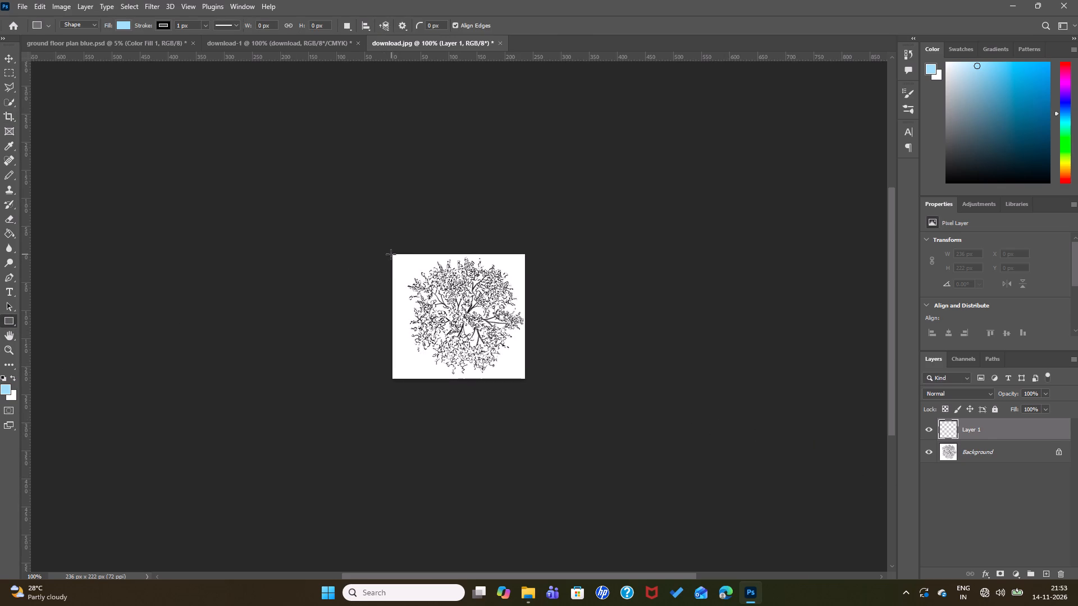
left_click_drag(392, 254, 525, 379)
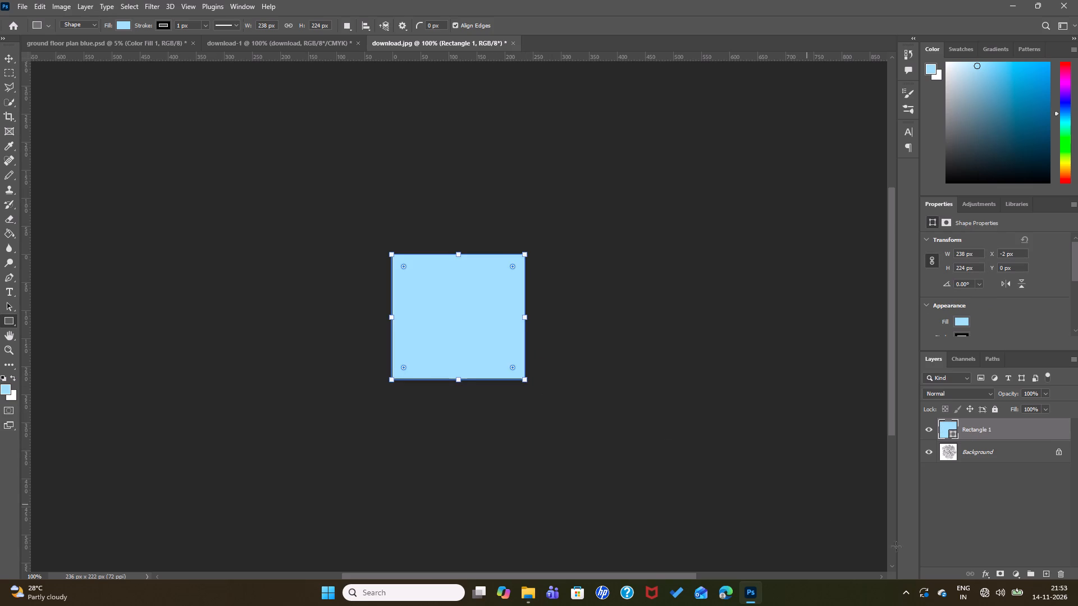
Set the blue rectangle layer's blend mode to Hard Light so it tints the tree.
left_click(968, 393)
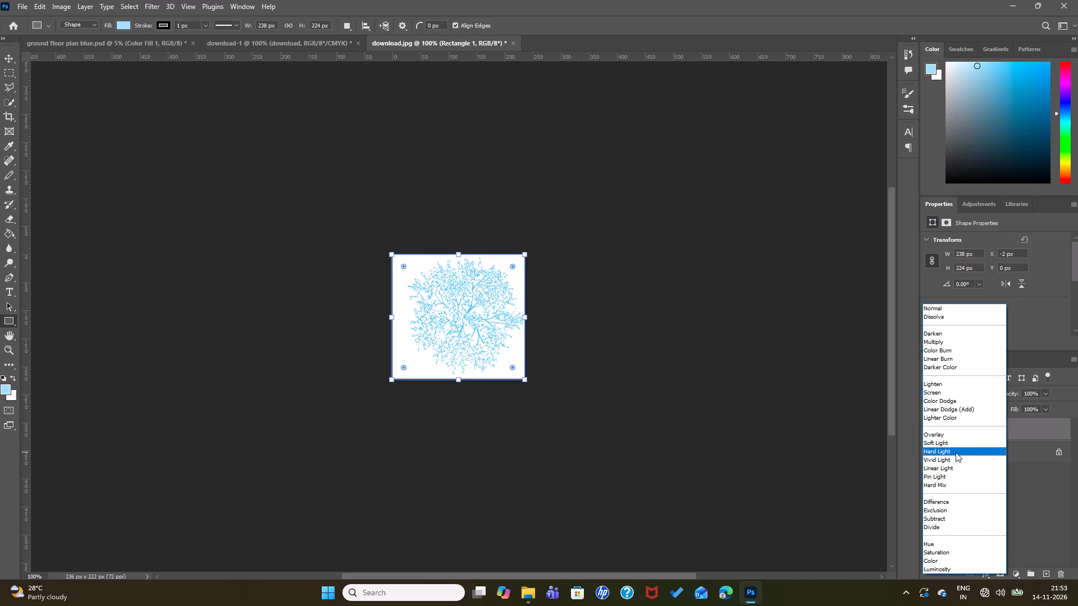
left_click(956, 452)
key("Return")
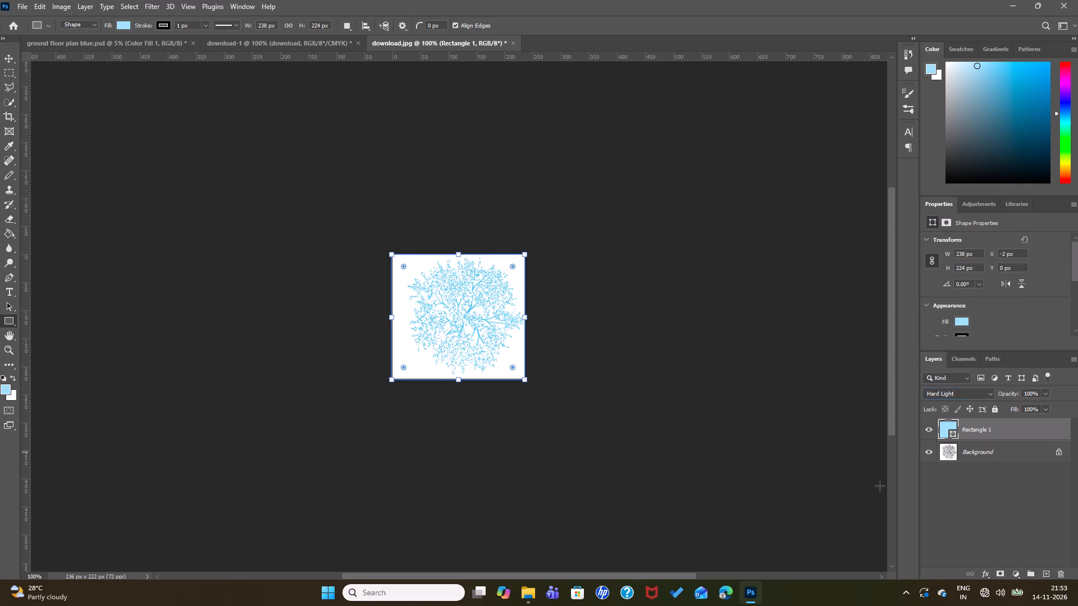
left_click(1009, 526)
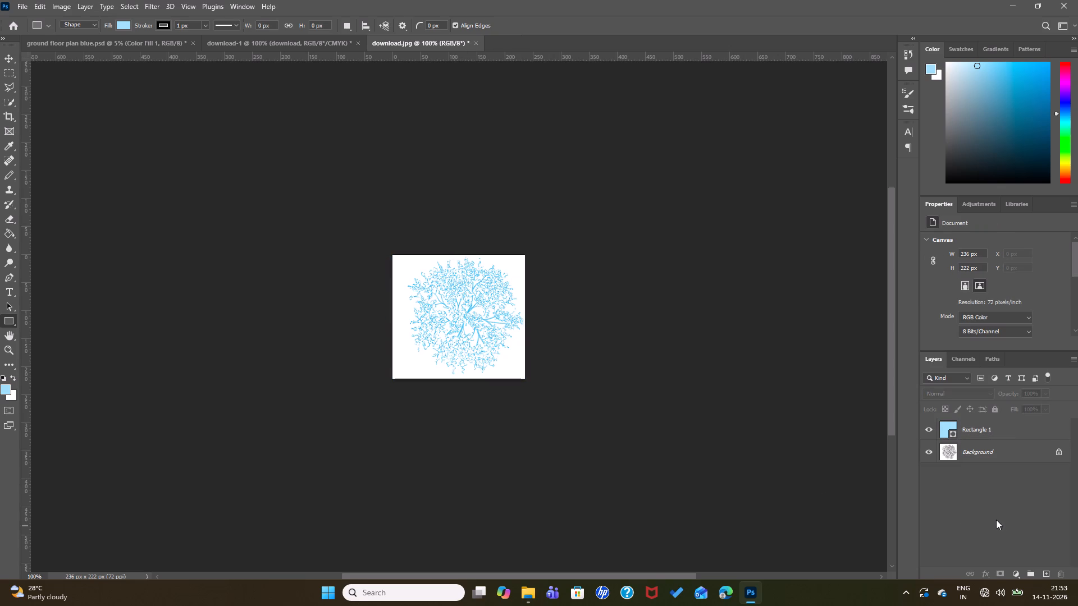
key("Escape")
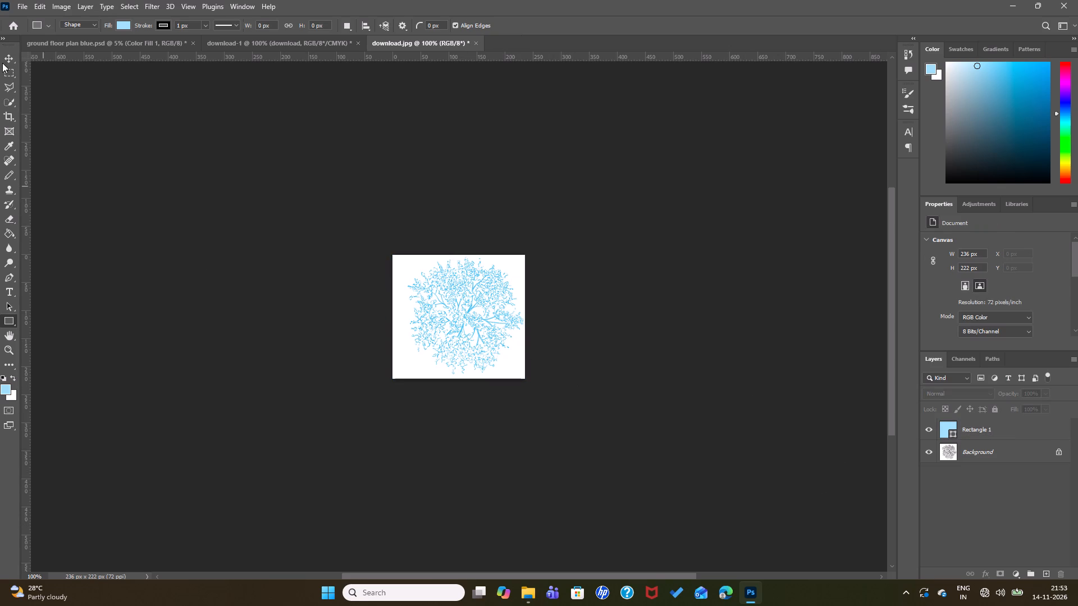
Move the blue rectangle about 2 px towards the canvas's right edge and 2 px upward.
left_click(9, 54)
left_click(442, 316)
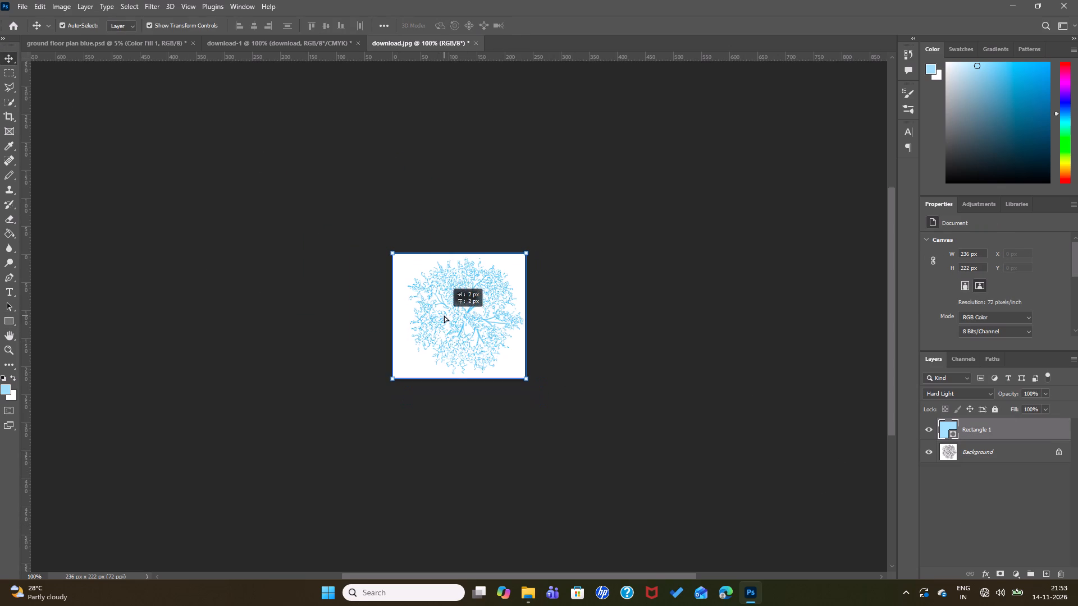
left_click(623, 341)
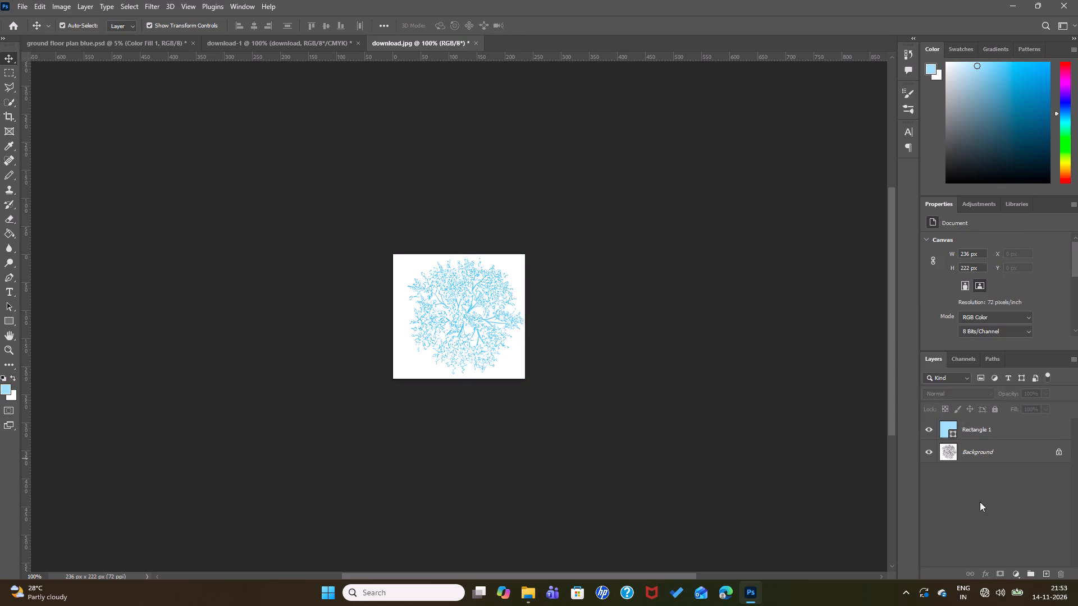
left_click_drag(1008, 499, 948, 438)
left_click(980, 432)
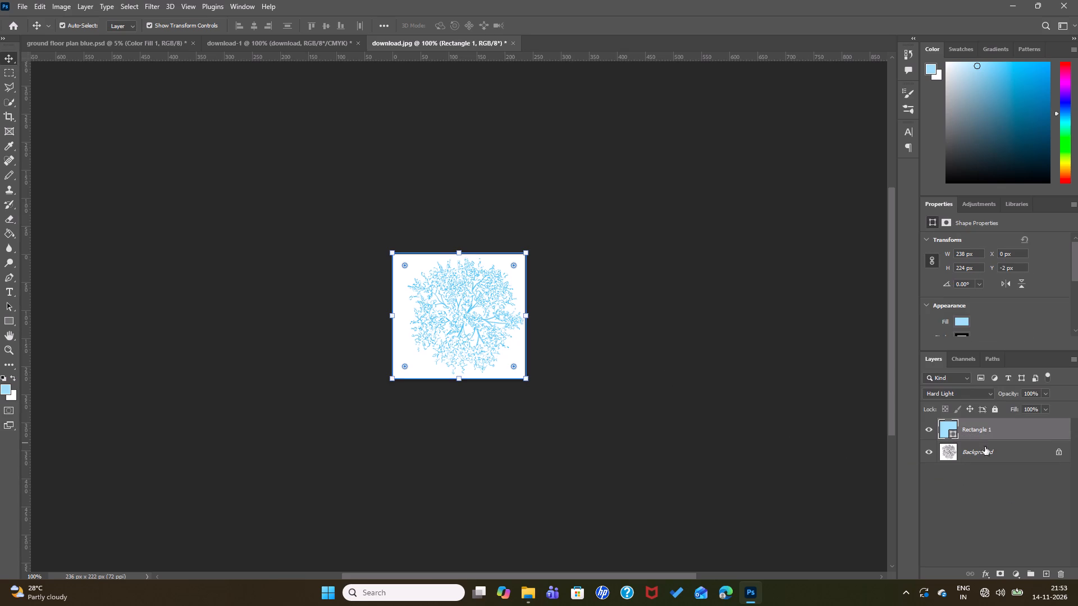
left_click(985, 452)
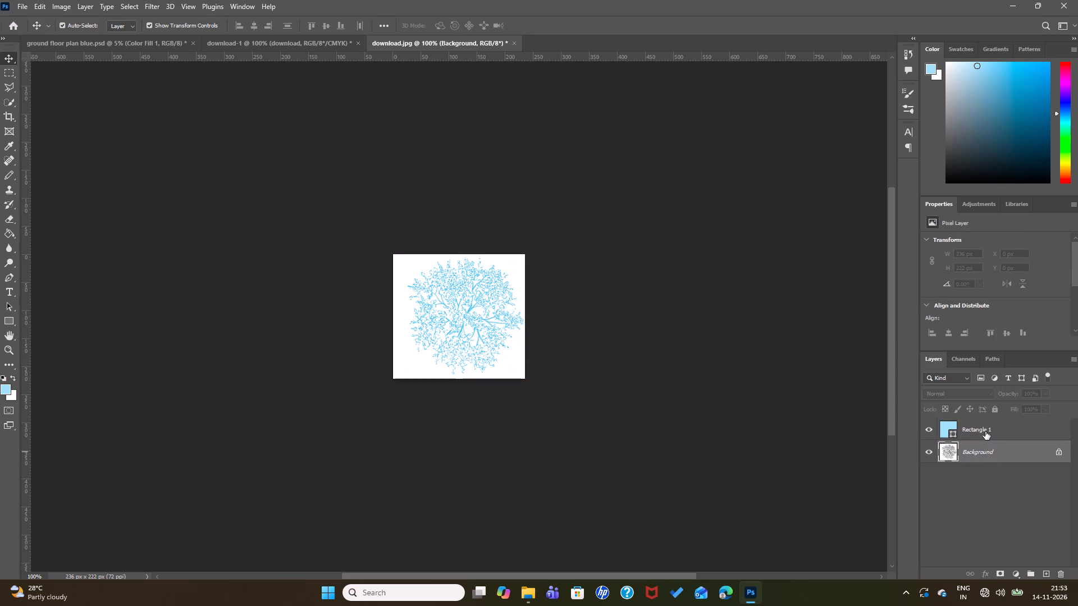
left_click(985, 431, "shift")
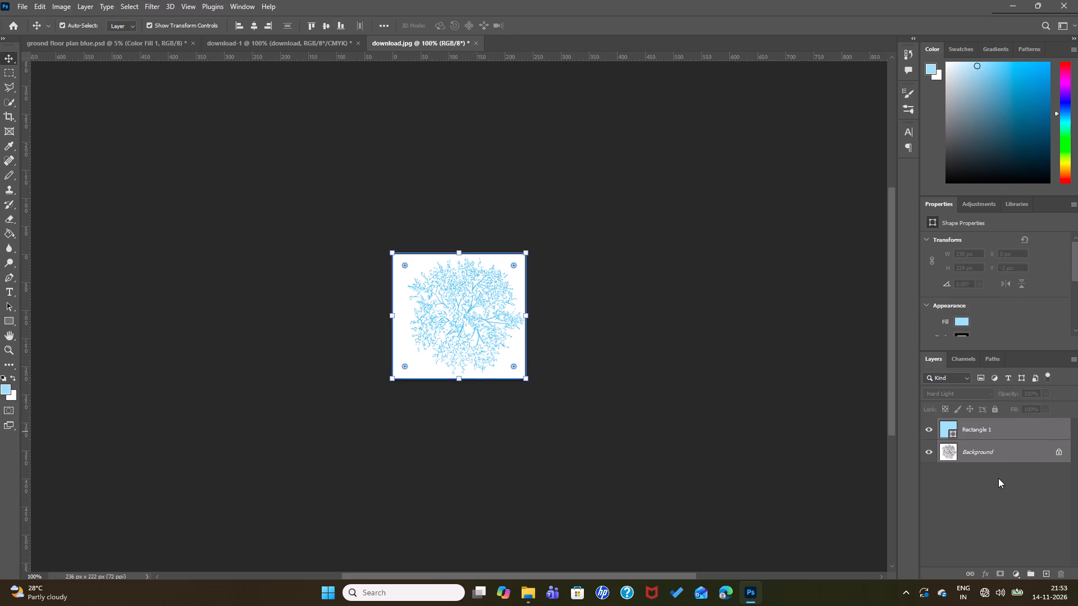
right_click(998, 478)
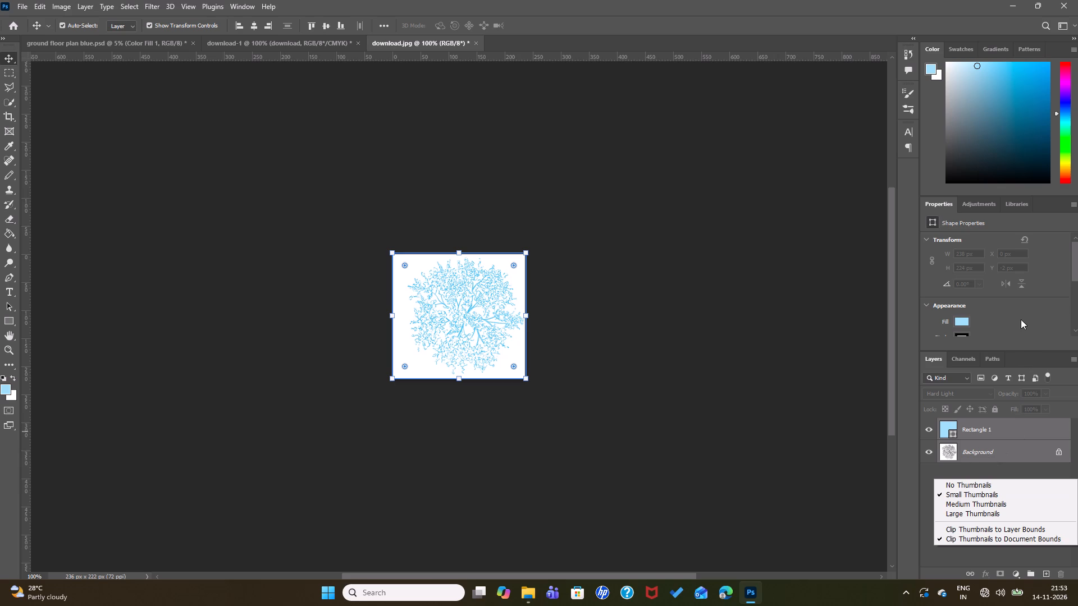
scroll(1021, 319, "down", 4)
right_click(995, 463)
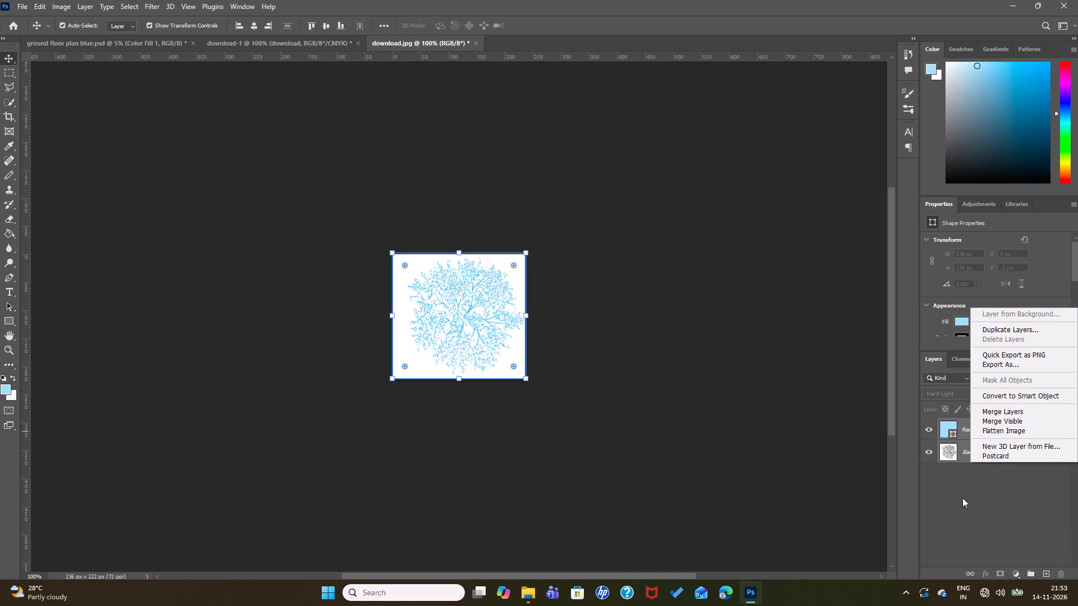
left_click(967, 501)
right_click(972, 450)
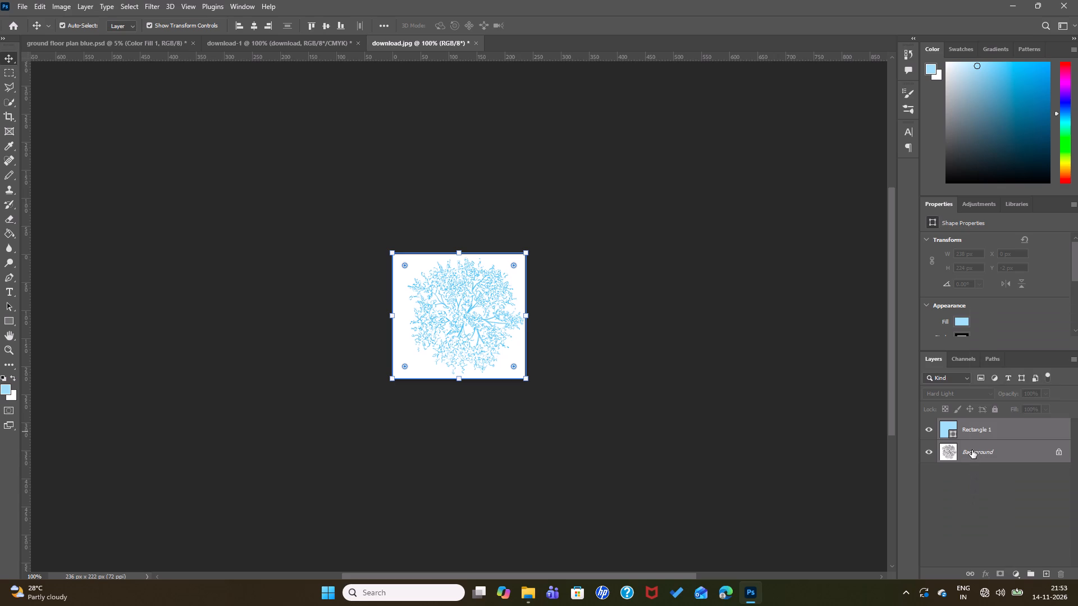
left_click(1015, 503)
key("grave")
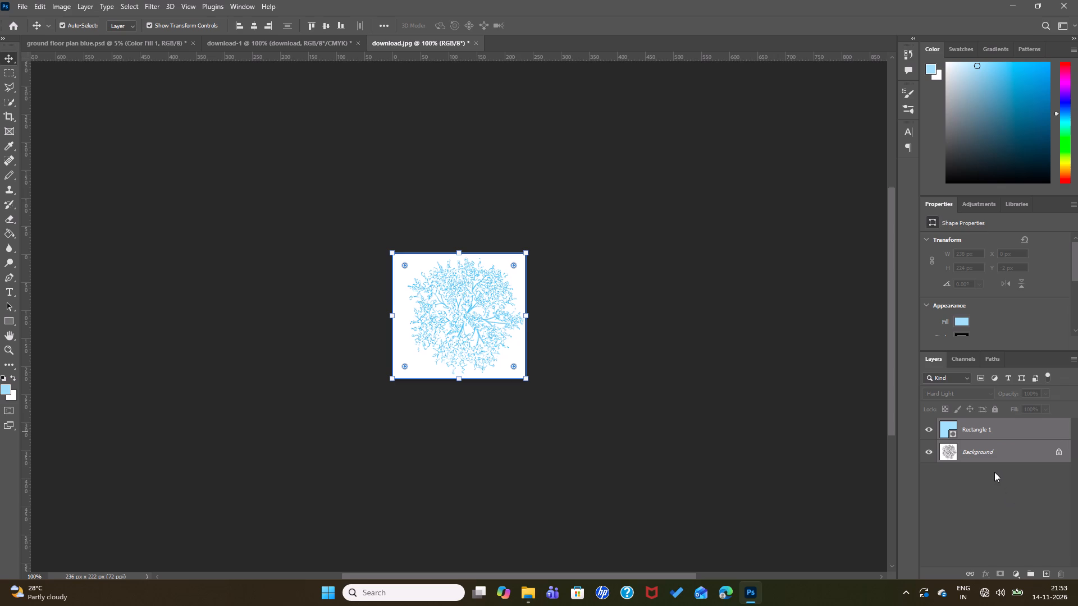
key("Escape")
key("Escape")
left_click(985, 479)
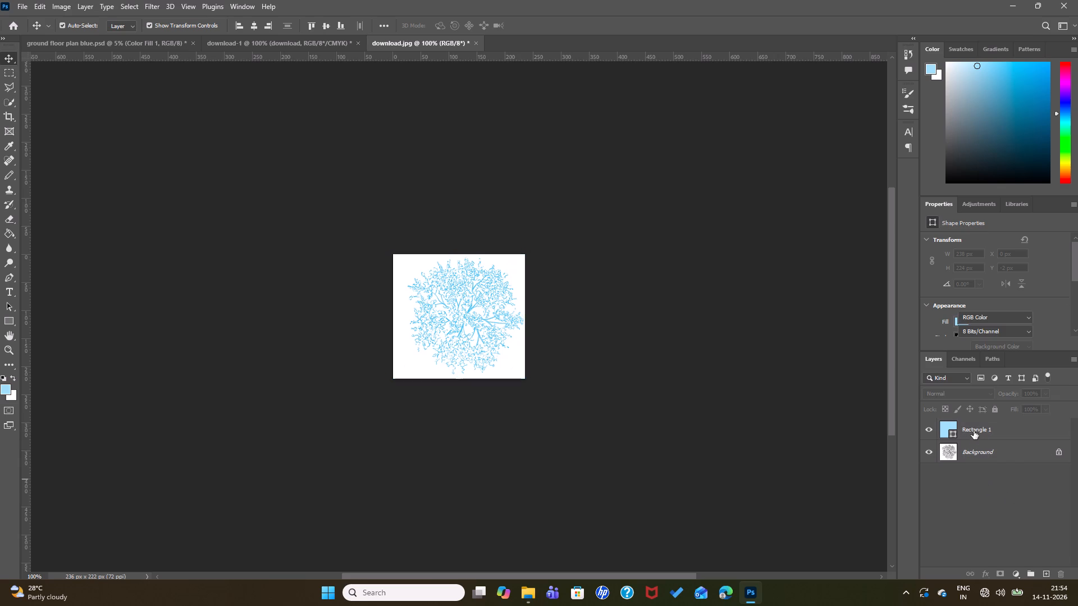
Create a new layer group from the blue rectangle layer, keeping the Pass Through mode.
right_click(998, 423)
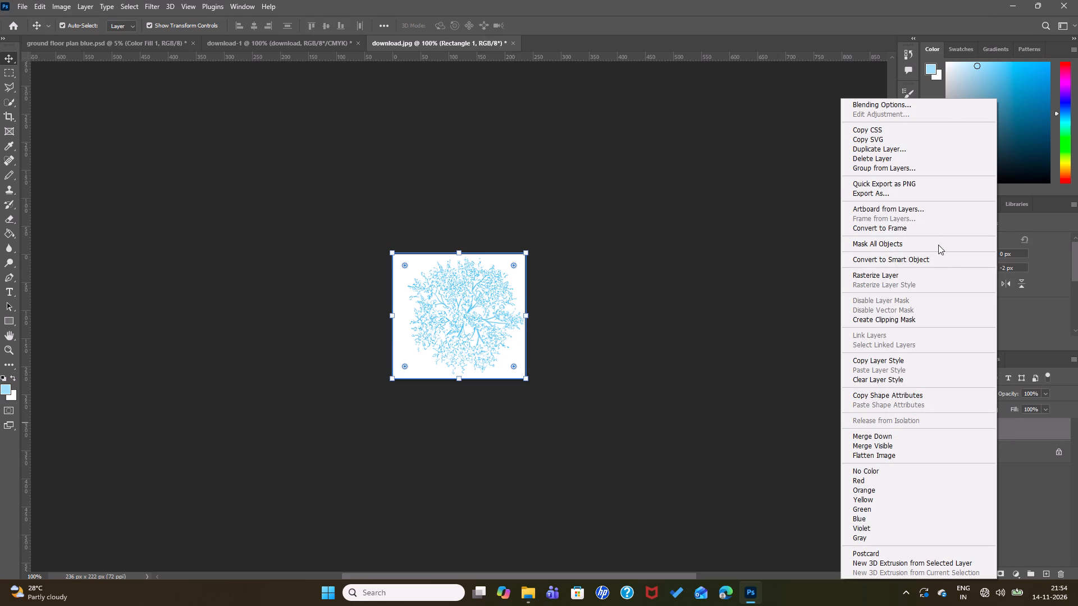
left_click(900, 166)
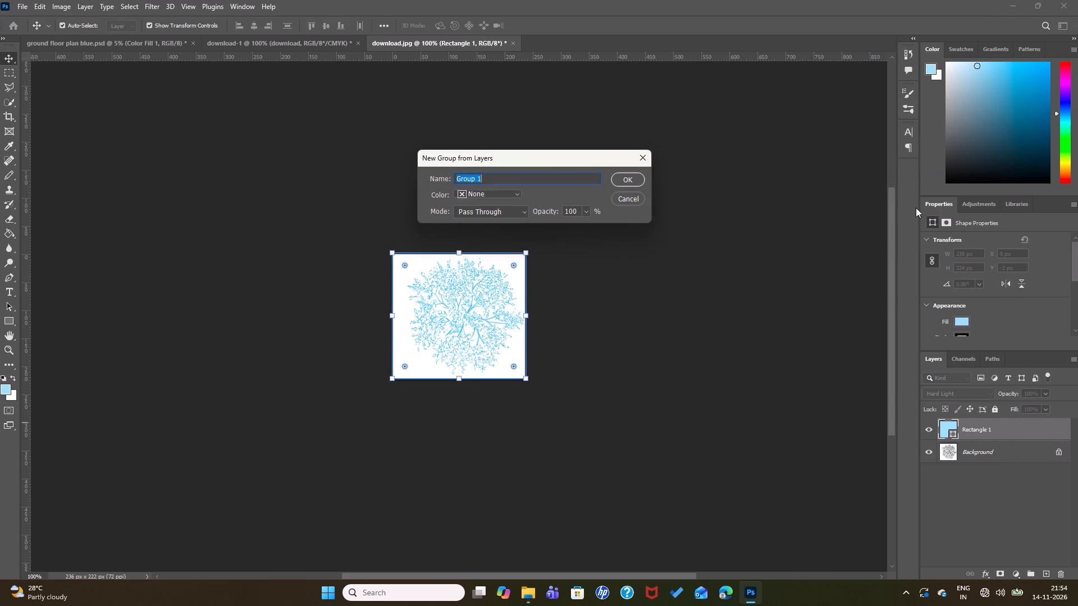
left_click(625, 178)
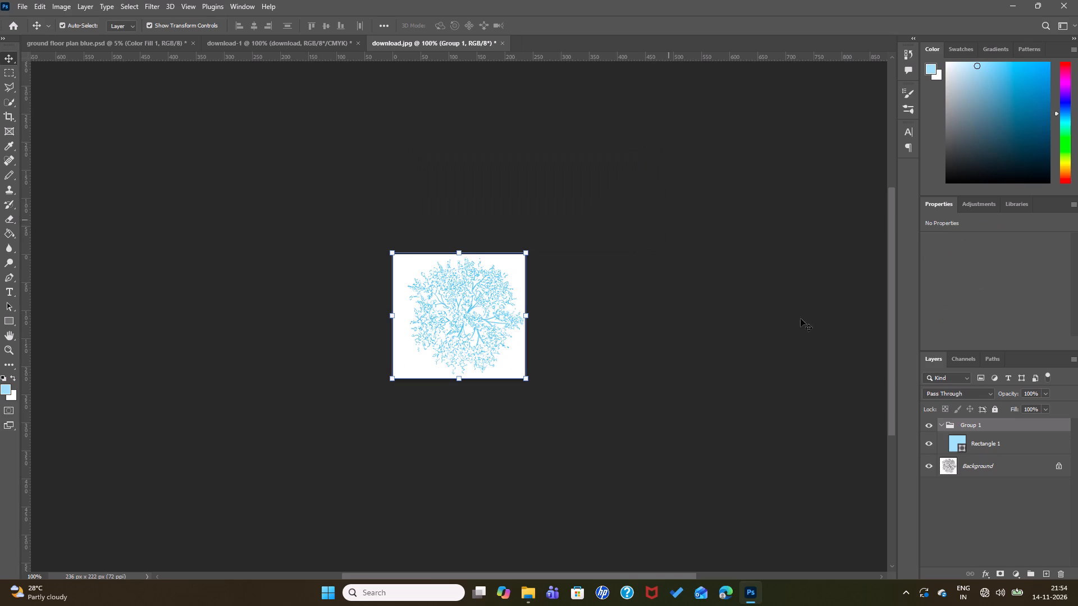
key("Escape")
left_click(941, 426)
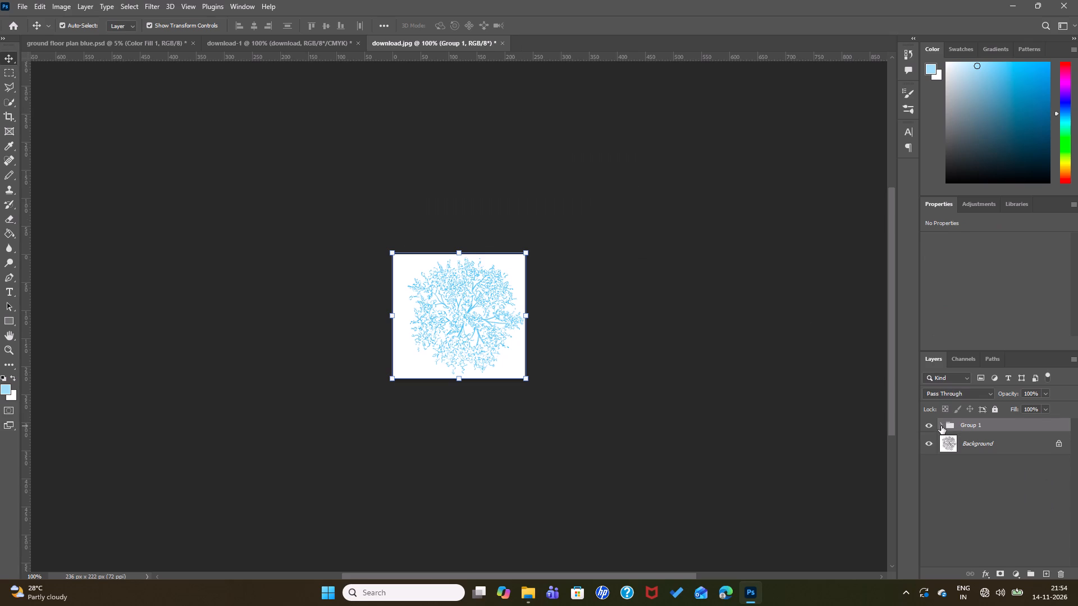
left_click(941, 426)
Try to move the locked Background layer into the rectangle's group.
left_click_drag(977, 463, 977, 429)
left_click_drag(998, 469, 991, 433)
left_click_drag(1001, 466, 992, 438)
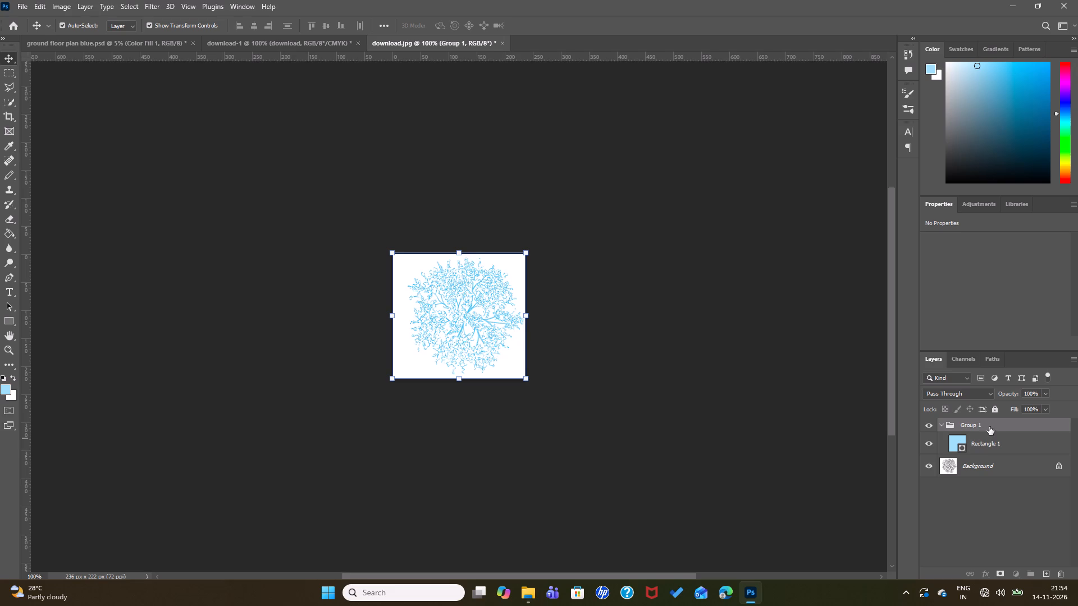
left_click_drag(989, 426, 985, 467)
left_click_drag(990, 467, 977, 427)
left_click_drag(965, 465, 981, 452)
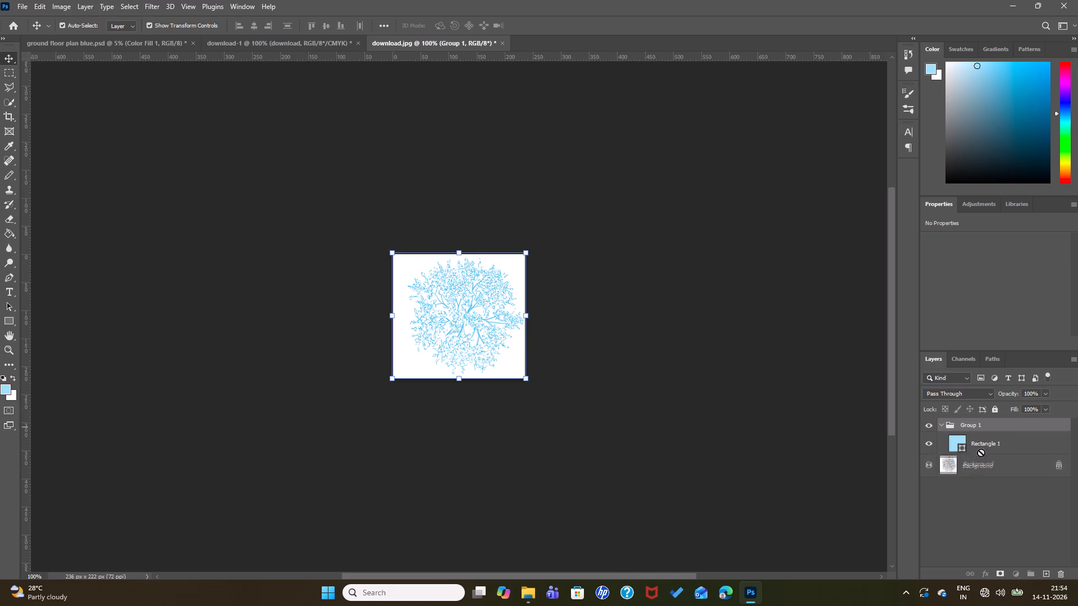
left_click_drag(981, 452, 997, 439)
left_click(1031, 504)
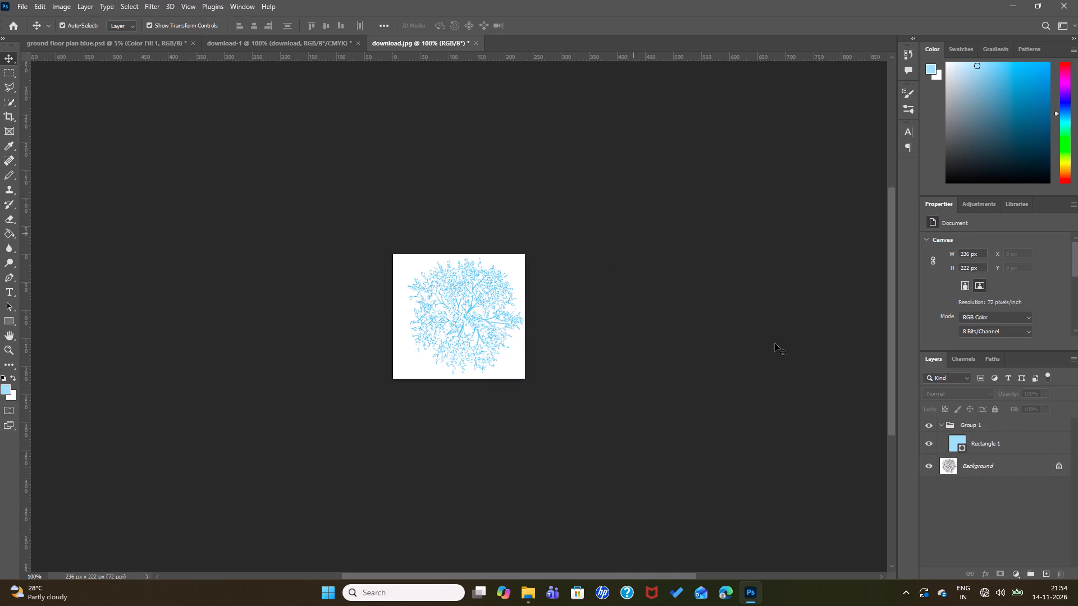
Unlock the Background layer with the tree image and move it into the rectangle's group.
left_click(1061, 465)
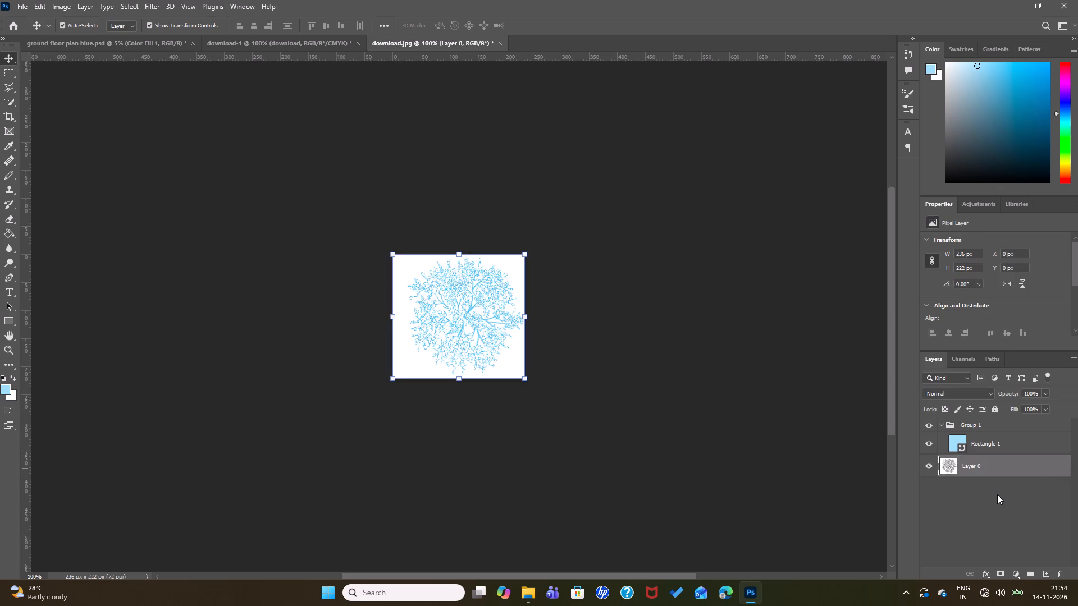
key("Escape")
left_click(998, 511)
left_click_drag(981, 464, 1011, 422)
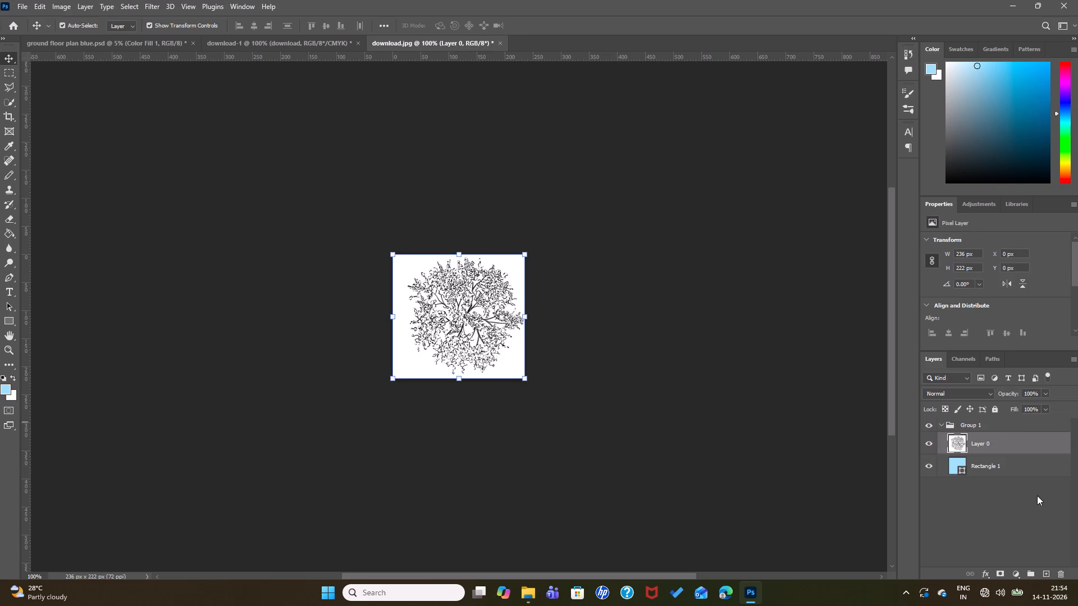
left_click(1034, 500)
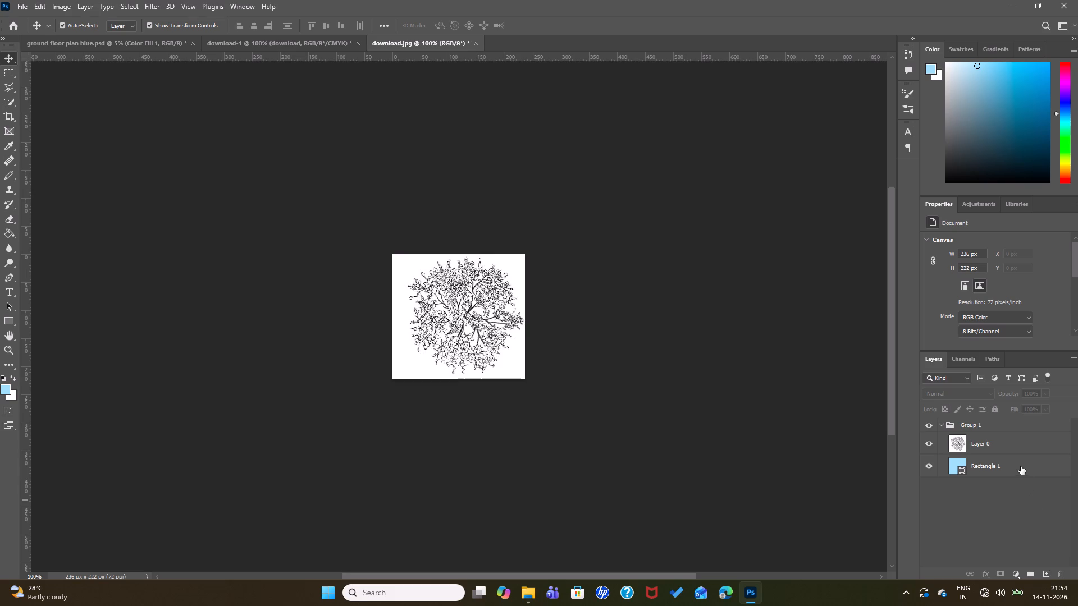
Reorder the group's contents so the blue rectangle layer sits above the tree image layer.
left_click_drag(1021, 466, 1015, 440)
left_click(1022, 501)
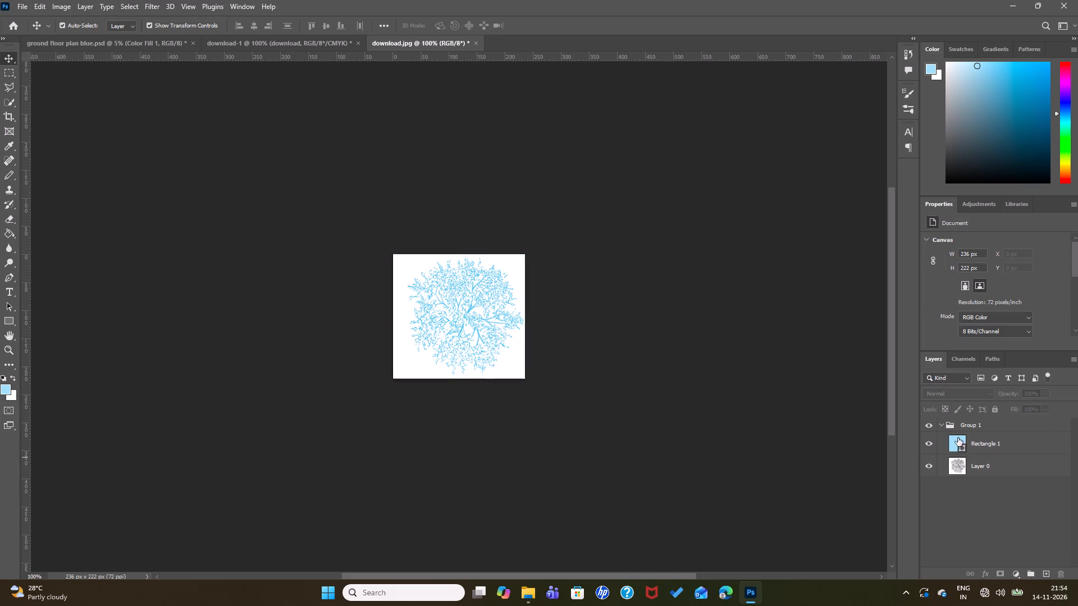
left_click(943, 426)
left_click(943, 426)
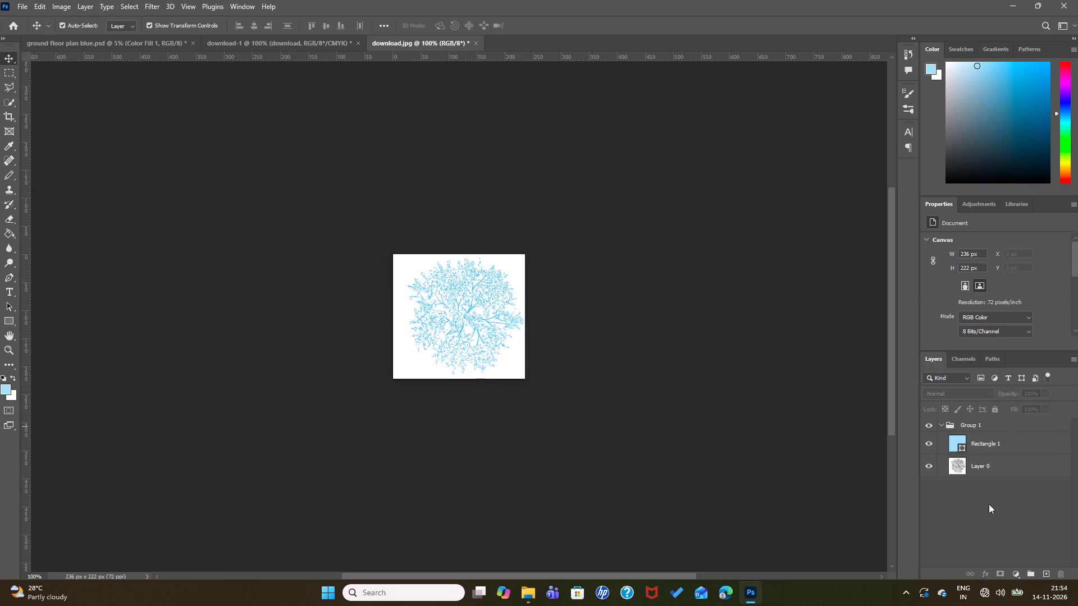
Copy Group 1 with the tinted tree into ground floor plan blue.psd, placing it above the upper row of buildings.
left_click(989, 504)
key("Escape")
left_click(965, 423)
left_click(1012, 499)
left_click_drag(991, 425, 595, 276)
left_click_drag(595, 276, 383, 186)
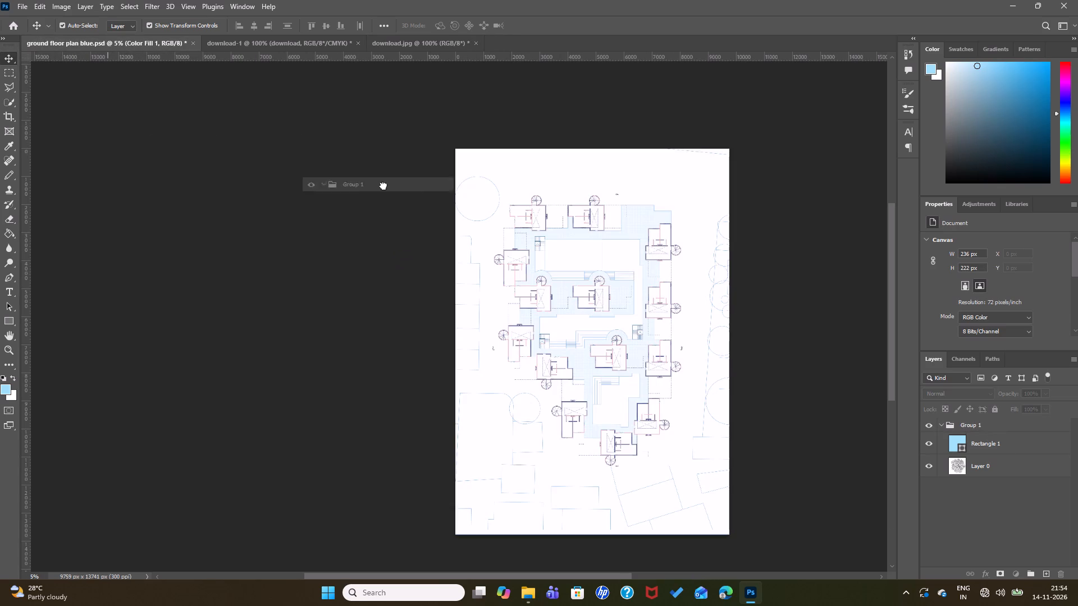
left_click_drag(383, 186, 581, 178)
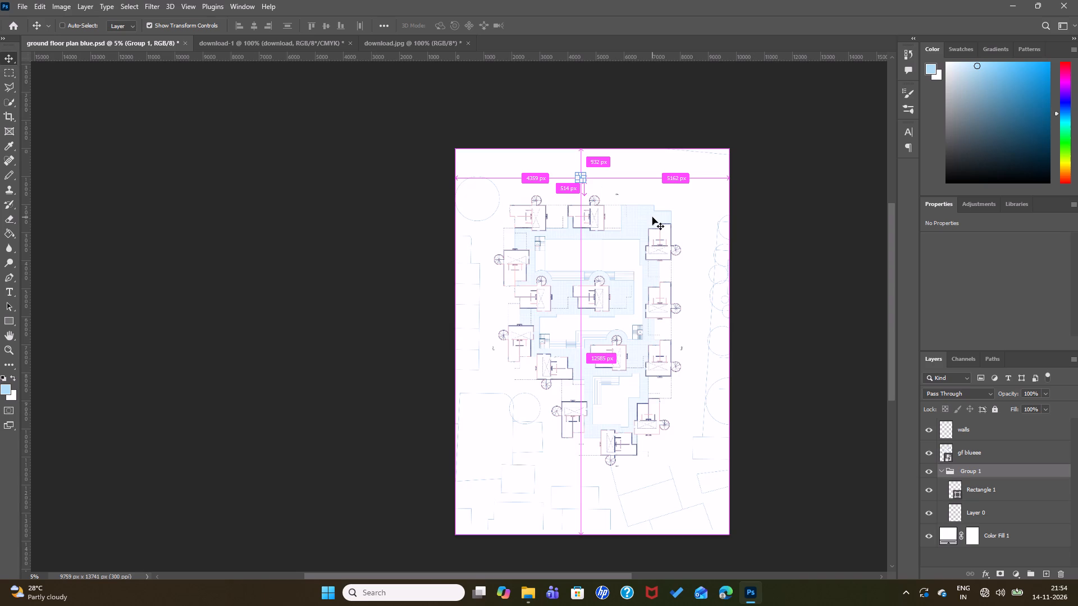
Select the placed tree with the Quick Selection tool, working on the Rectangle 1 layer.
key("ctrl+equal")
key("ctrl+equal")
key("Escape")
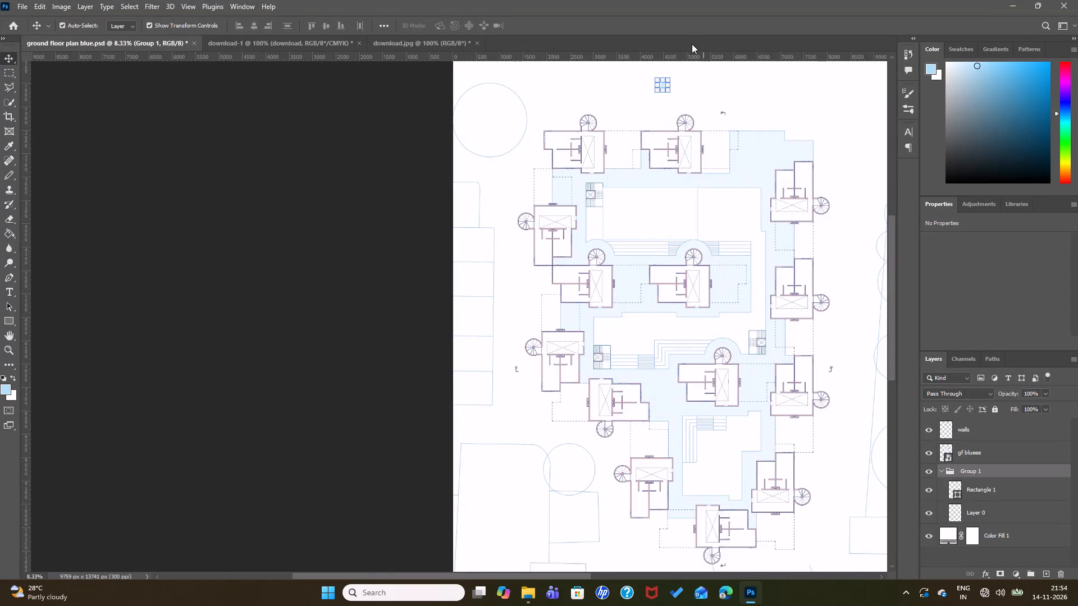
scroll(687, 59, "up", 5)
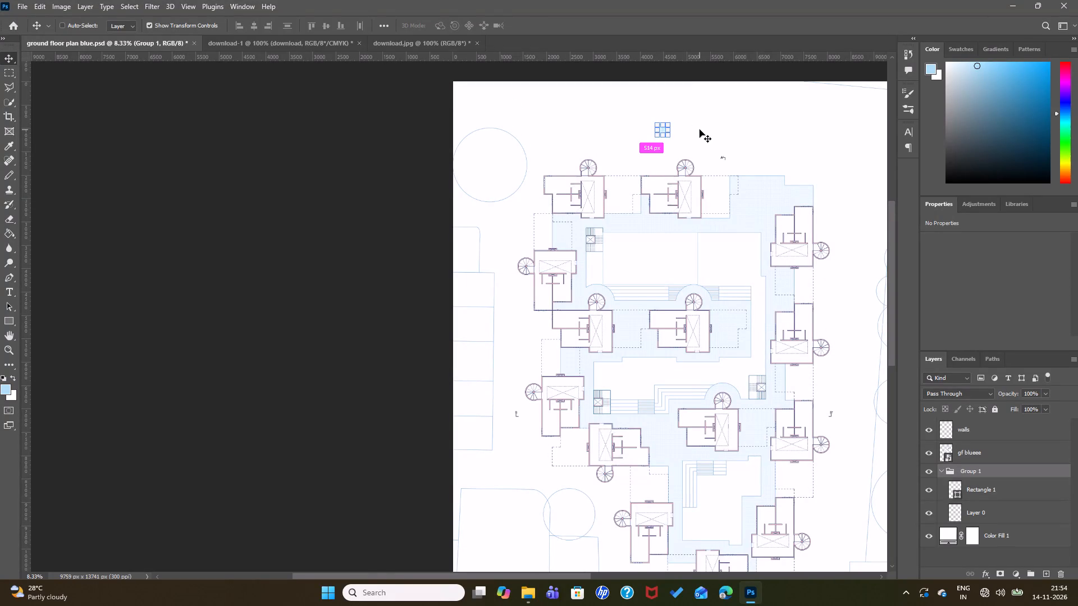
key("ctrl+equal")
key("ctrl+equal")
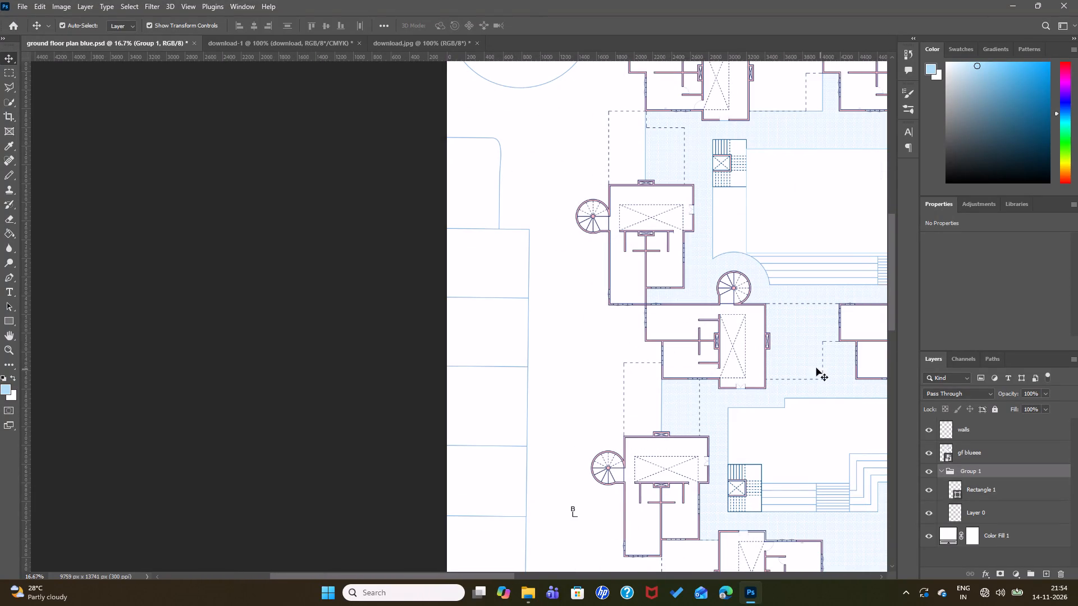
left_click_drag(433, 574, 503, 586)
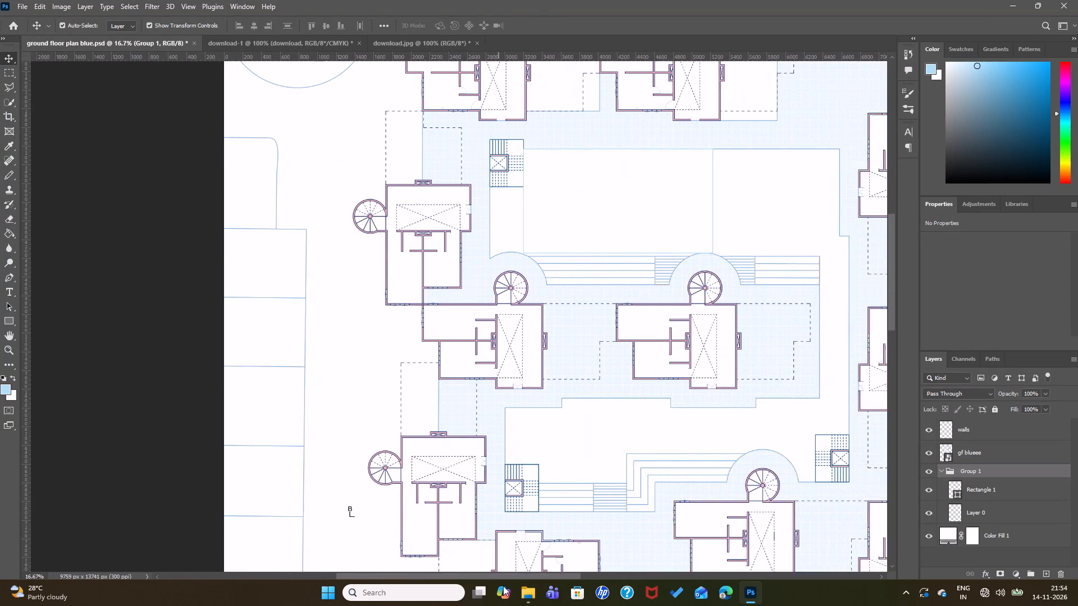
left_click_drag(503, 586, 558, 590)
scroll(499, 426, "up", 19)
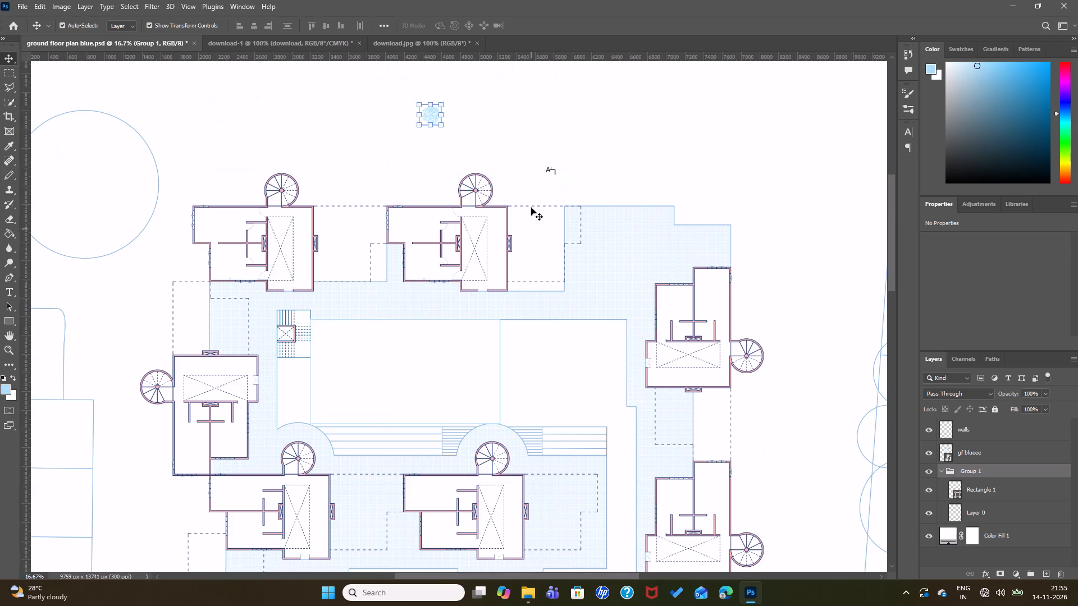
left_click(475, 135)
left_click(432, 118)
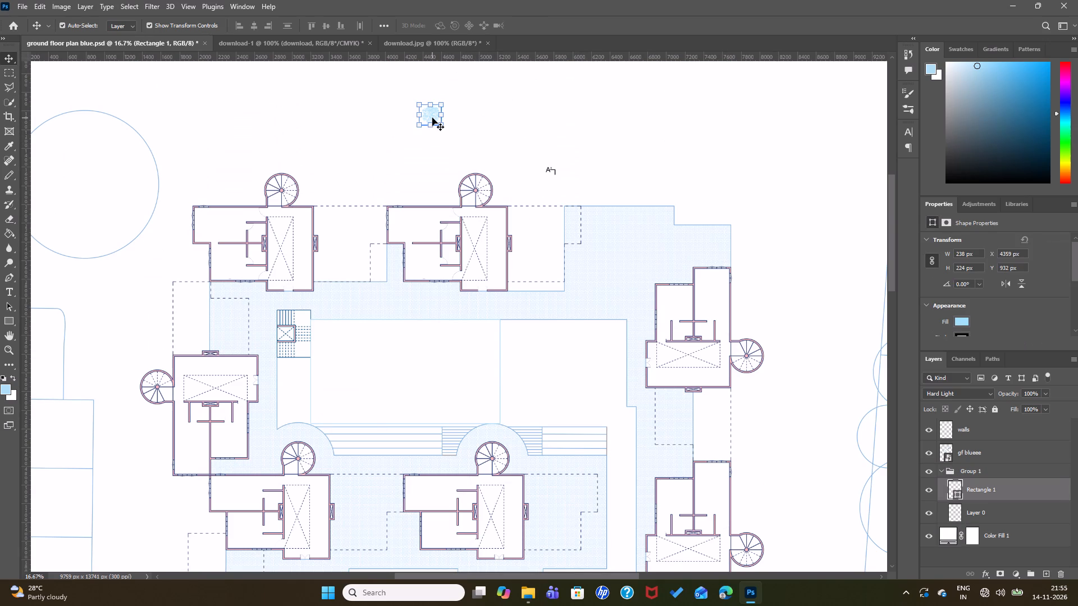
left_click(15, 106)
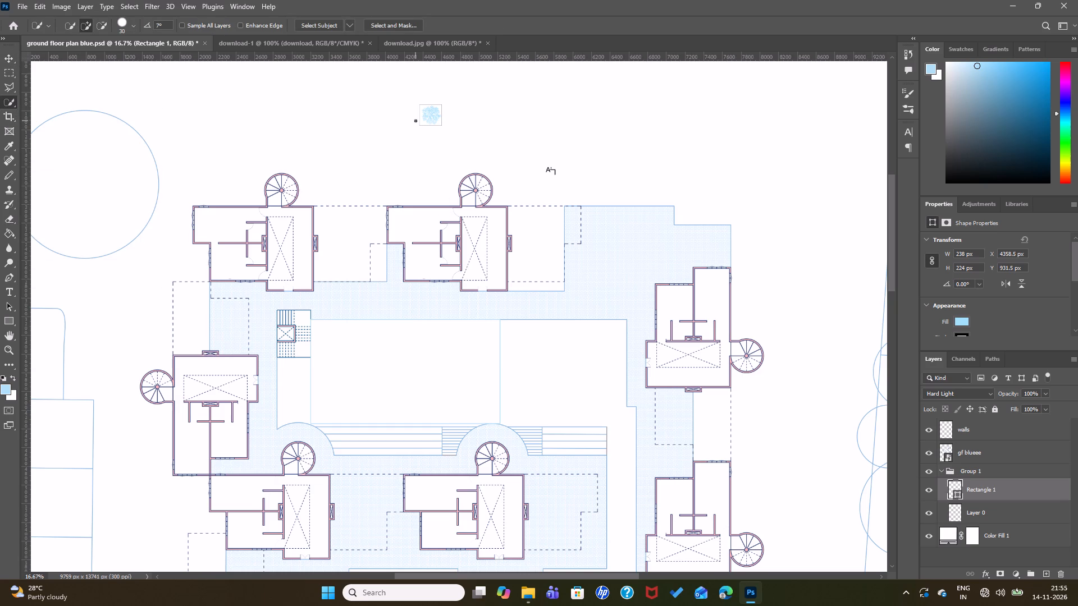
key("ctrl+equal")
key("ctrl+equal")
key("ctrl+equal")
key("ctrl+equal")
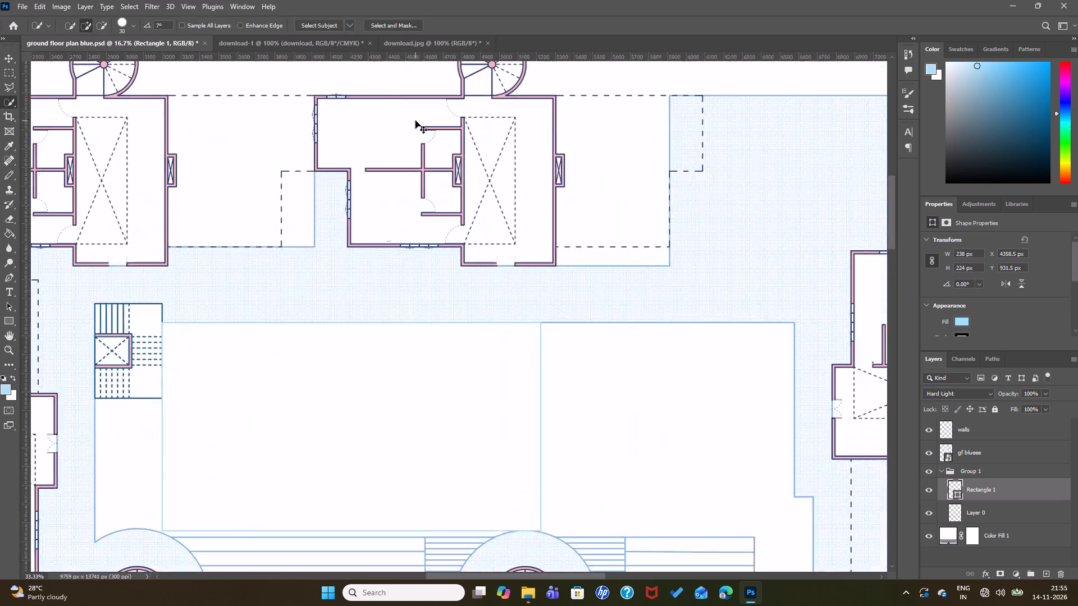
scroll(477, 269, "up", 20)
scroll(477, 269, "up", 6)
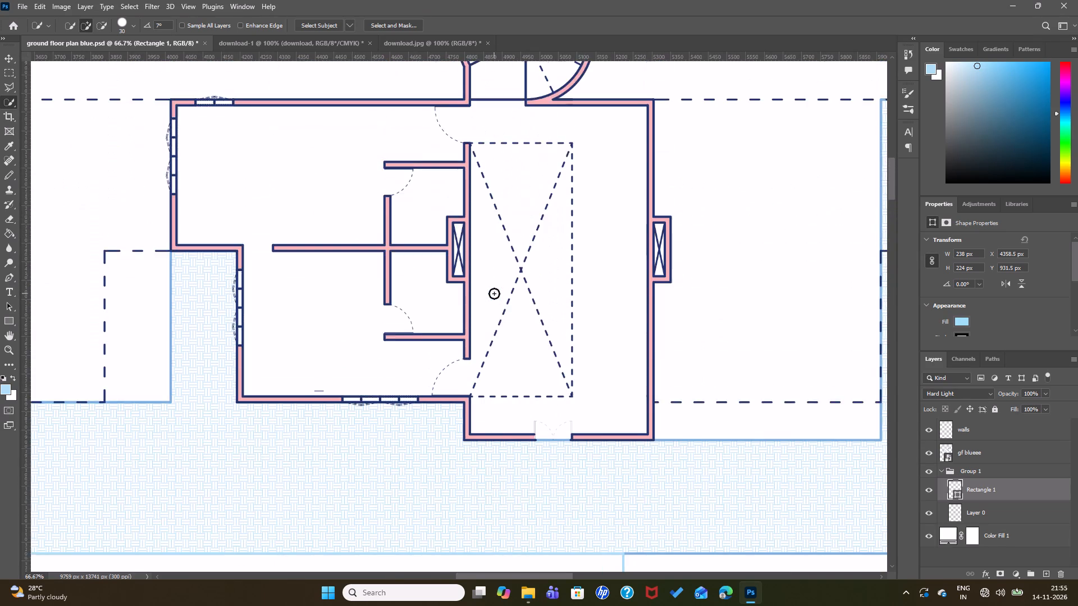
scroll(494, 293, "up", 20)
scroll(494, 293, "up", 20)
scroll(494, 293, "up", 3)
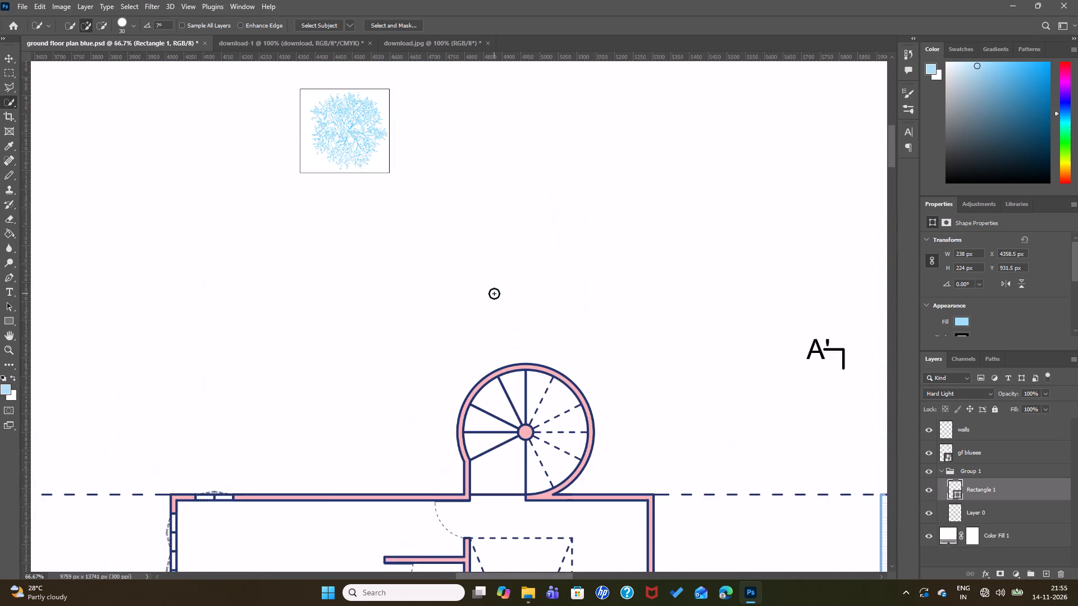
scroll(494, 293, "up", 4)
left_click(333, 152)
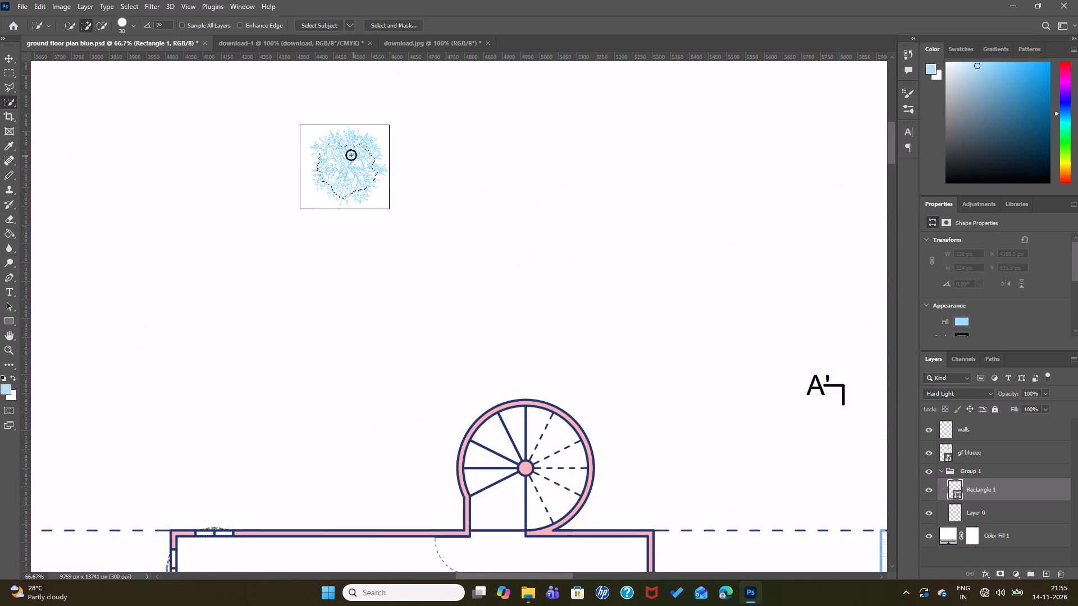
left_click(351, 139)
left_click_drag(349, 134, 325, 140)
left_click_drag(325, 140, 373, 190)
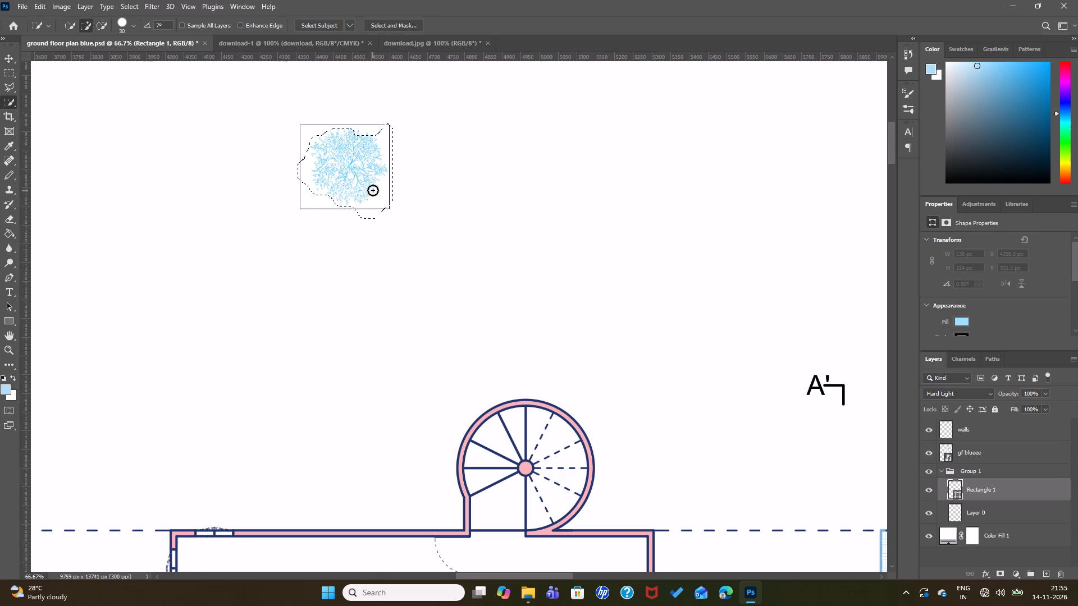
left_click_drag(373, 190, 373, 165)
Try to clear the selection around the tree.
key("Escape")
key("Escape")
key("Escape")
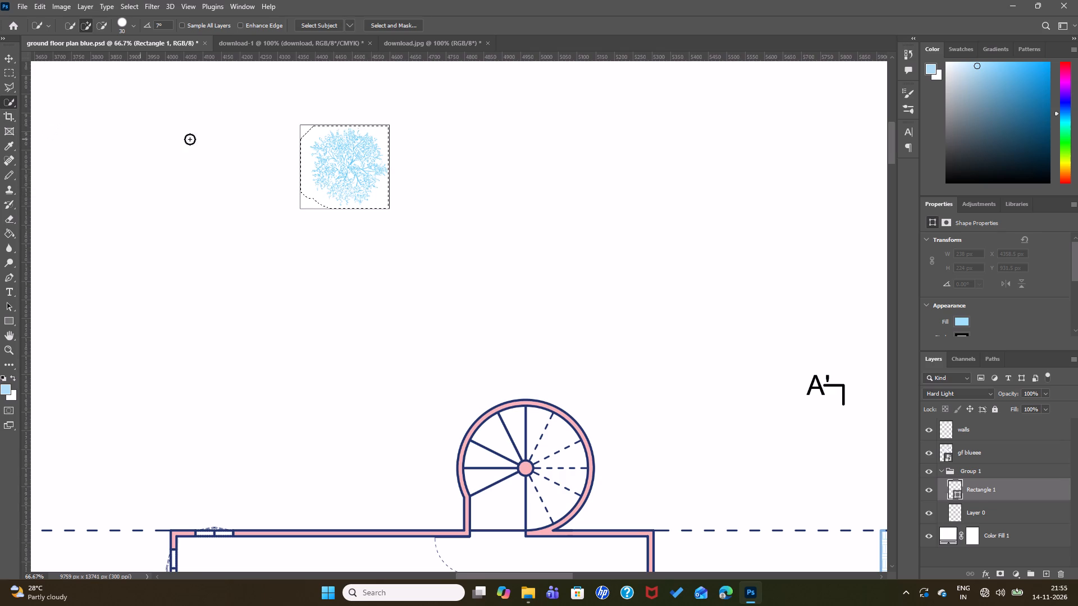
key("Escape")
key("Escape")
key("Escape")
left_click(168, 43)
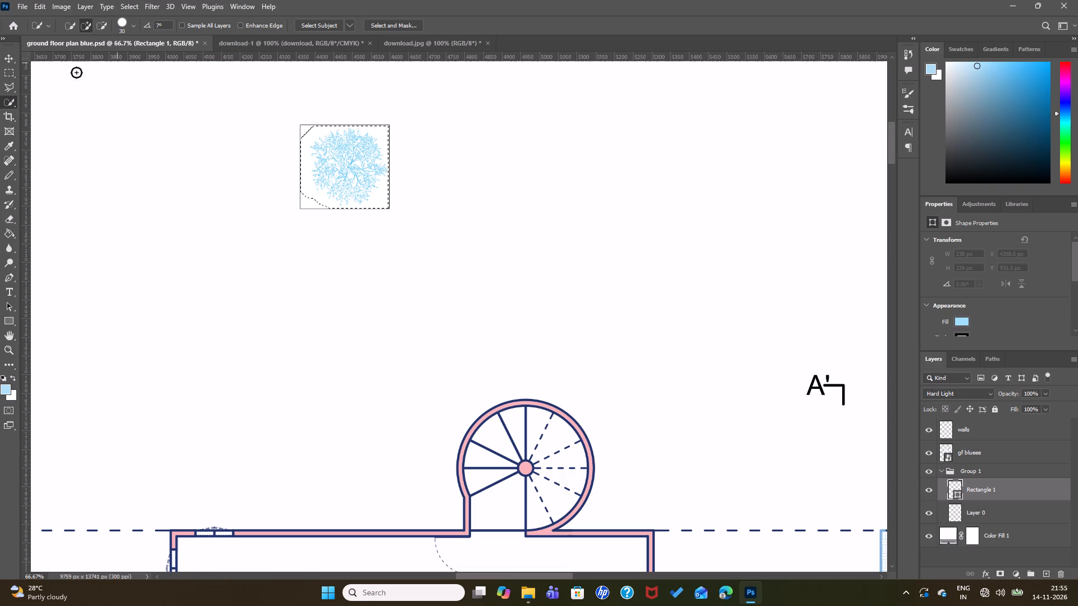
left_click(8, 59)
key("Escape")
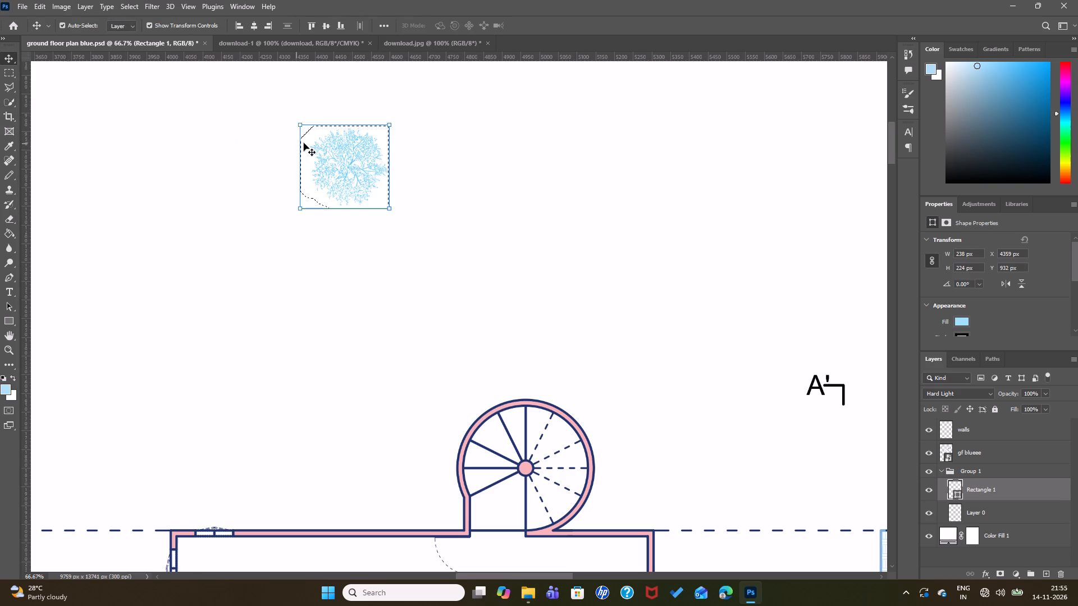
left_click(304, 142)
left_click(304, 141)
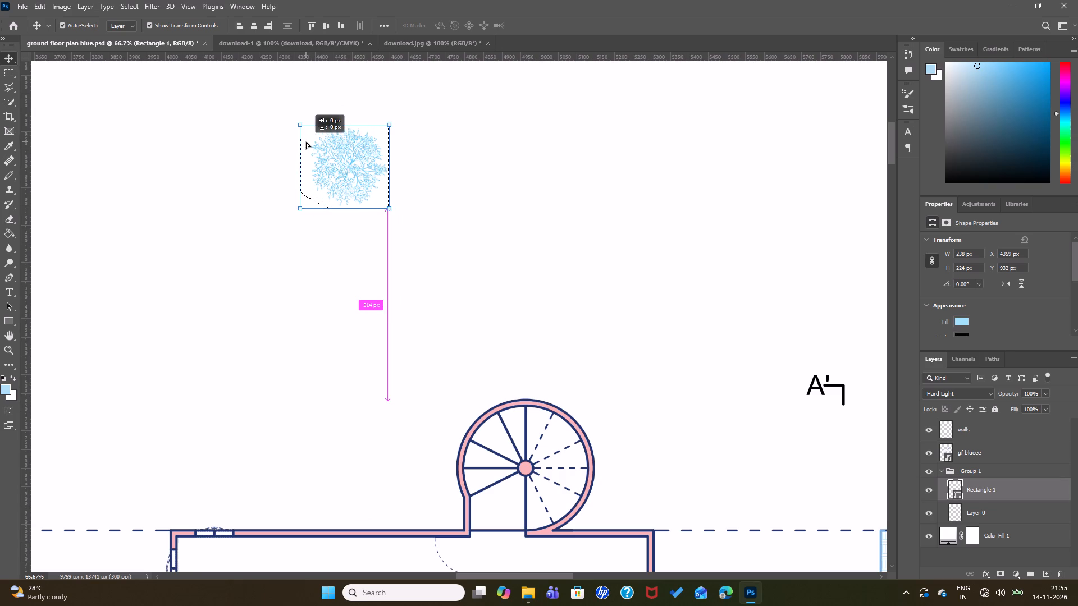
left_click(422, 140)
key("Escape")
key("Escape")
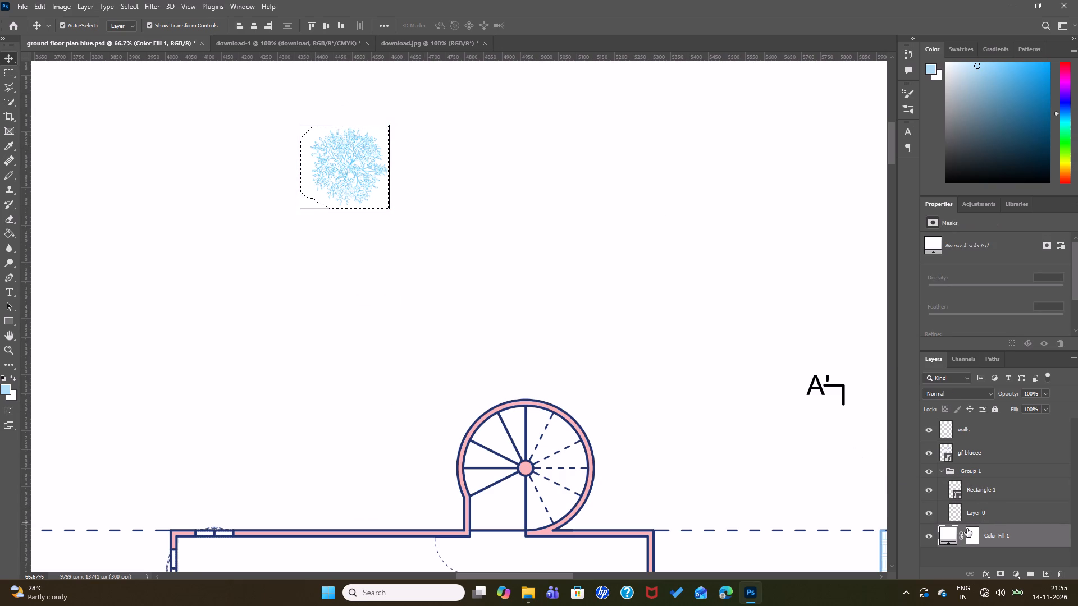
Collapse Group 1 and move it above the walls layer, at the top of the layer stack.
left_click(955, 555)
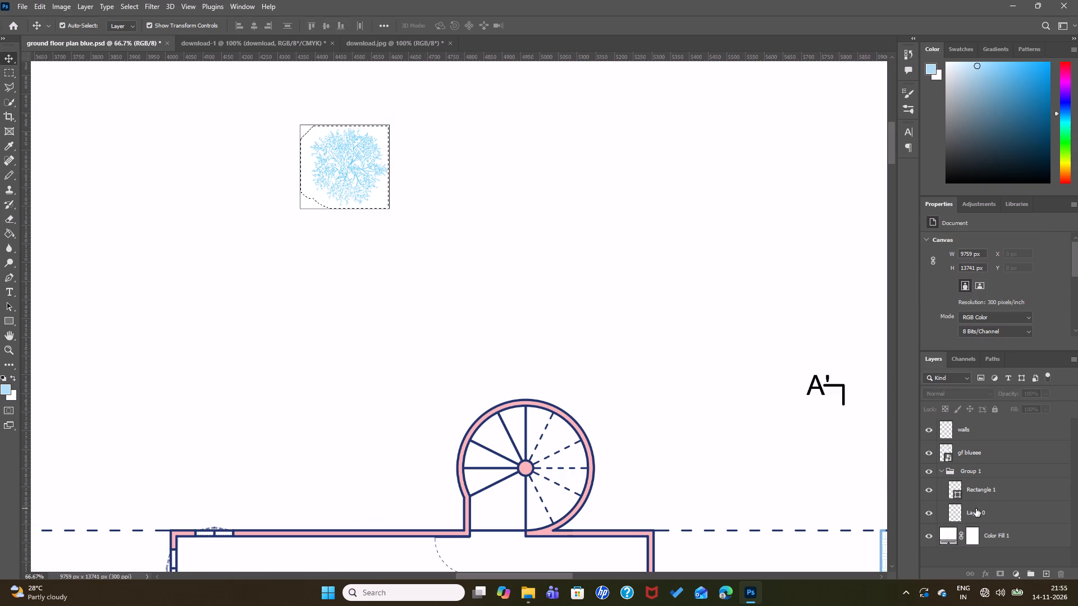
left_click(944, 470)
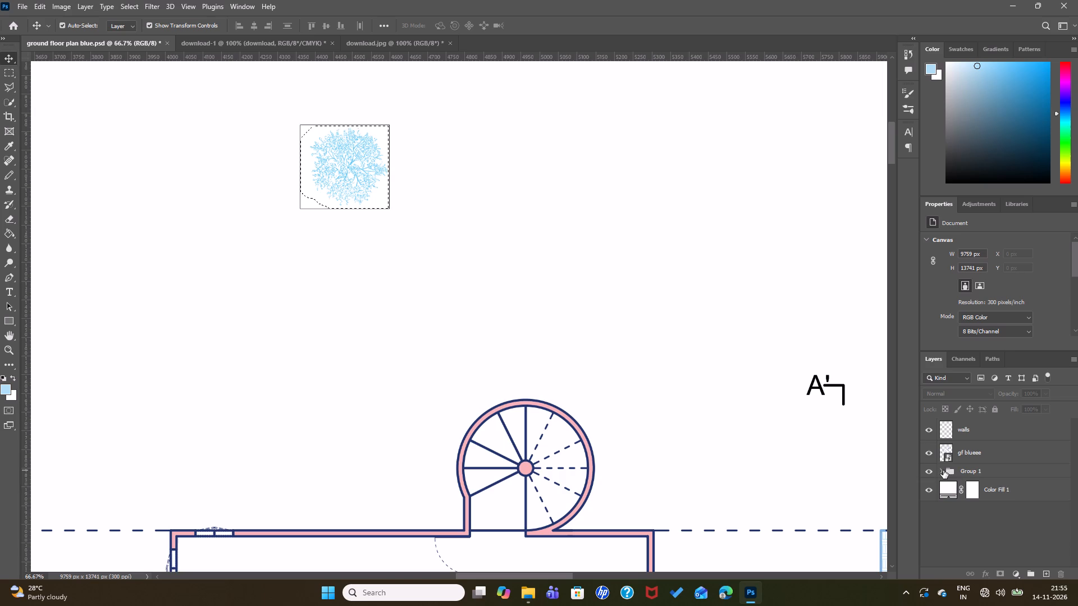
scroll(1001, 502, "up", 2)
left_click_drag(996, 471, 985, 424)
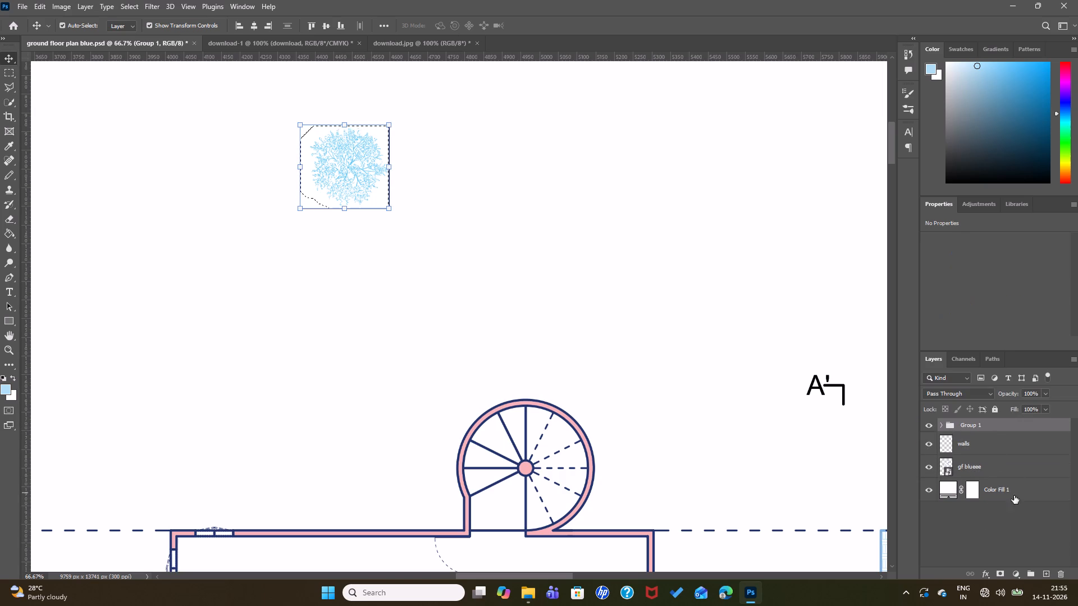
Create a new empty layer above Group 1.
scroll(999, 529, "up", 3)
left_click(1044, 569)
Rasterize the Color Fill 1 layer and try to erase the tree's border along its upper edge with the Eraser.
left_click(660, 353)
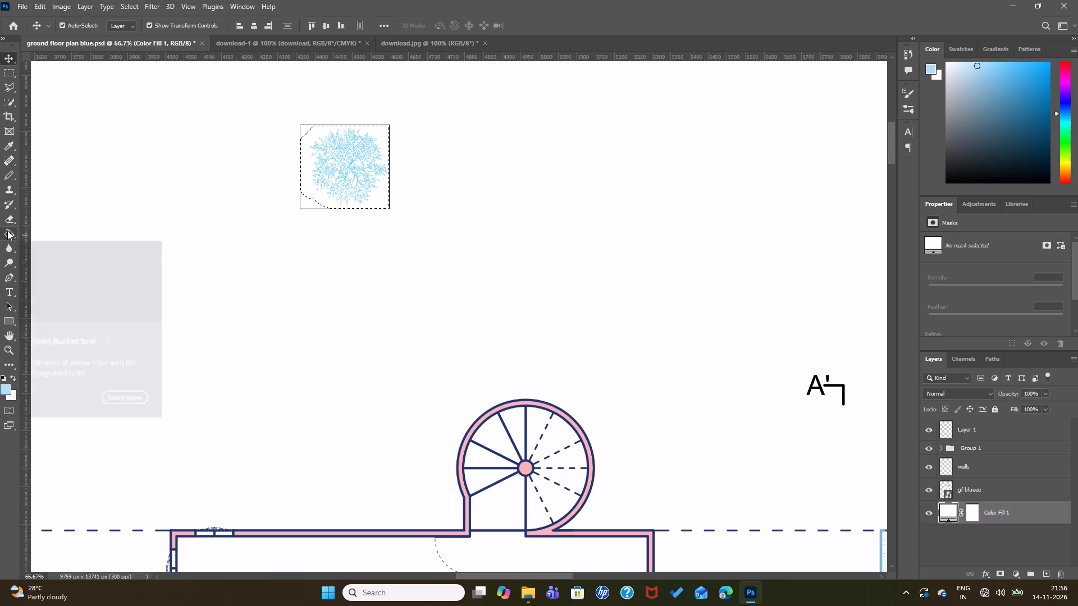
left_click(6, 217)
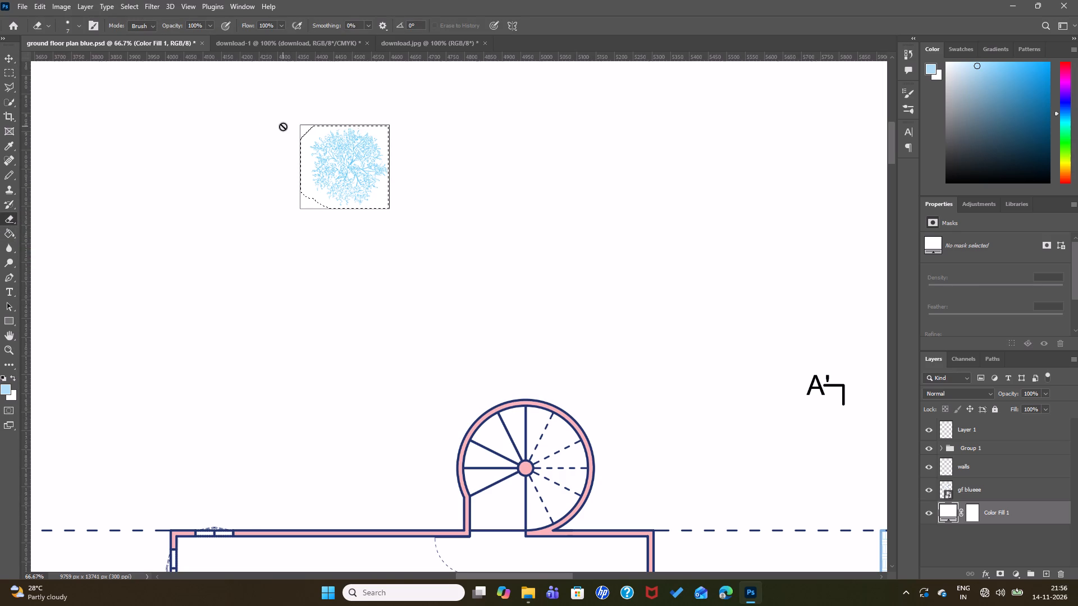
left_click_drag(296, 126, 323, 122)
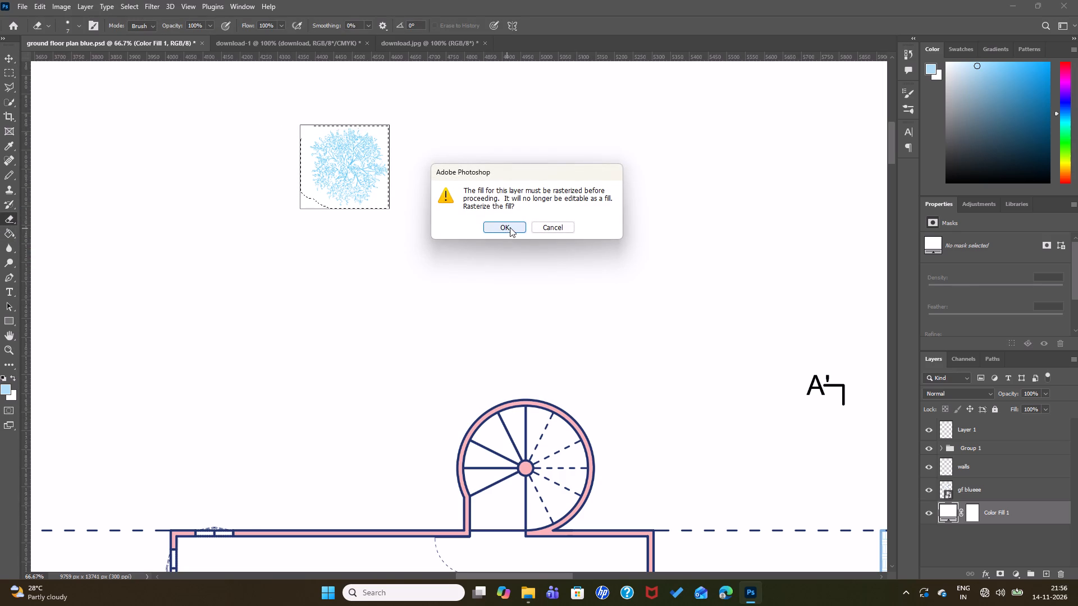
left_click(510, 227)
left_click_drag(374, 122, 339, 129)
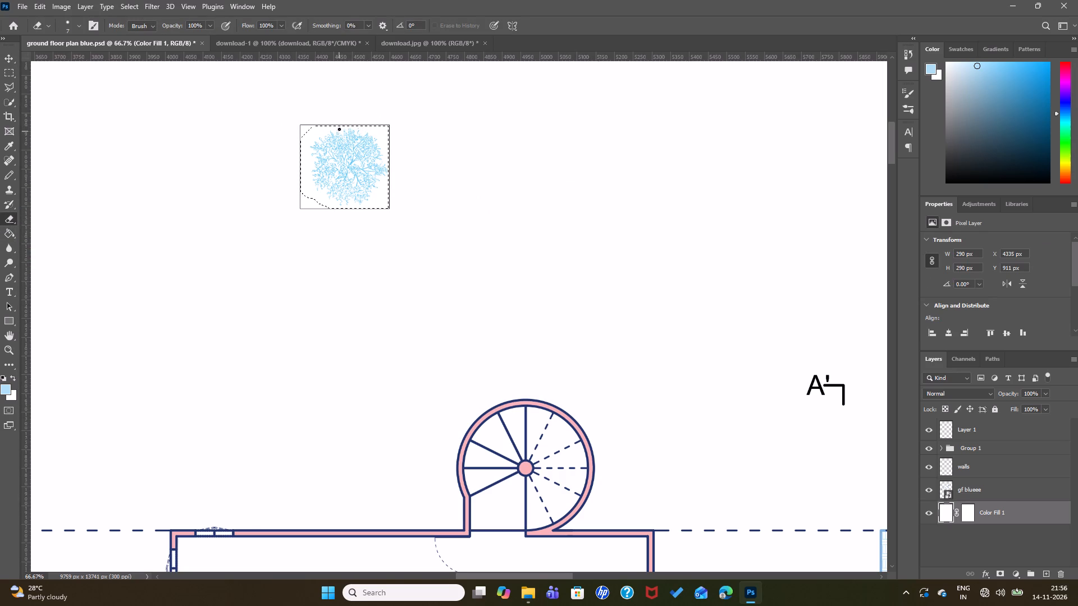
left_click_drag(339, 129, 341, 125)
left_click_drag(332, 126, 325, 122)
left_click_drag(316, 126, 298, 129)
left_click_drag(314, 138, 261, 129)
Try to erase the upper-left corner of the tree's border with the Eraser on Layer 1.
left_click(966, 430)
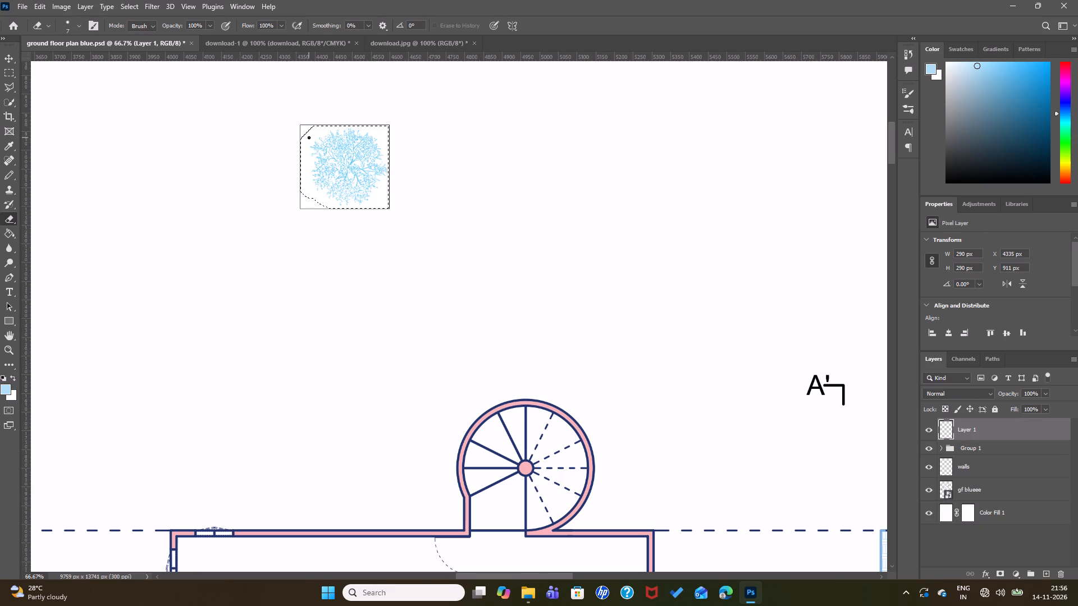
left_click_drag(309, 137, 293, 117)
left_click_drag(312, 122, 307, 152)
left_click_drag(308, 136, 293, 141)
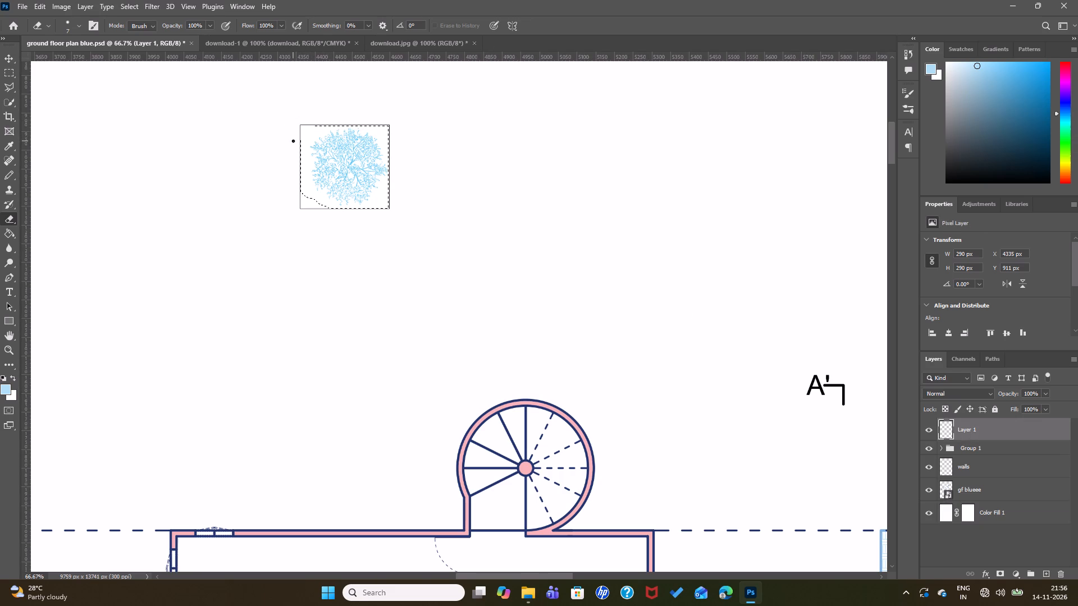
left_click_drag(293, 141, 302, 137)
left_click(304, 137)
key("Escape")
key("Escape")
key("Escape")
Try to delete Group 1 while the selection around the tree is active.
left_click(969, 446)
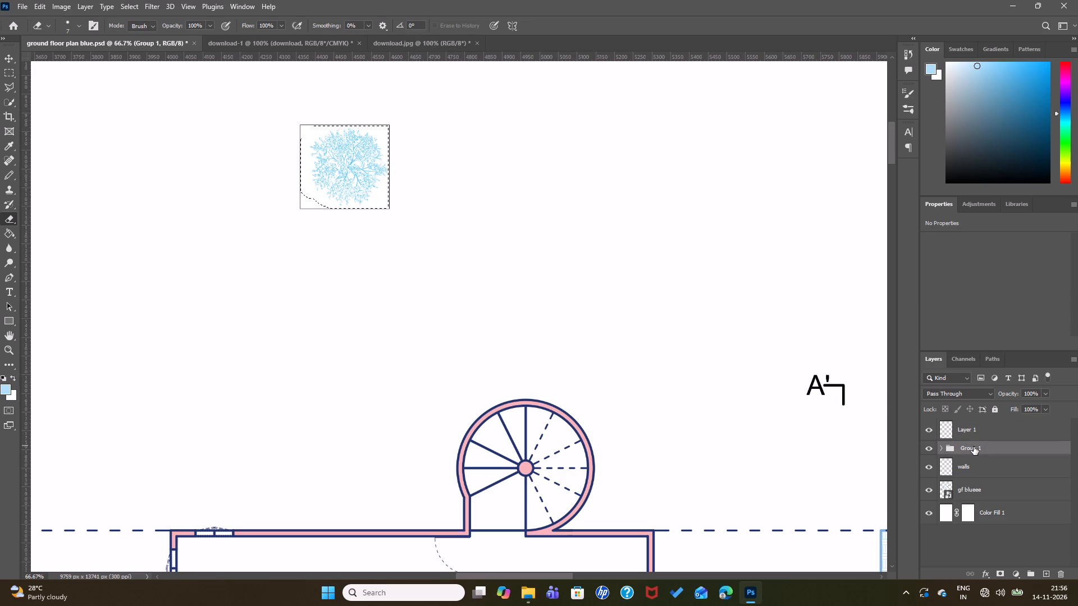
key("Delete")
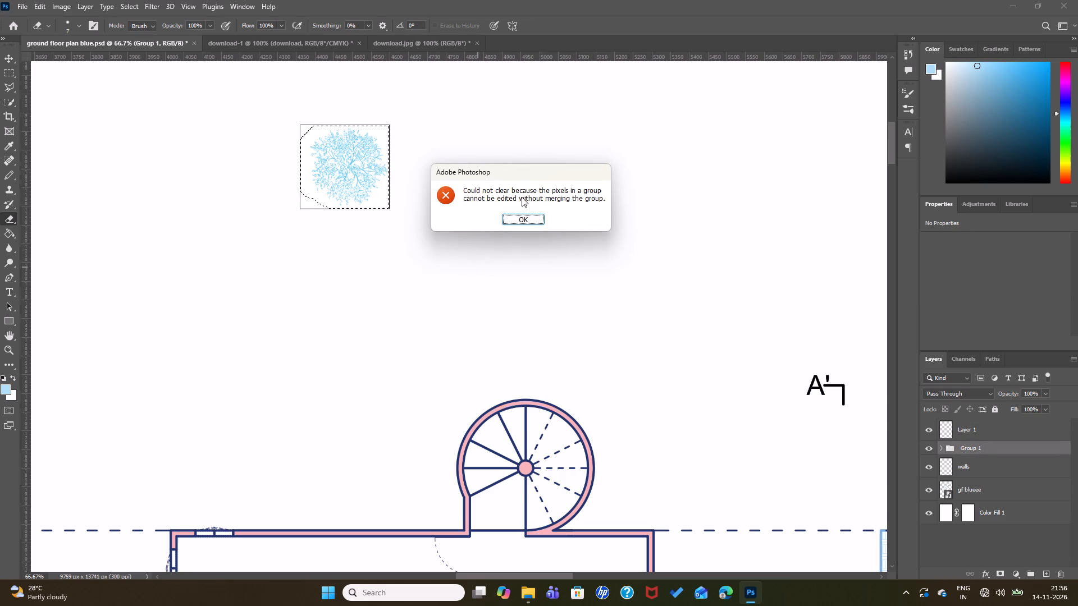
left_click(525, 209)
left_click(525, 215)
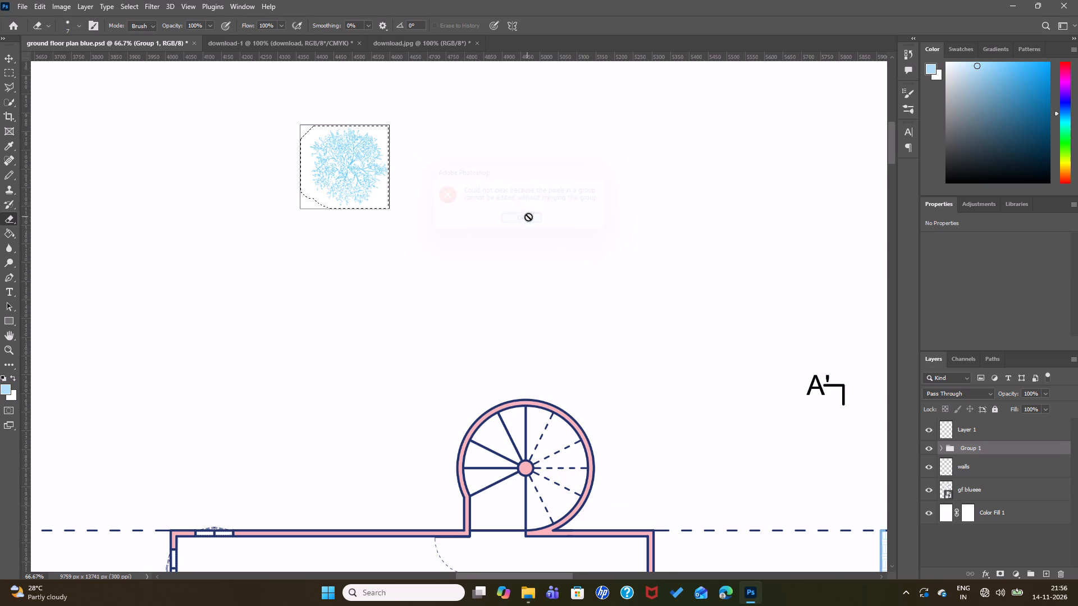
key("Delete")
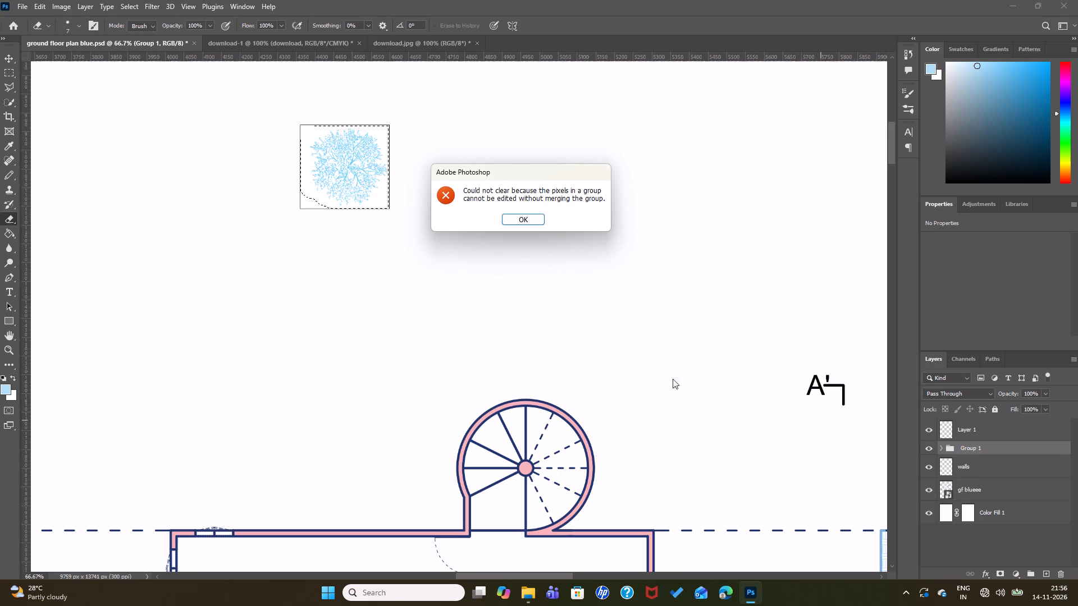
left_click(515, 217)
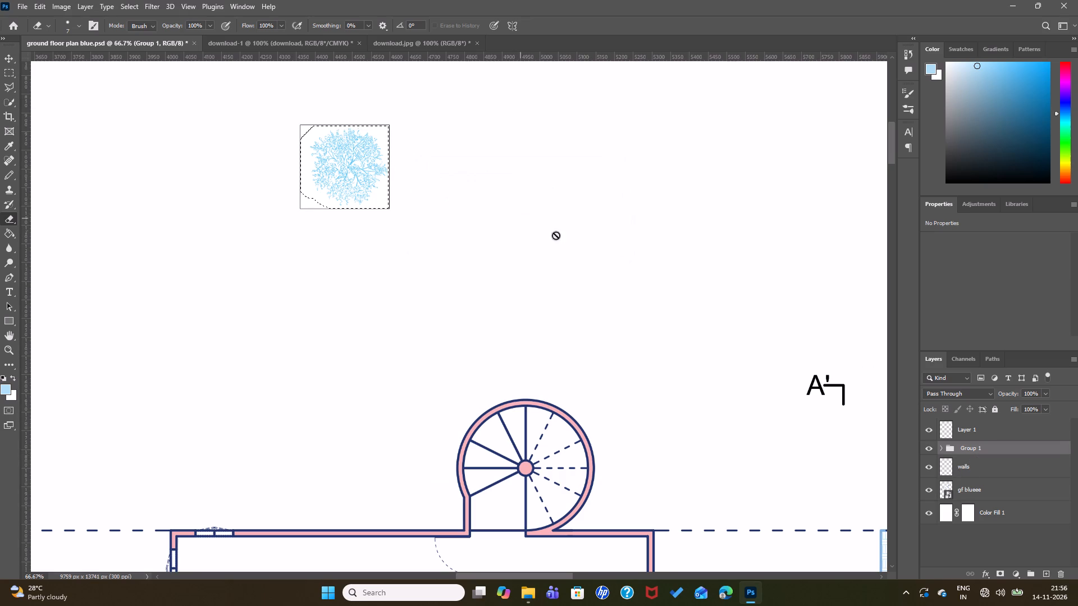
Hide Group 1 to check what lies beneath the tree, and show the group again.
left_click(974, 450)
left_click(974, 446)
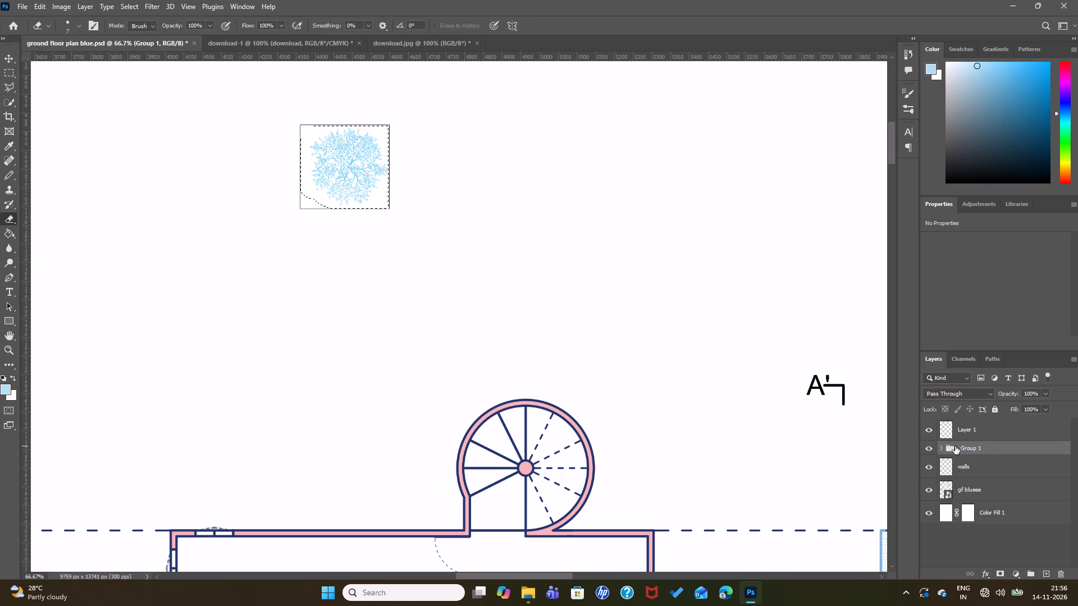
left_click(955, 446)
left_click(935, 447)
key("Escape")
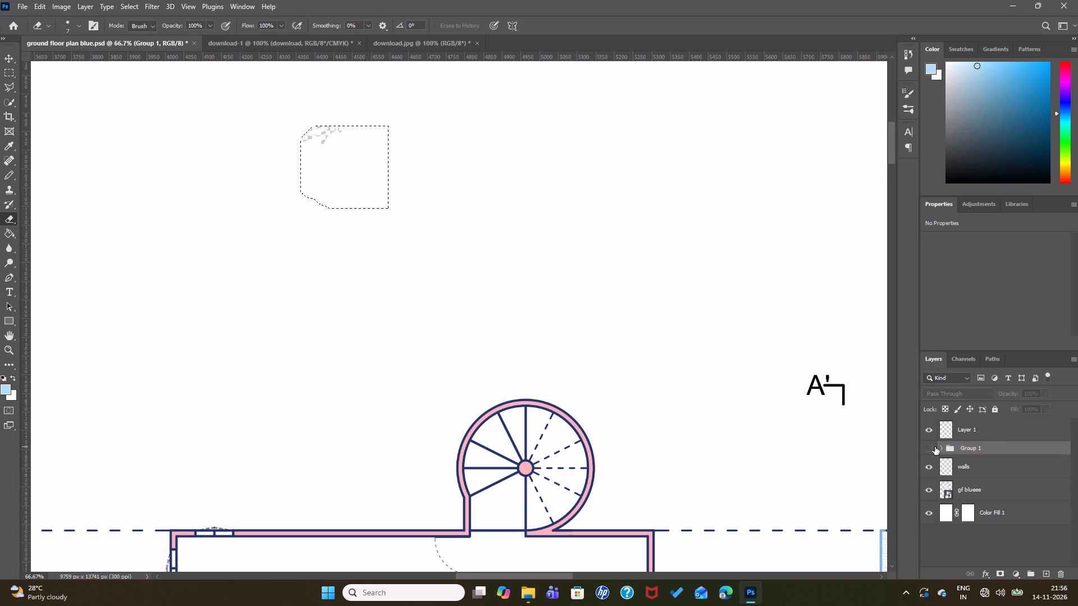
key("Escape")
key("Escape")
key("Escape")
left_click(1000, 448)
left_click(930, 447)
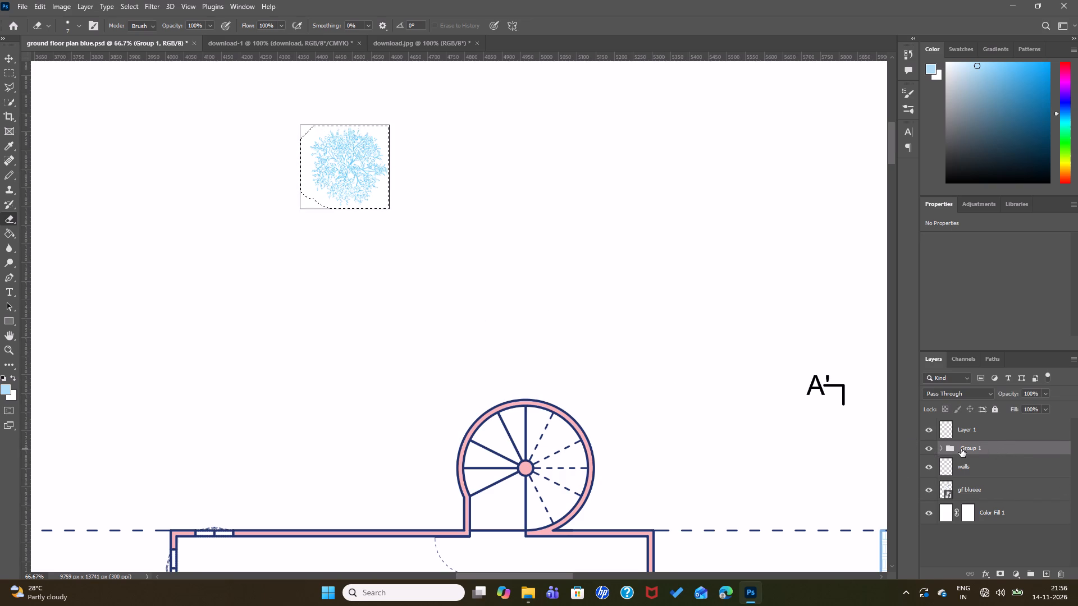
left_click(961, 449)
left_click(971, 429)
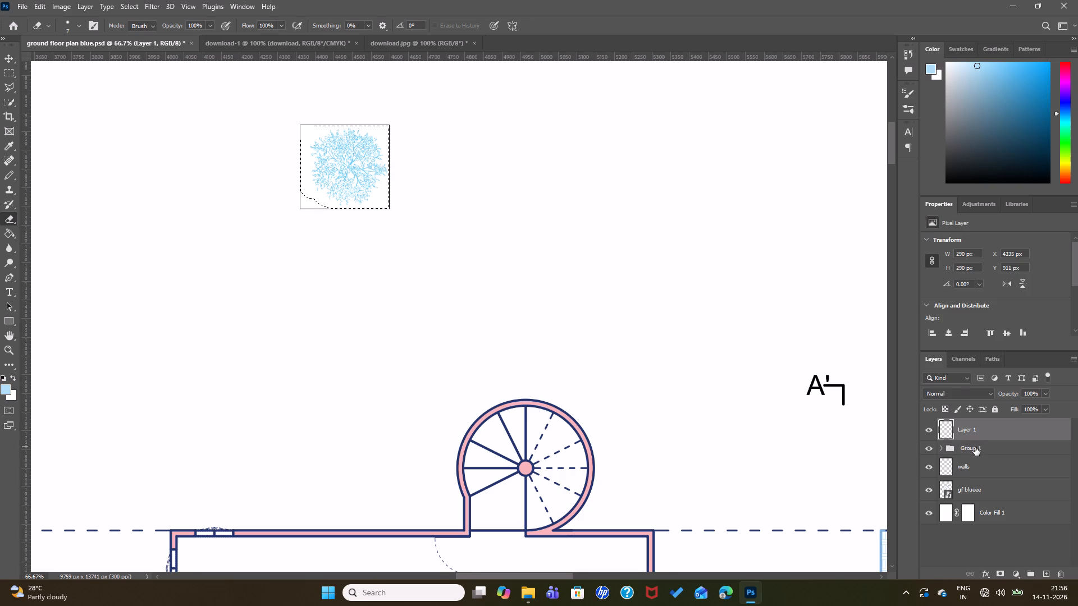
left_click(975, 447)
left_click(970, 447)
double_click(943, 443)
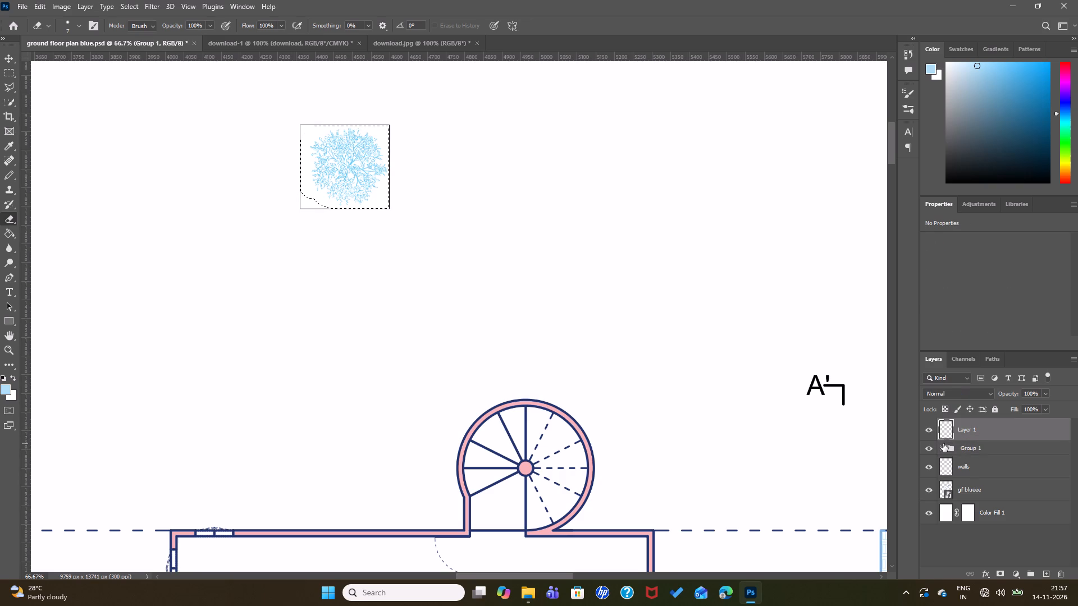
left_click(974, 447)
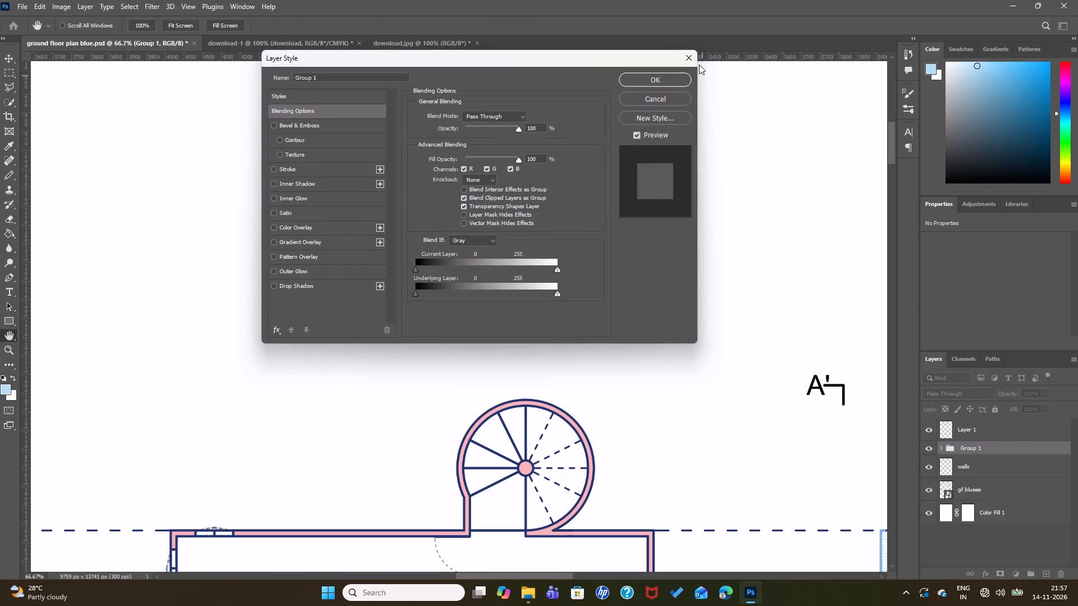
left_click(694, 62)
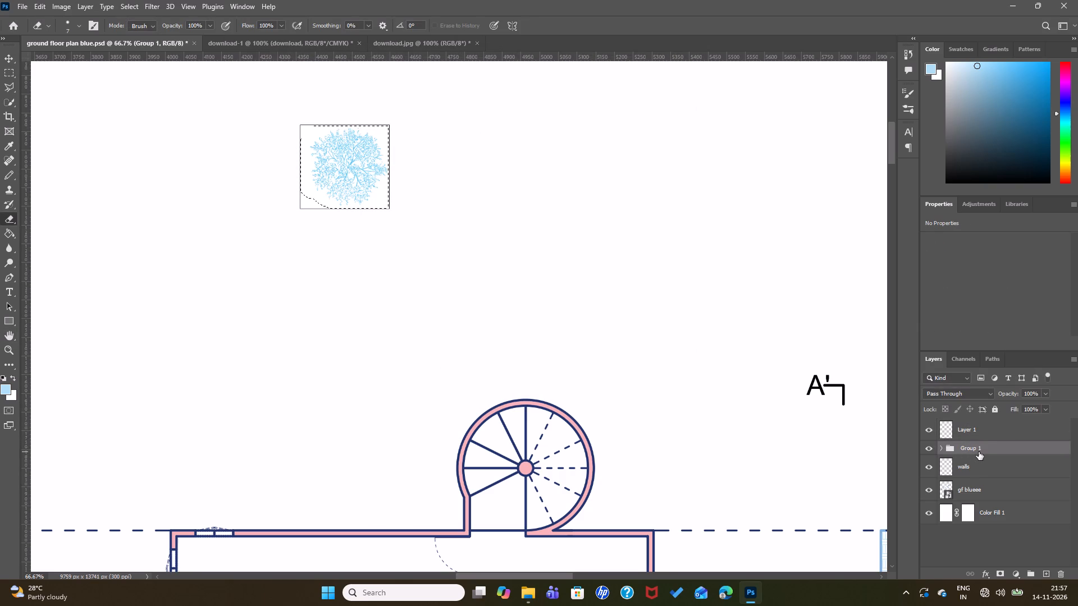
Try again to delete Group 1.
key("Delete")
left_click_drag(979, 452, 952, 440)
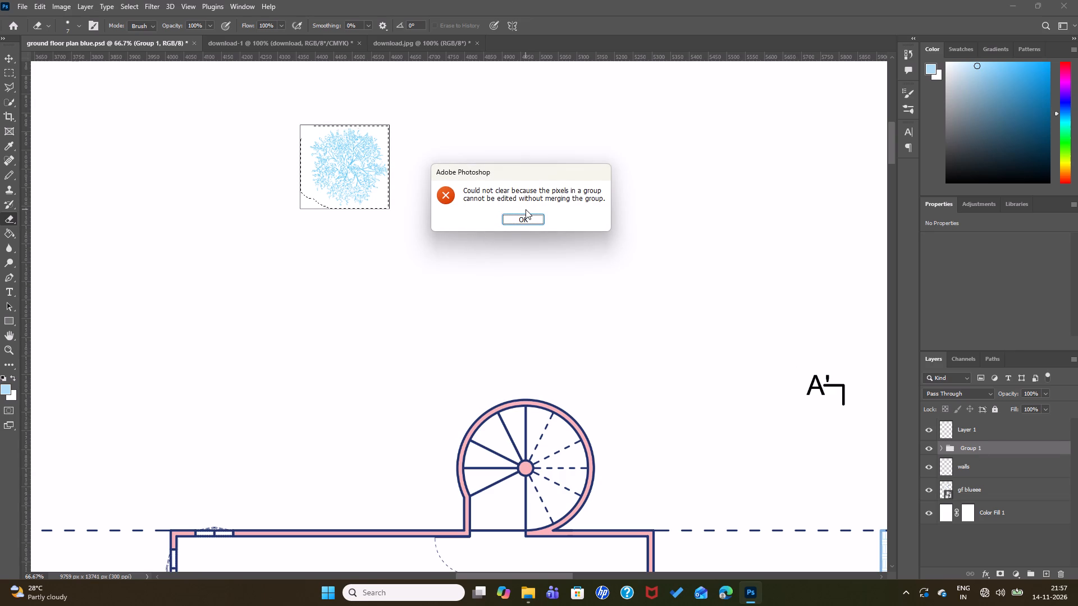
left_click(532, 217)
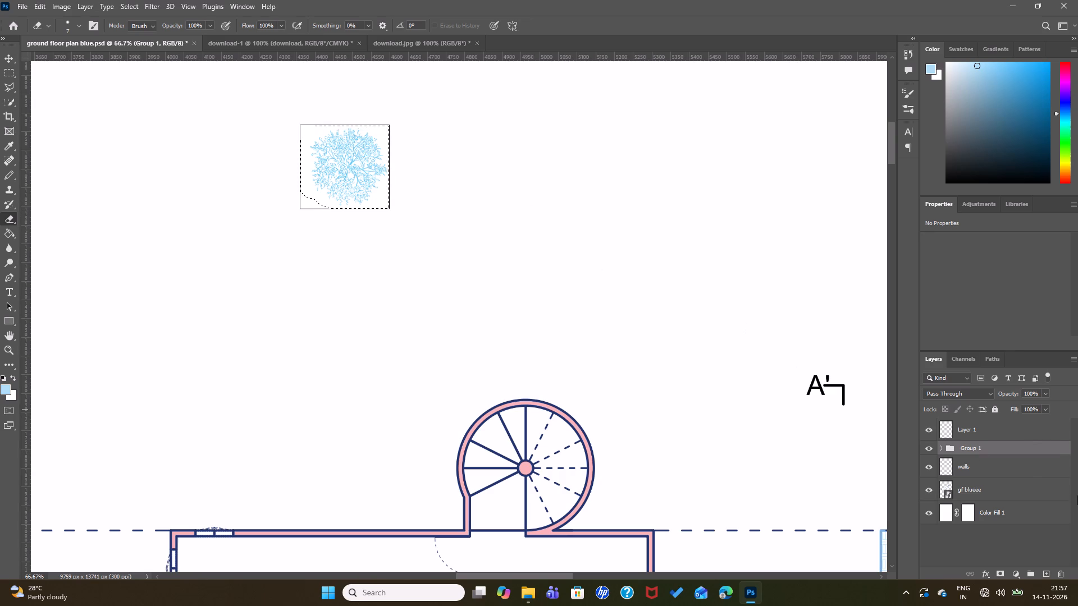
Copy Group 1 into the download-1 document, accepting the color profile conversion.
left_click(965, 450)
left_click_drag(972, 448, 971, 447)
left_click_drag(971, 447, 264, 45)
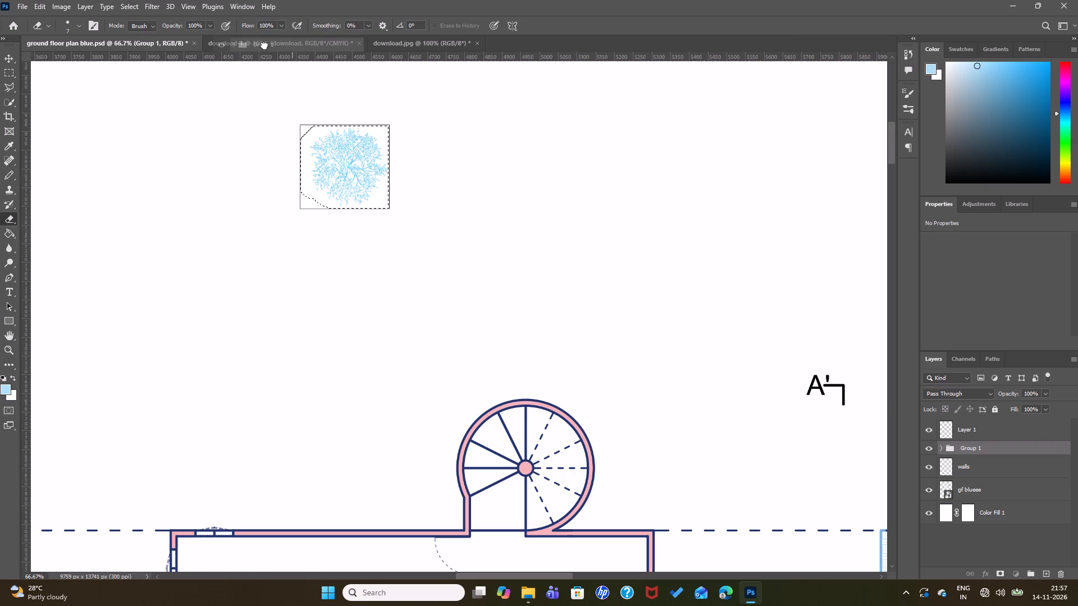
left_click_drag(264, 45, 513, 321)
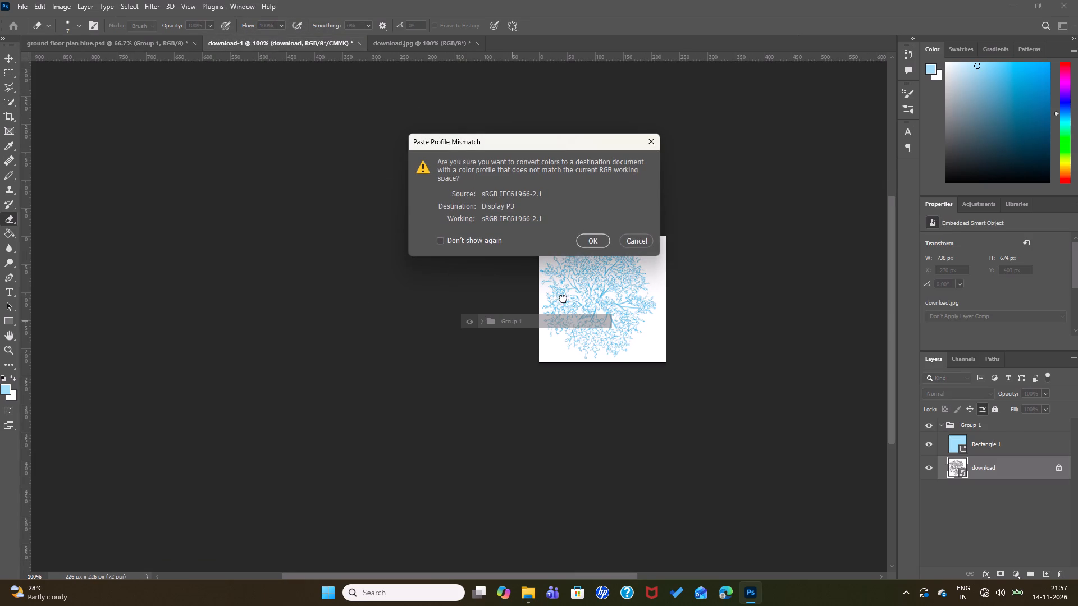
left_click(593, 240)
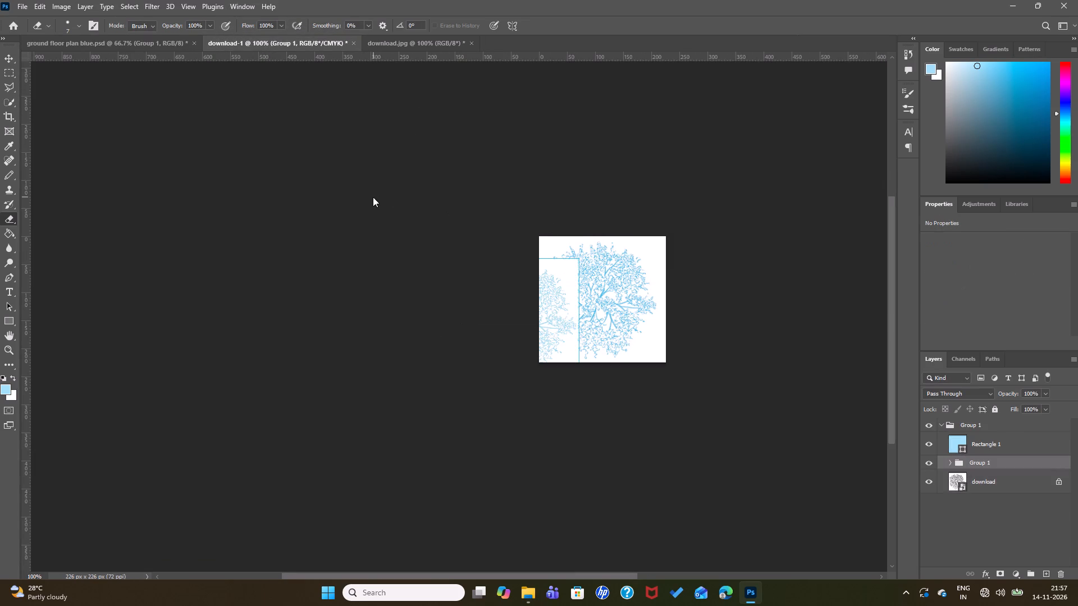
Return to the ground floor plan blue document and delete Group 1 together with its contents.
left_click(173, 43)
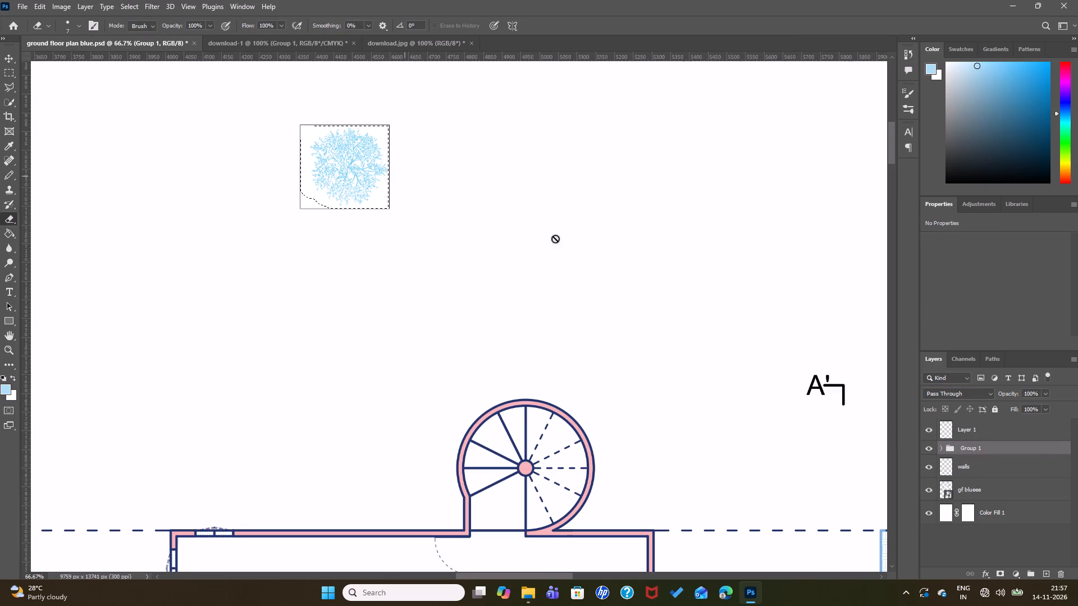
left_click(971, 450)
key("Delete")
left_click(527, 219)
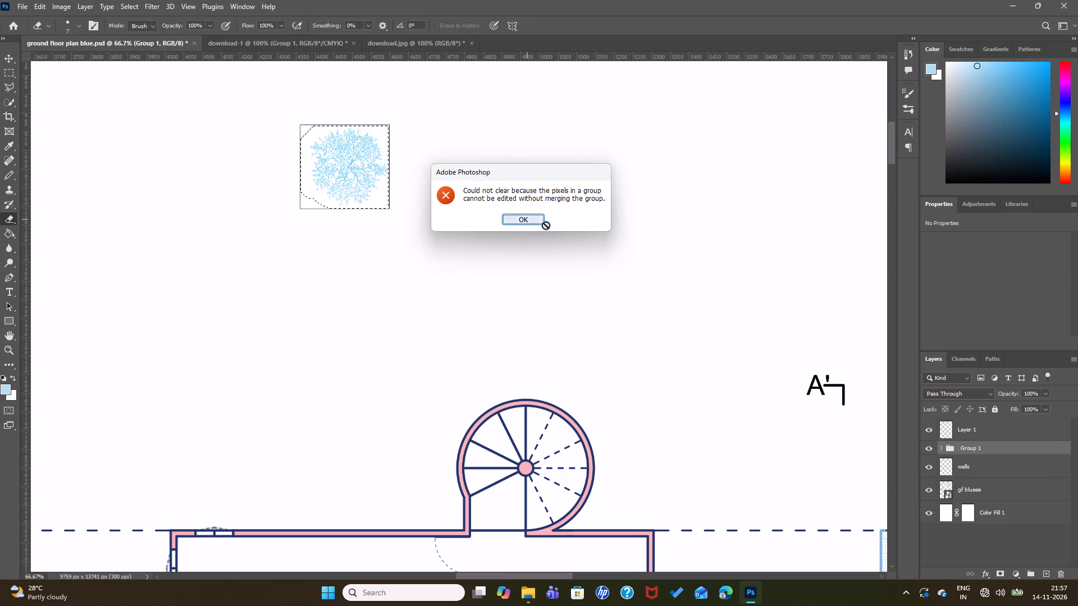
right_click(973, 448)
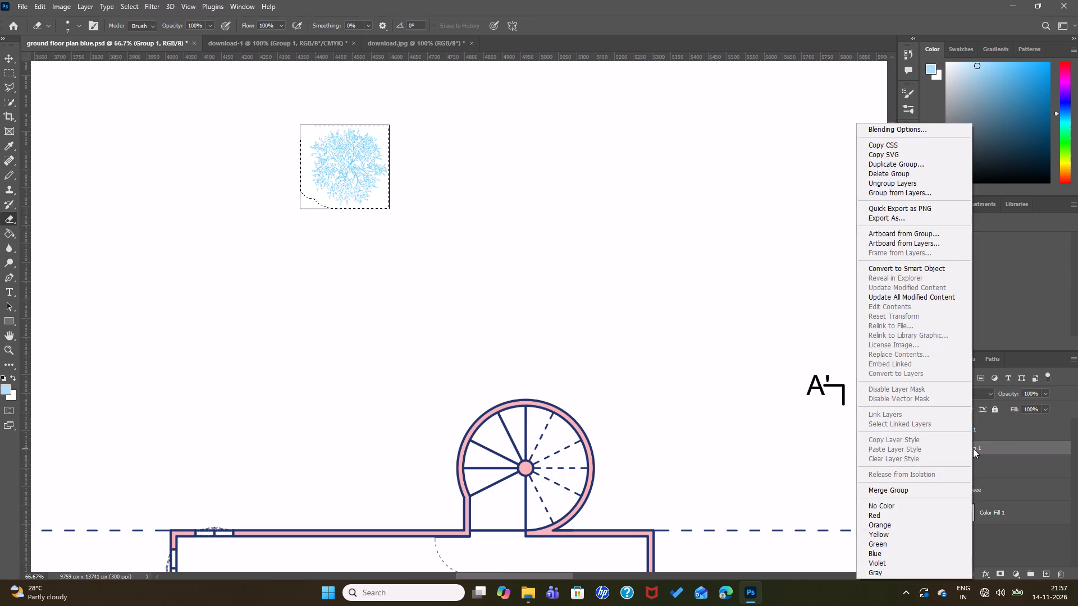
left_click(898, 177)
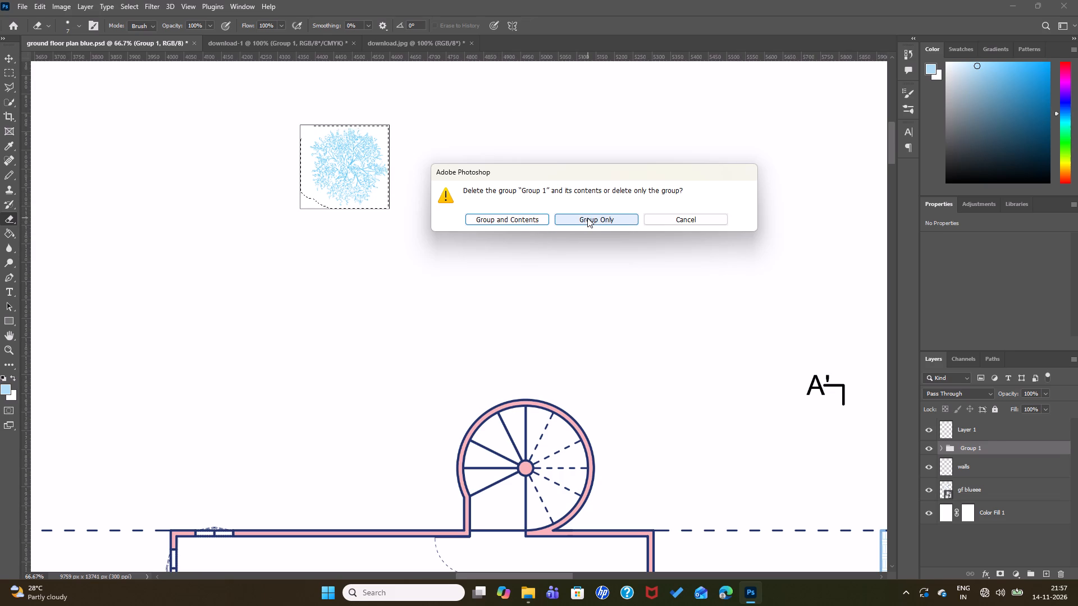
left_click(527, 218)
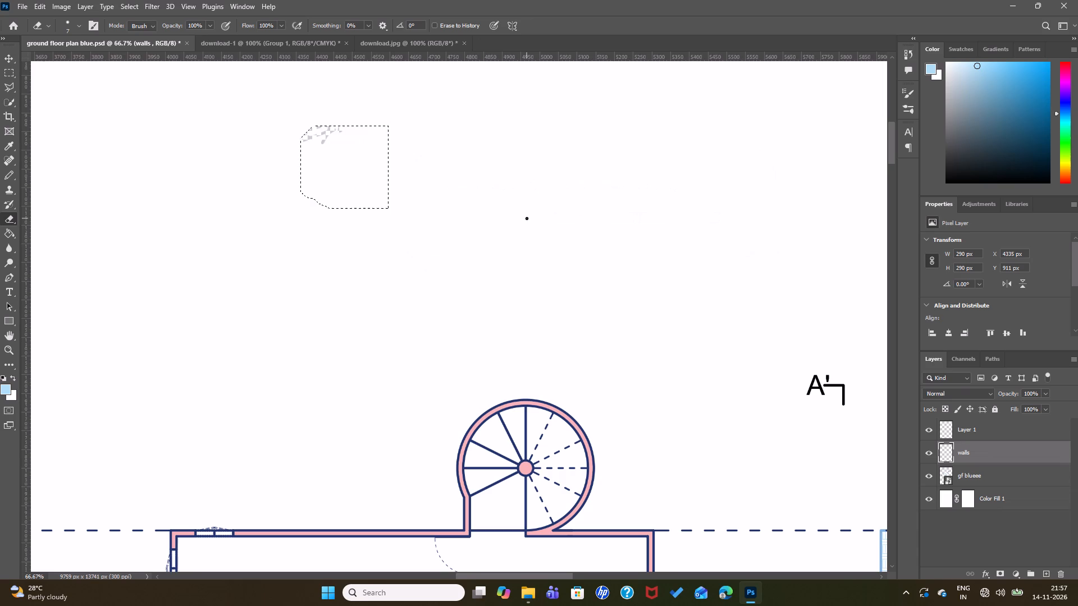
Delete Layer 1 from the ground floor plan blue document.
key("Escape")
key("Escape")
left_click(976, 431)
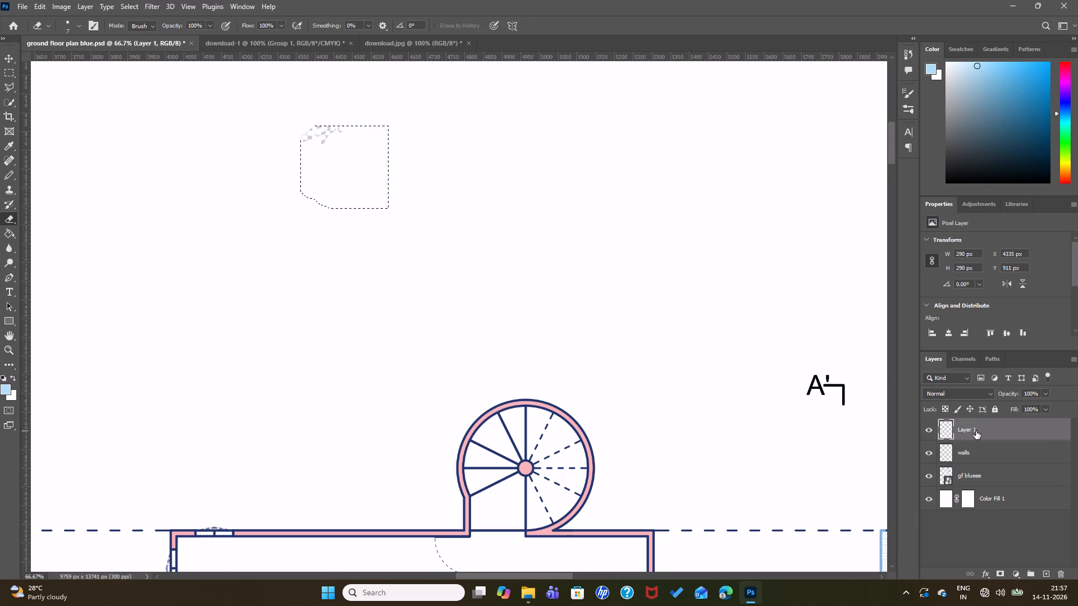
key("Delete")
key("Delete")
left_click(984, 433)
key("Delete")
left_click(1002, 427)
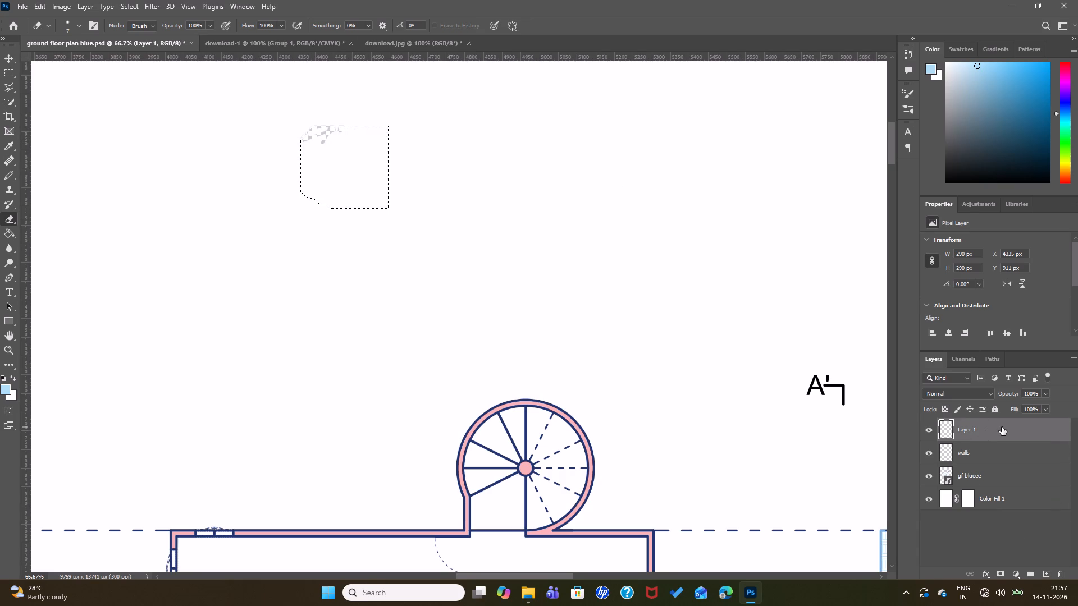
key("Delete")
left_click(1002, 427)
right_click(1002, 427)
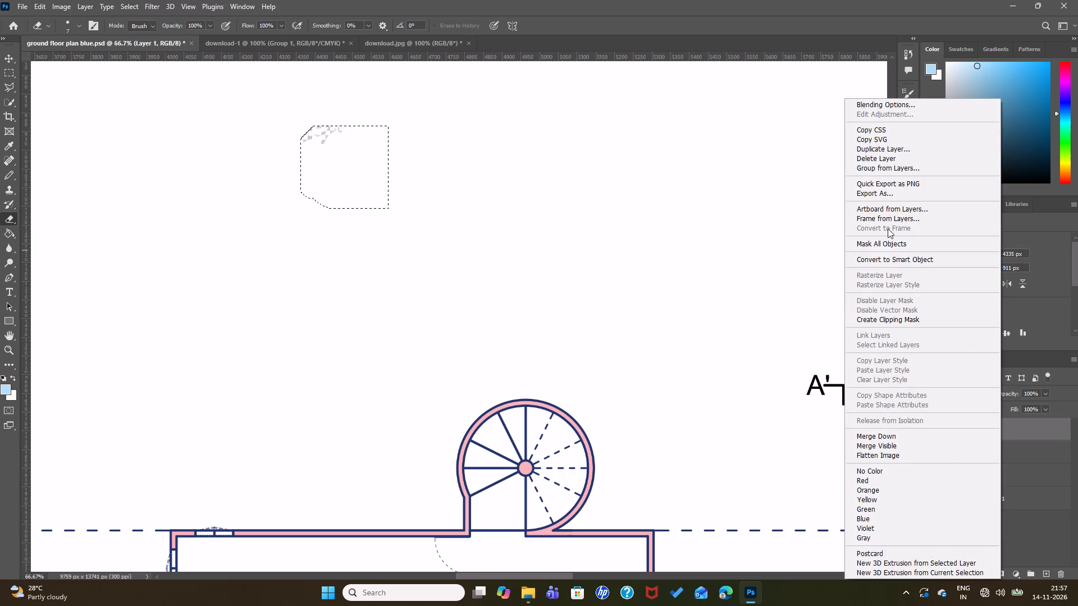
left_click(883, 159)
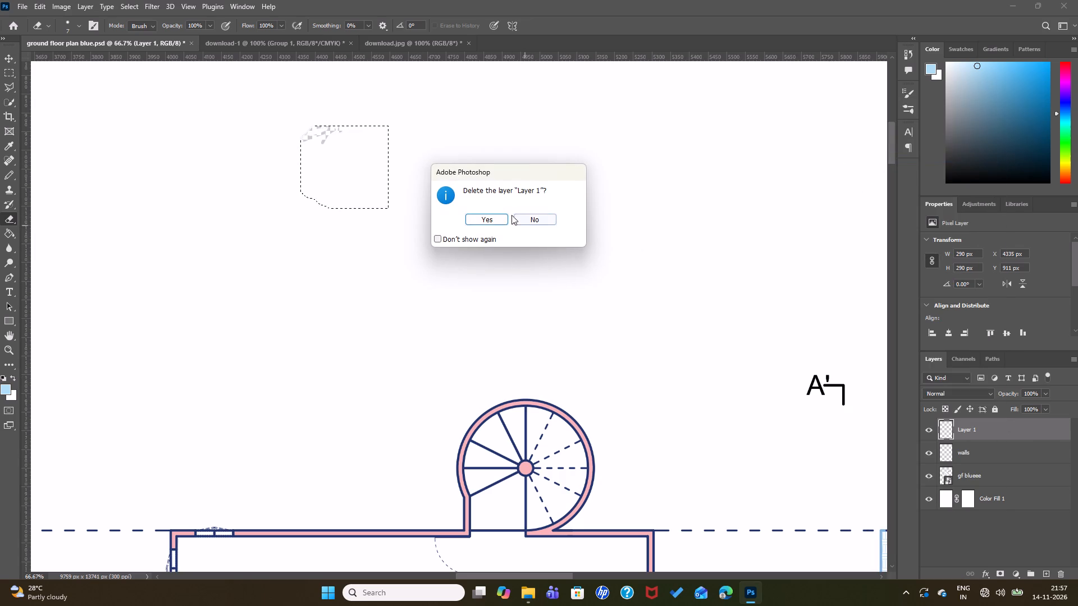
left_click(494, 216)
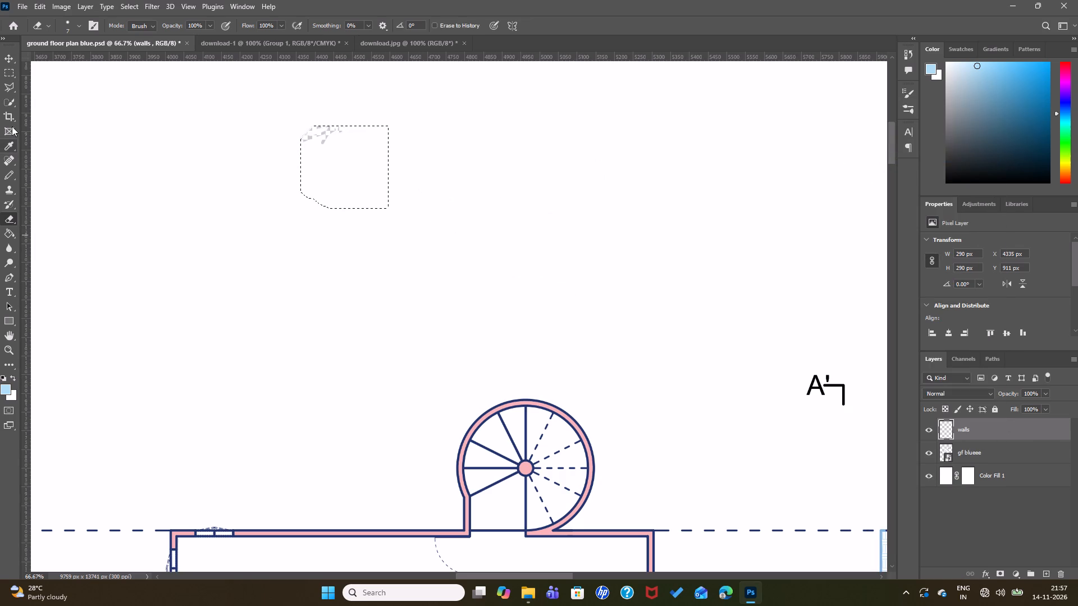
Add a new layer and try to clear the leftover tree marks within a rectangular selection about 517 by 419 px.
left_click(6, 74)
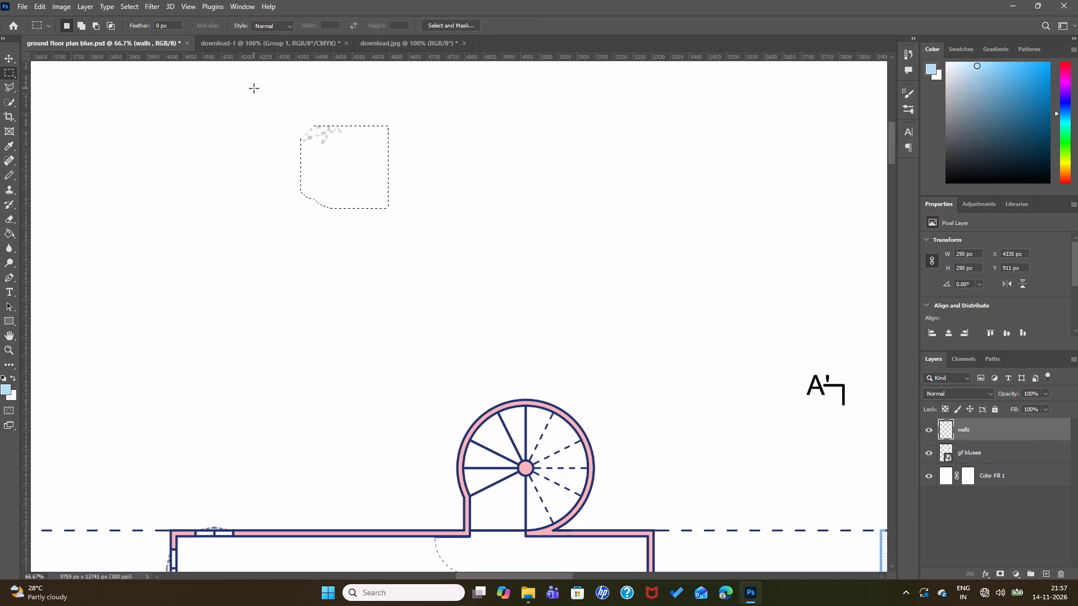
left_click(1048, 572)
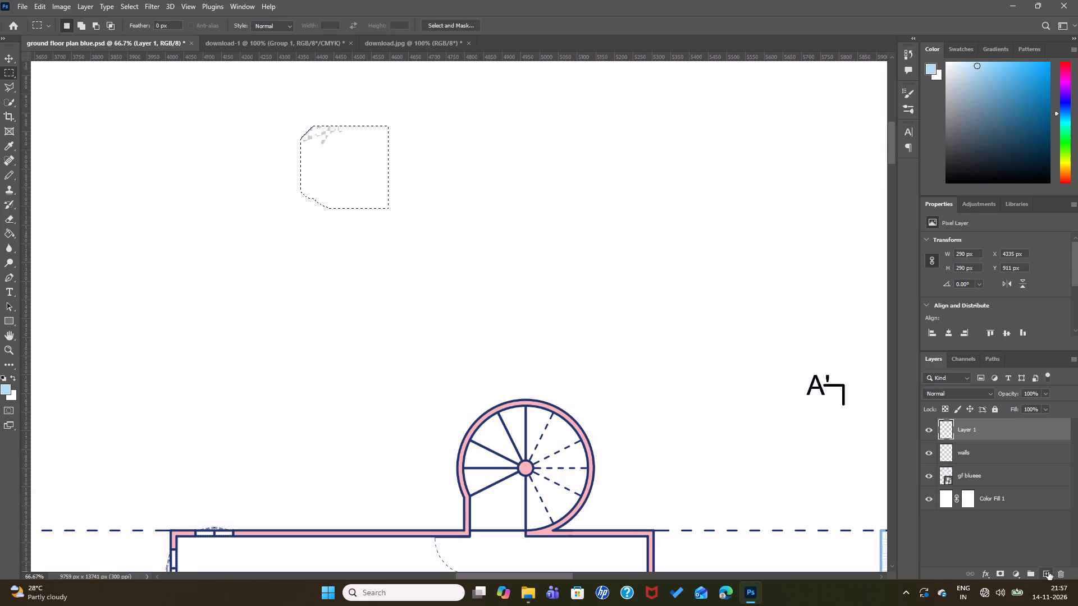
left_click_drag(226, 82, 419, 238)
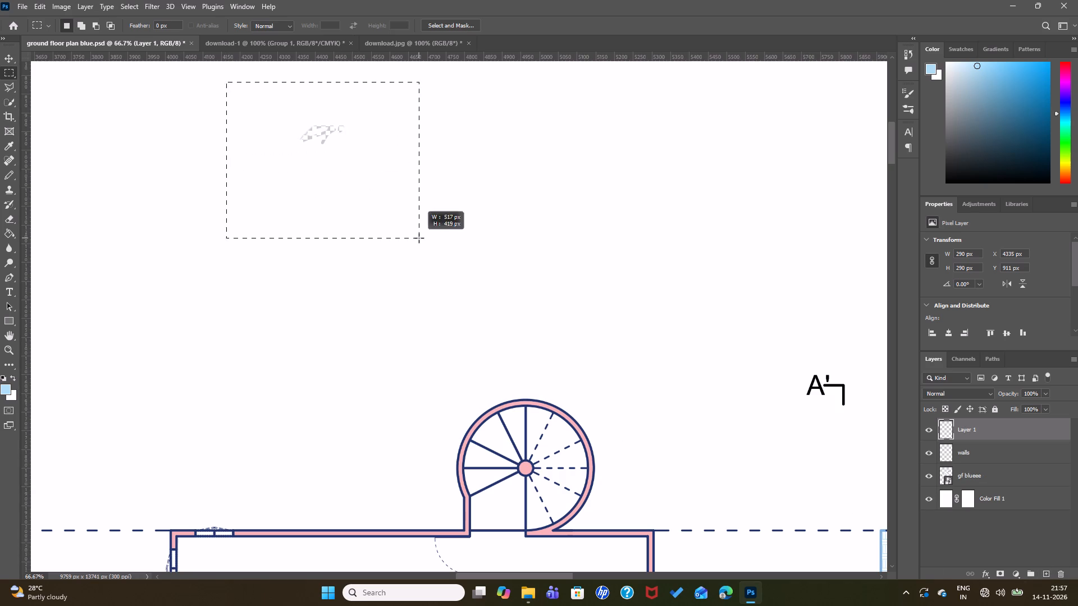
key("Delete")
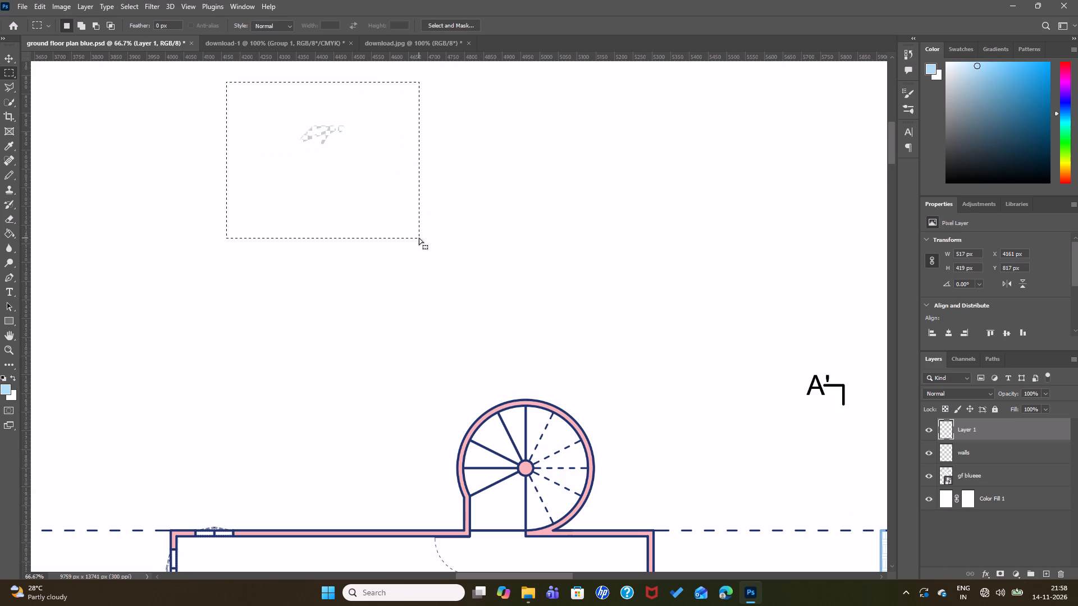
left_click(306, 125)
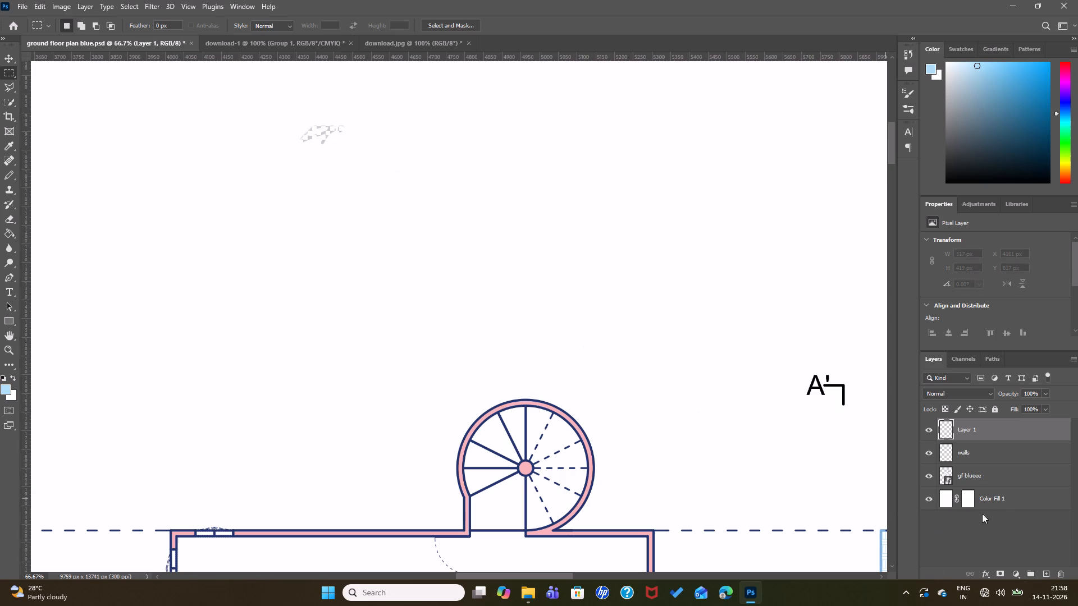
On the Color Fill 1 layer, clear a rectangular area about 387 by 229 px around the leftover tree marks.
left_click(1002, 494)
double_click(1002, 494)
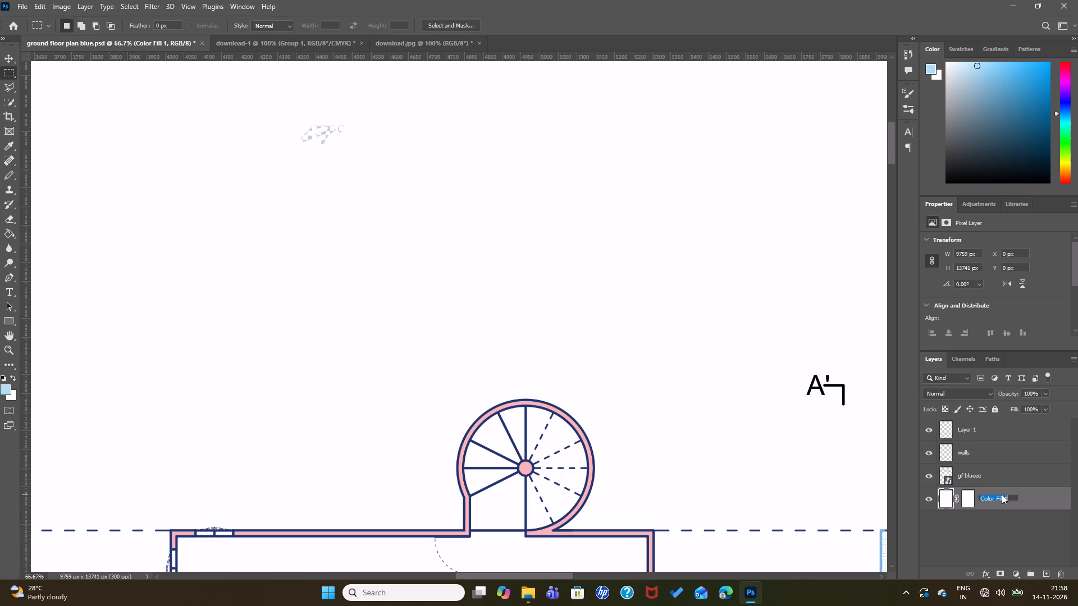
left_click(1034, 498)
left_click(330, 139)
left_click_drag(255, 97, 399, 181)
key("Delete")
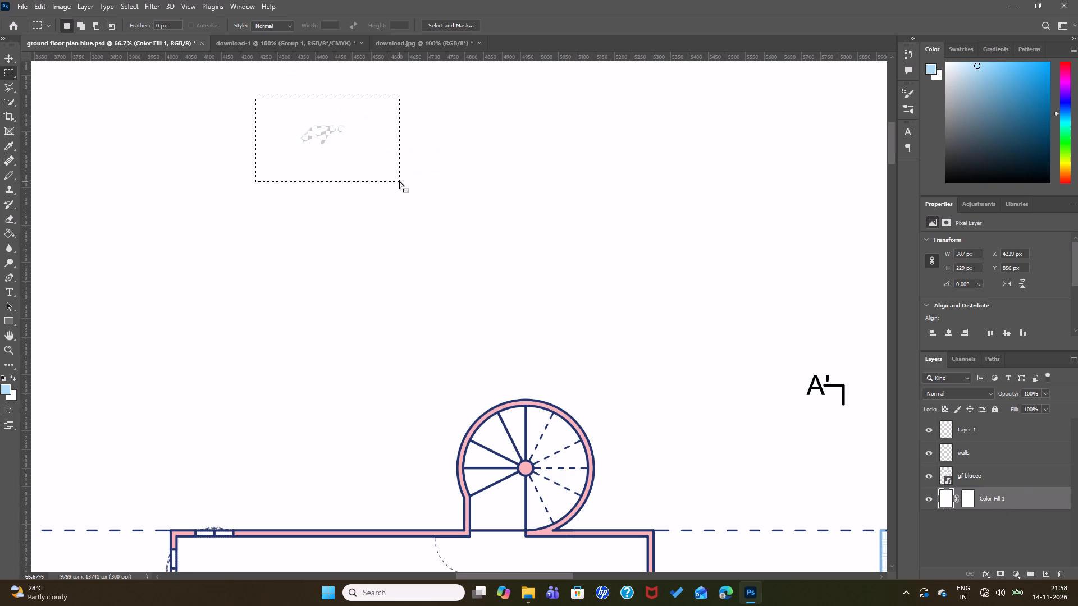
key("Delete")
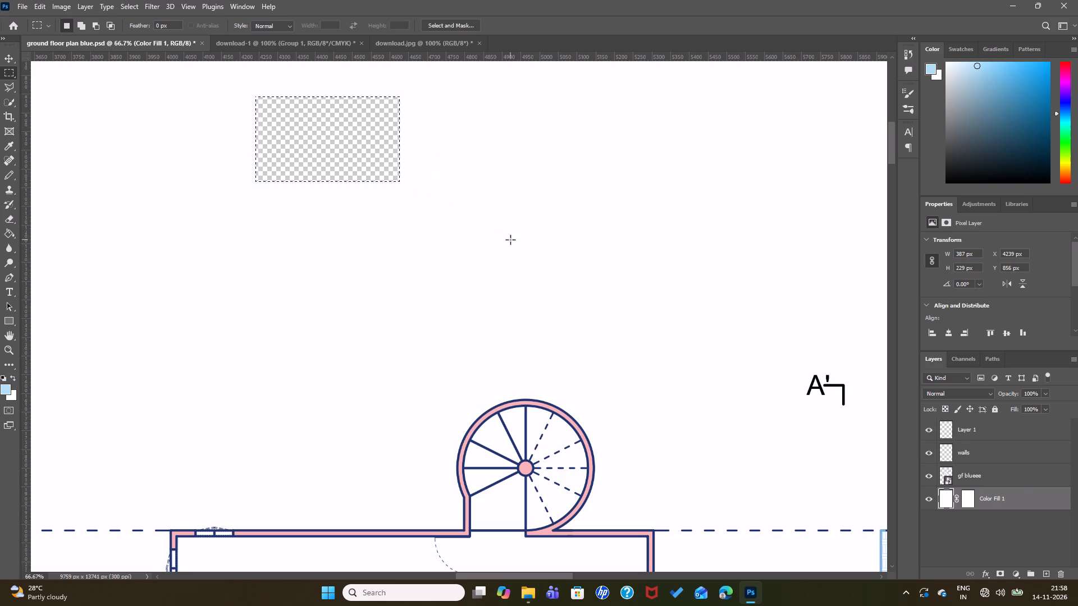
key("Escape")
Delete the Color Fill 1 background layer.
left_click(997, 504)
key("Delete")
left_click(1010, 499)
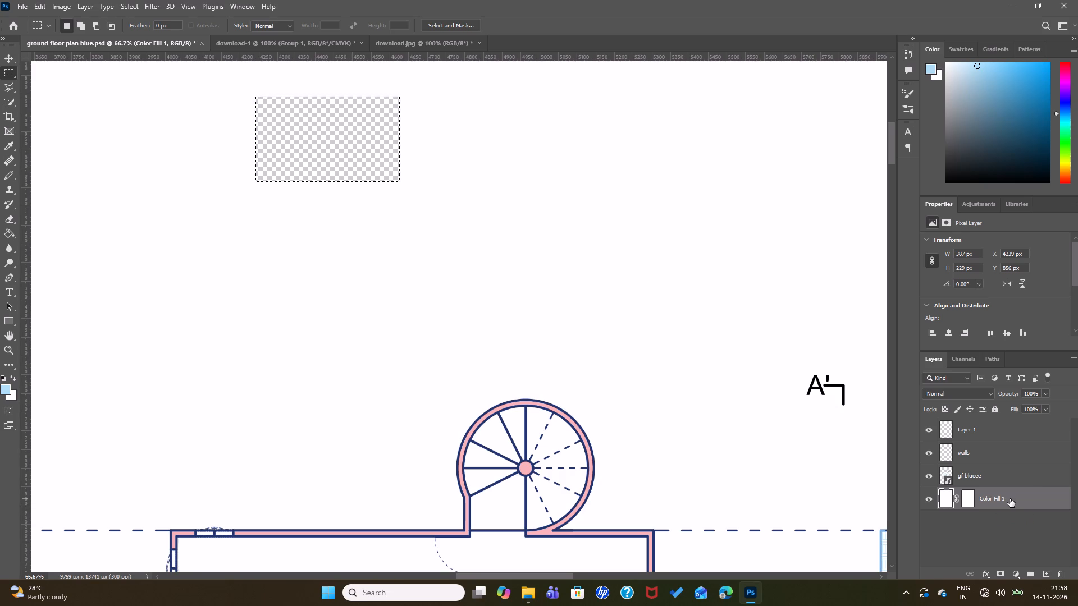
right_click(1010, 499)
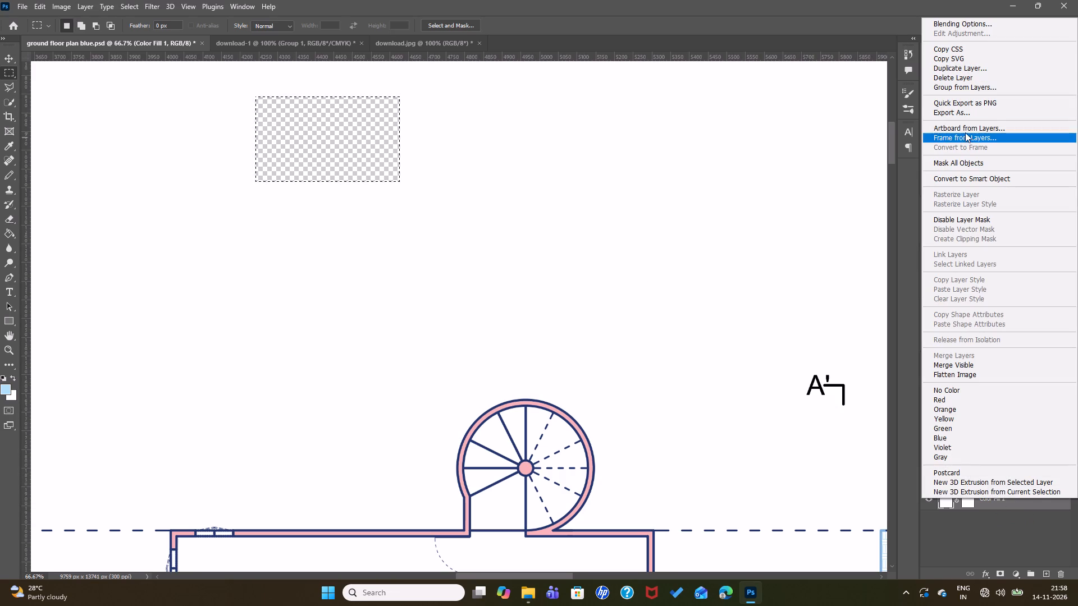
left_click(960, 80)
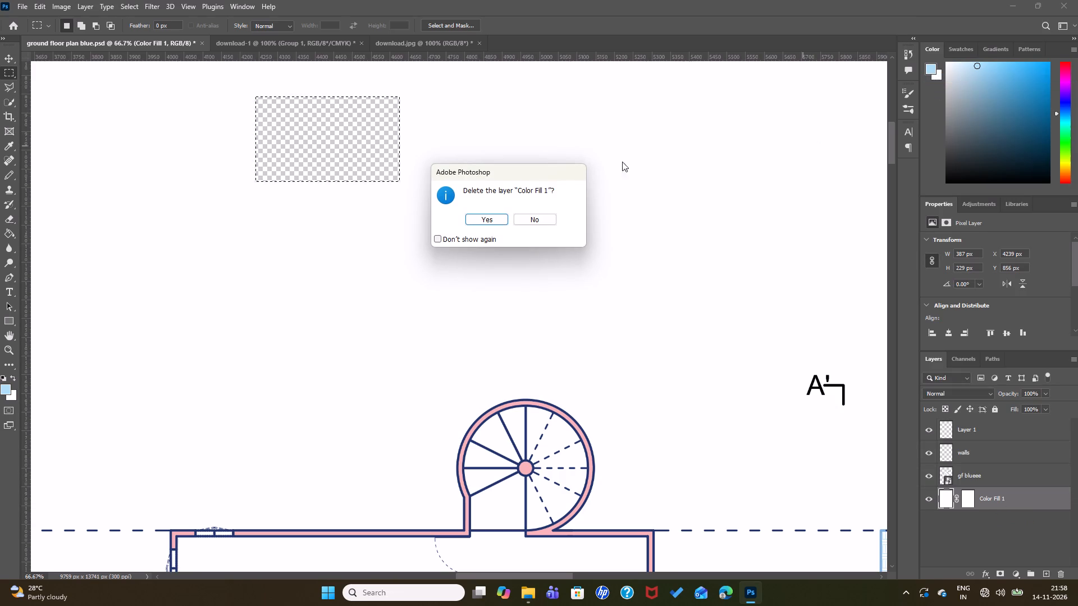
left_click(496, 217)
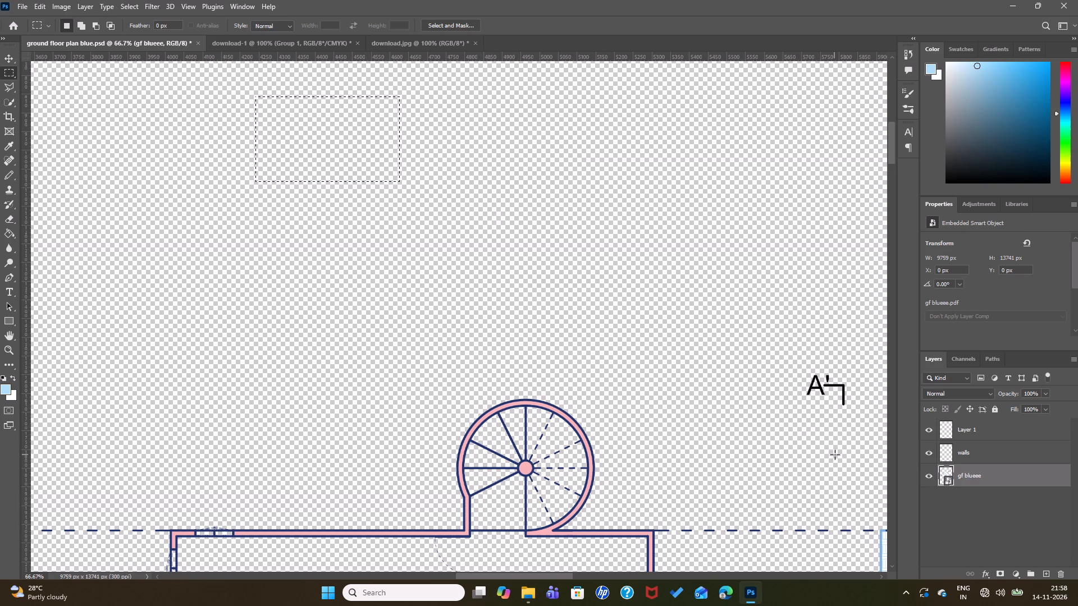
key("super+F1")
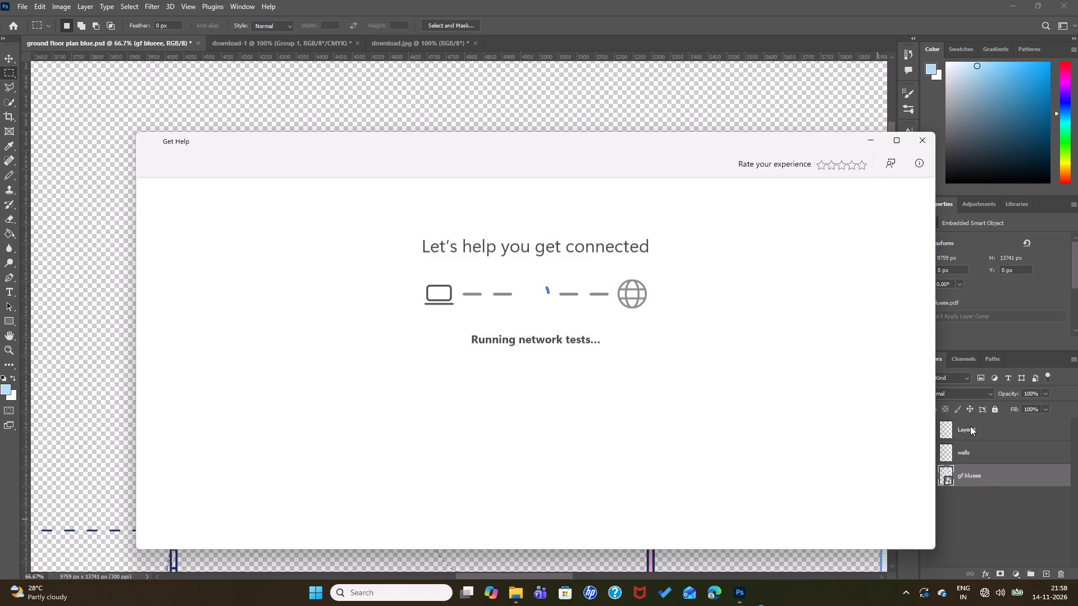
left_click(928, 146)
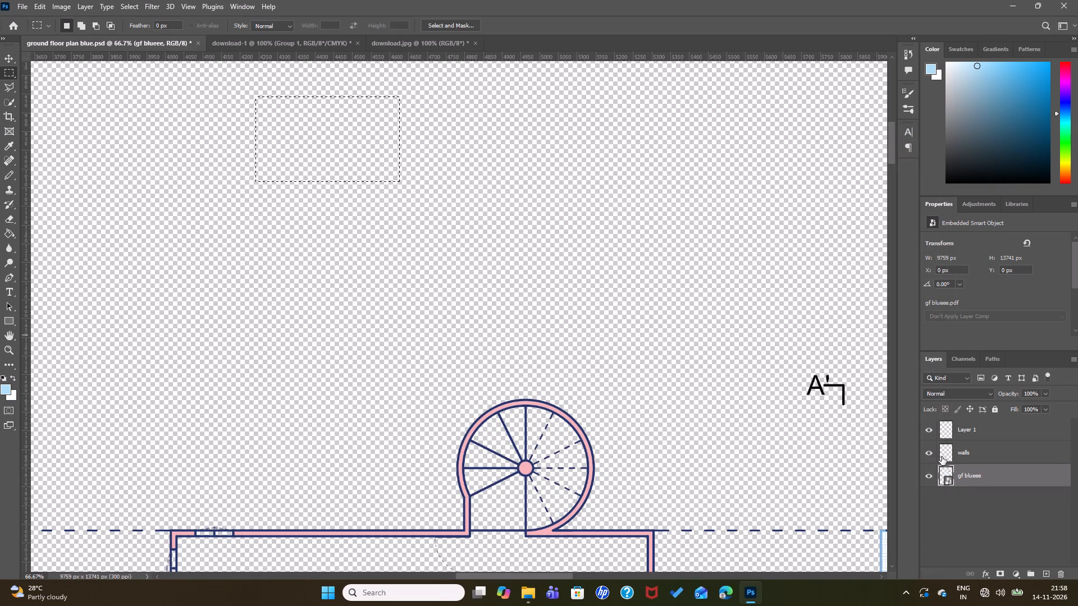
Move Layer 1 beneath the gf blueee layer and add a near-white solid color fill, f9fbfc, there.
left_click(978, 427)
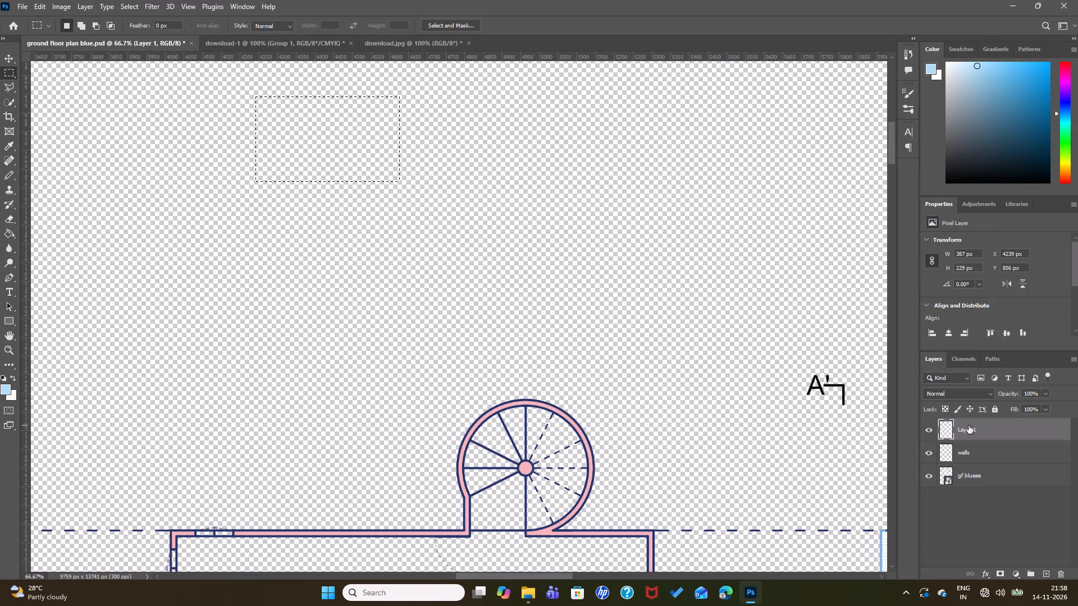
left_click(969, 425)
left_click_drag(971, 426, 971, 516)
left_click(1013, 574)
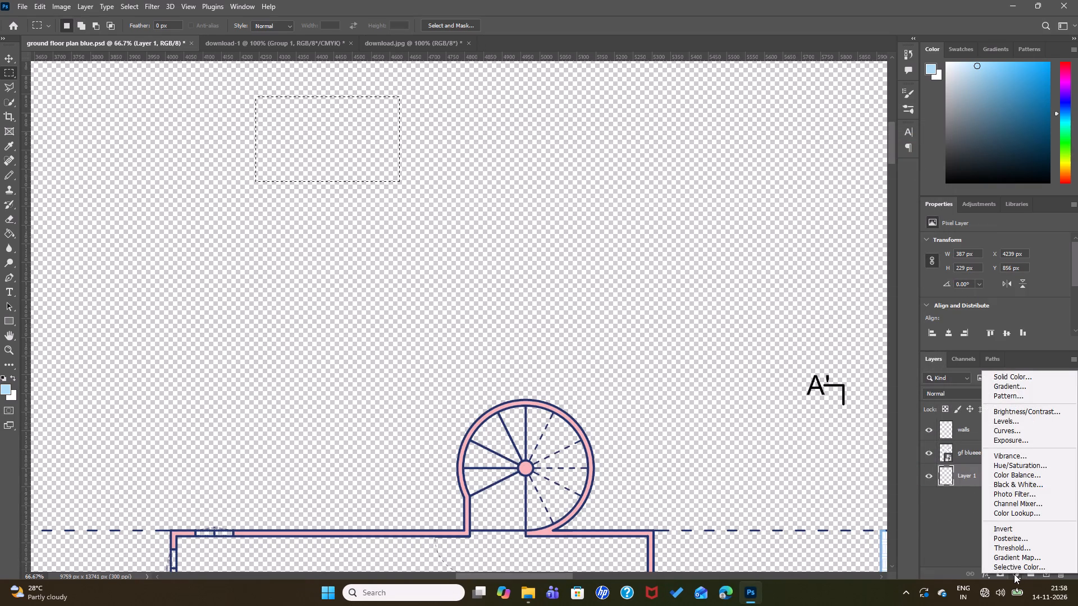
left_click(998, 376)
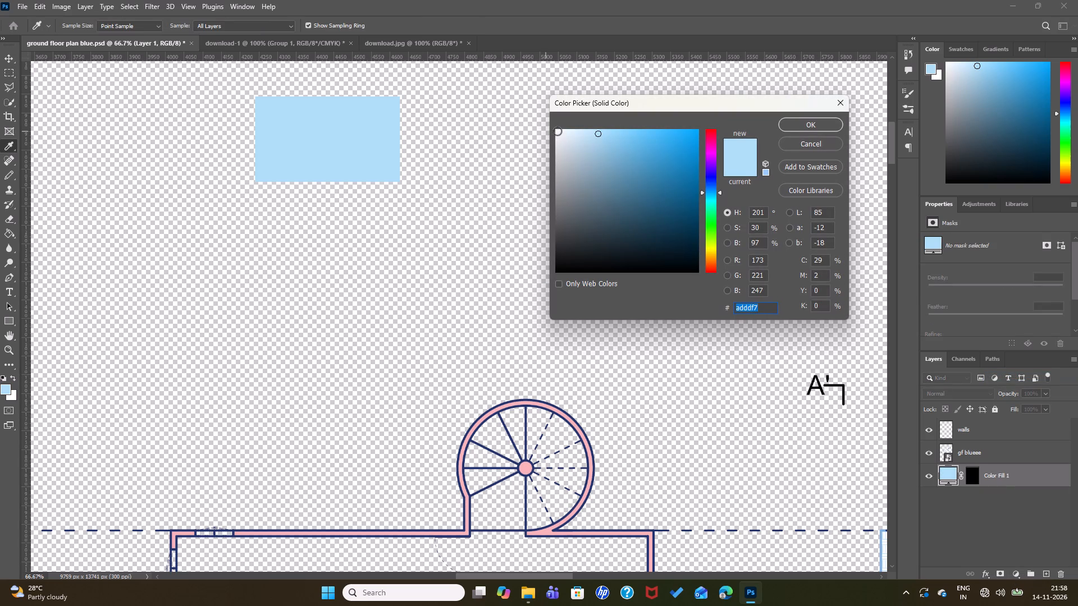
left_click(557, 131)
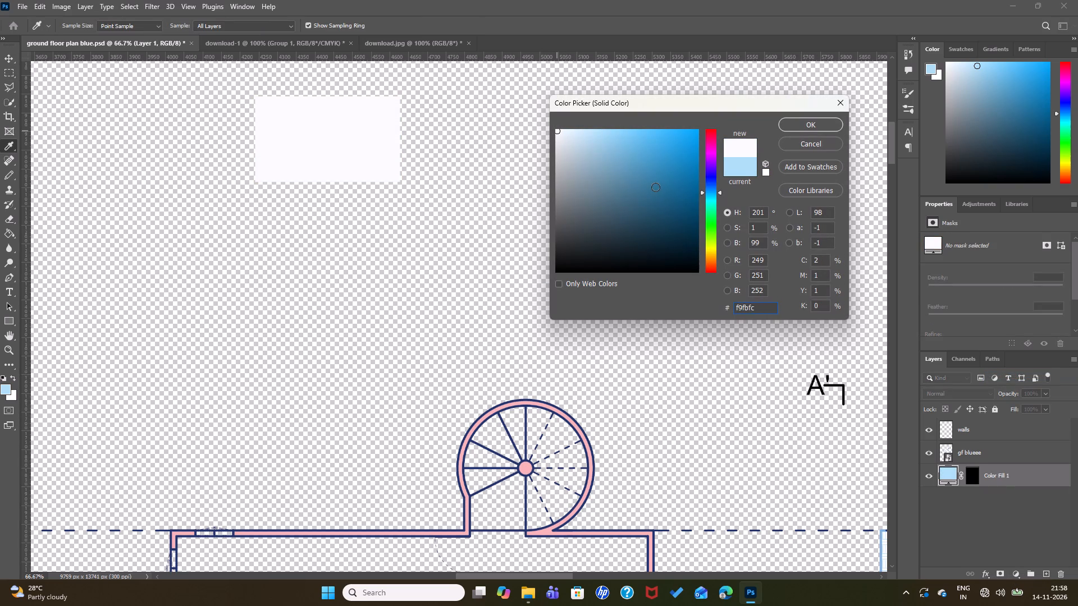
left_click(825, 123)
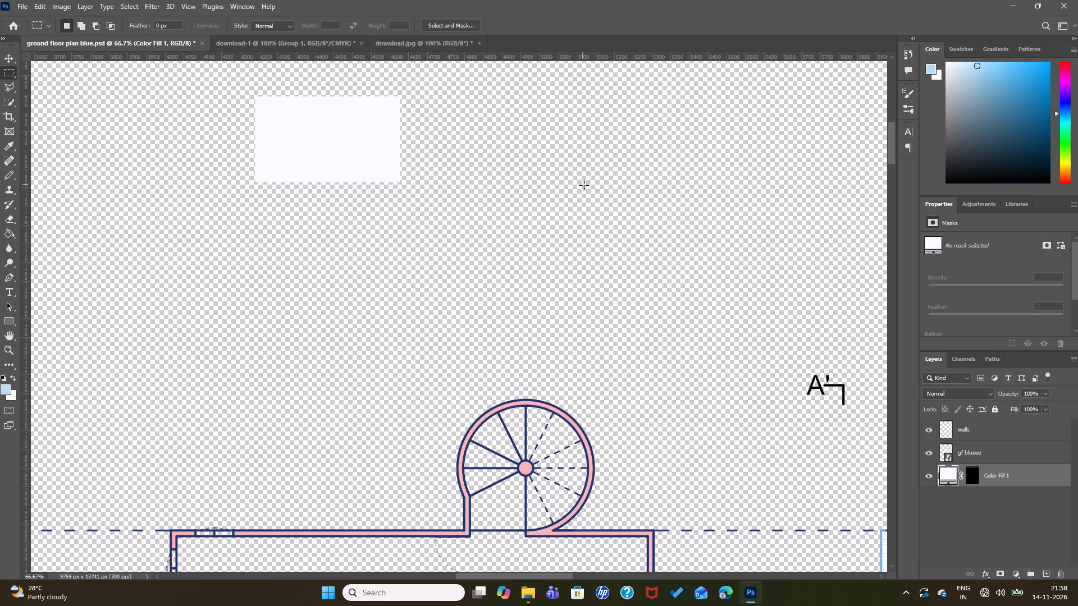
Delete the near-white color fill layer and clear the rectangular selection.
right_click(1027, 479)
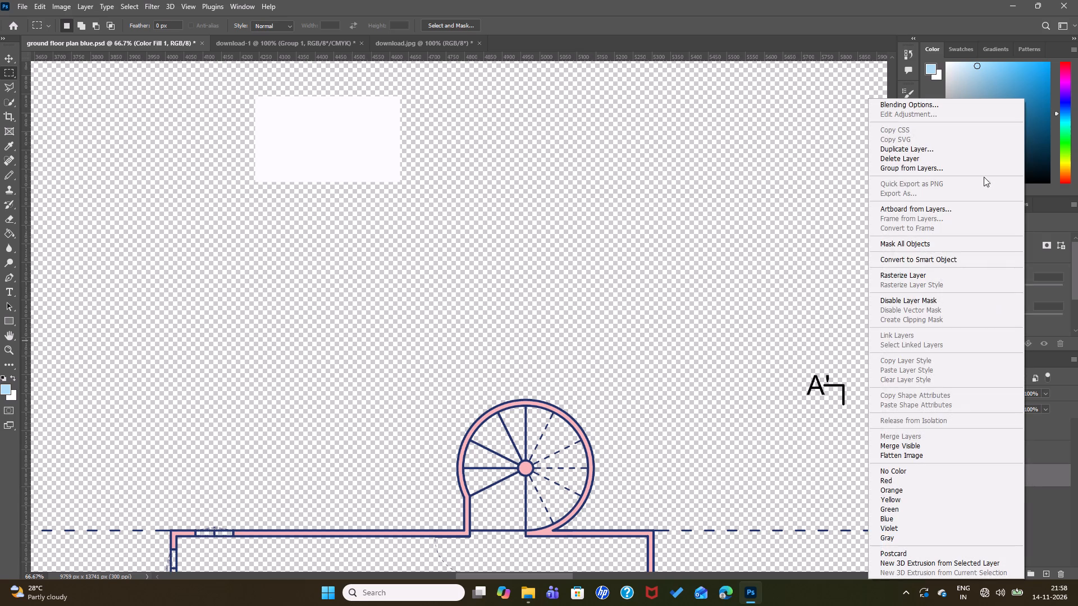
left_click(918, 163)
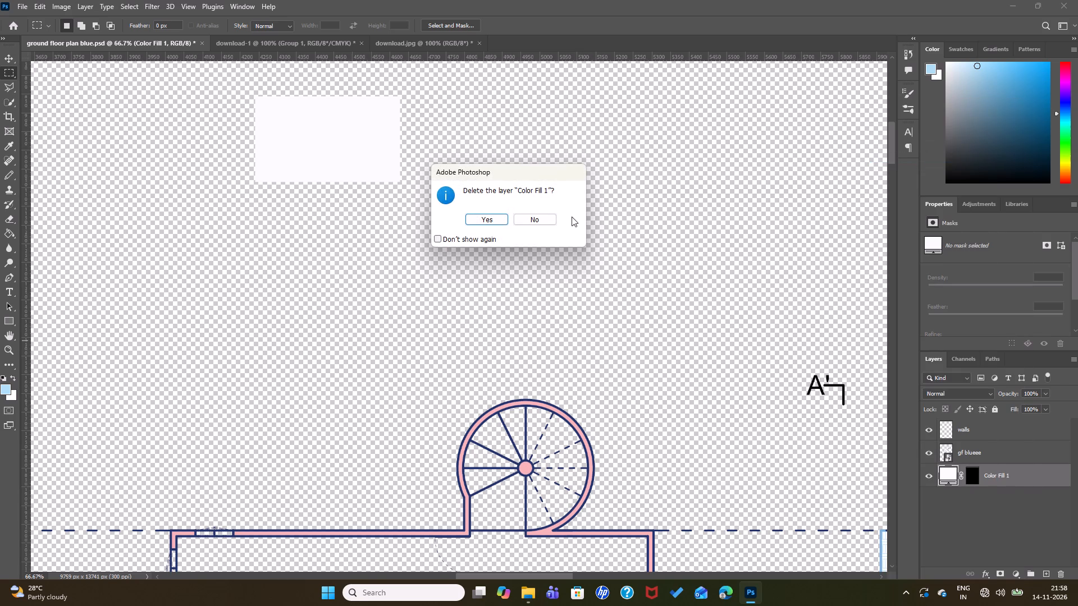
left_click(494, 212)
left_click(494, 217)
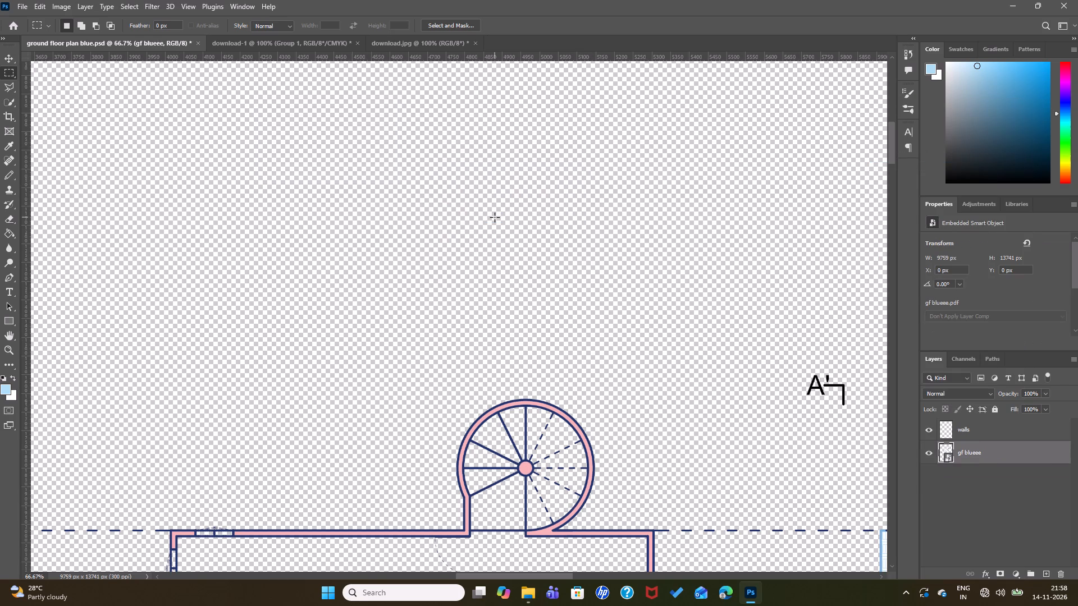
Add a new layer, move it beneath the gf blueee layer, and create a white solid color fill there.
left_click(1044, 574)
left_click_drag(976, 453, 981, 485)
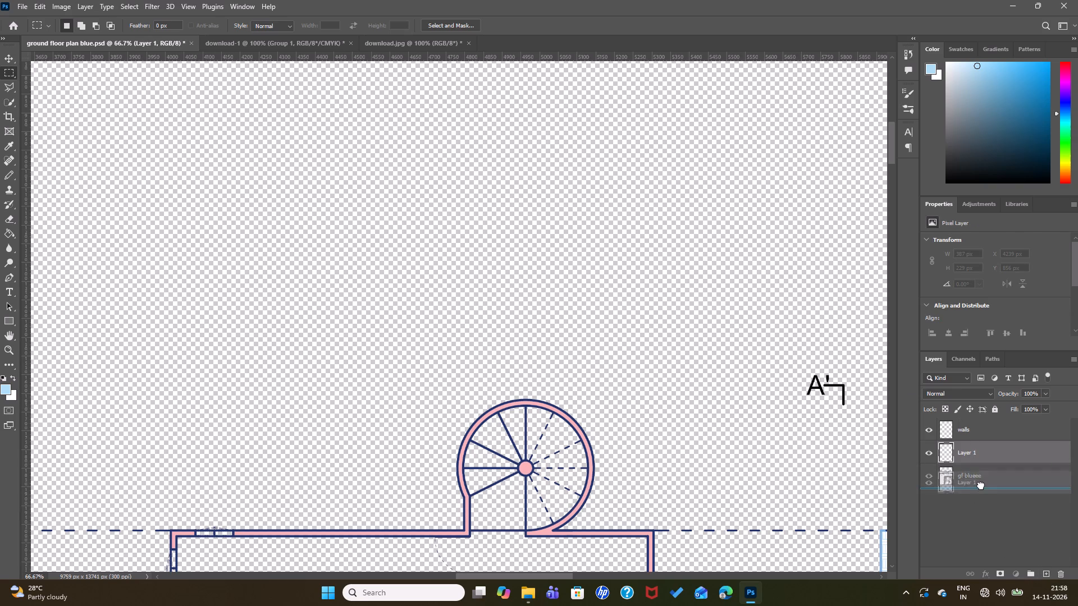
left_click_drag(981, 485, 981, 496)
left_click(980, 475)
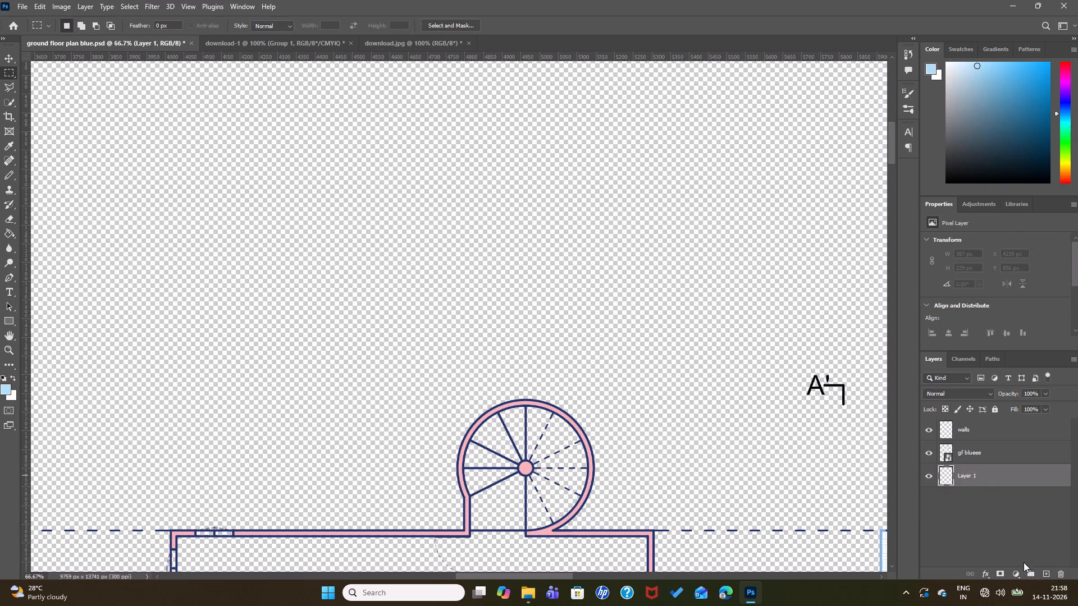
left_click(1020, 575)
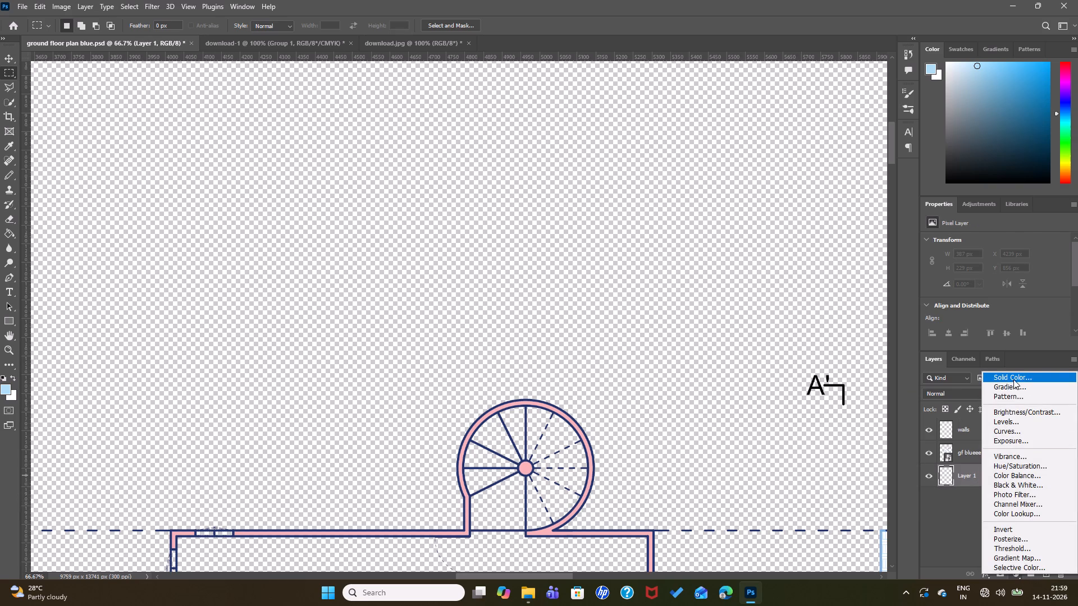
left_click(1013, 379)
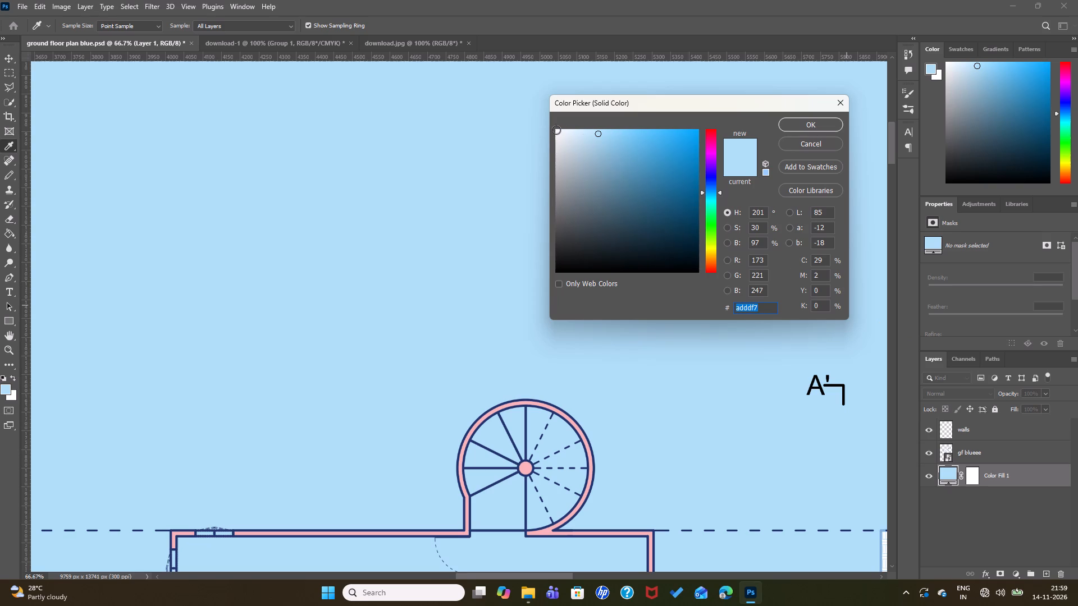
left_click(556, 130)
left_click(822, 123)
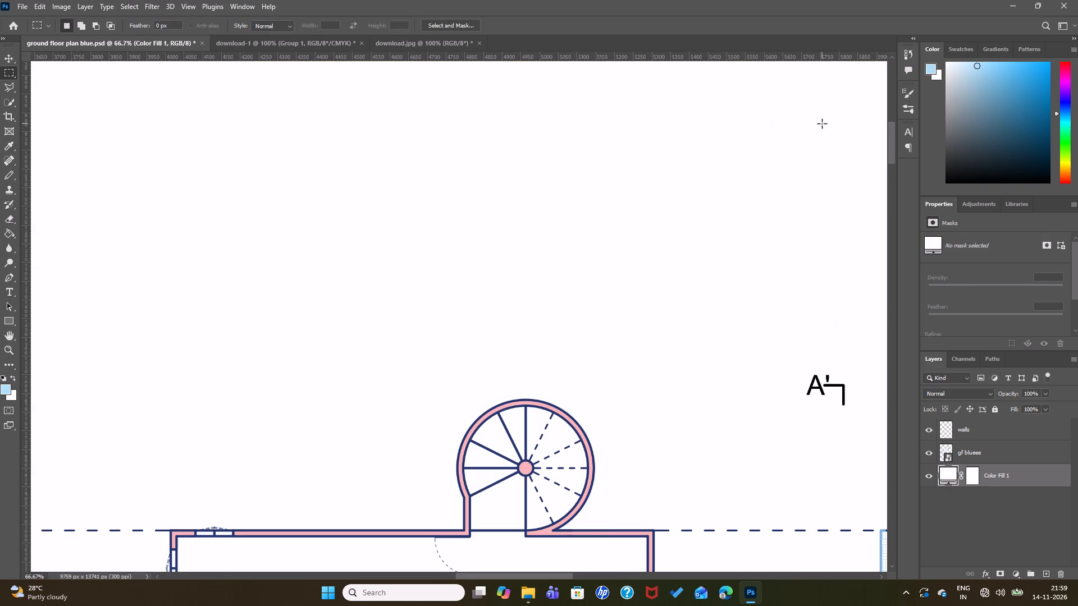
left_click(1018, 534)
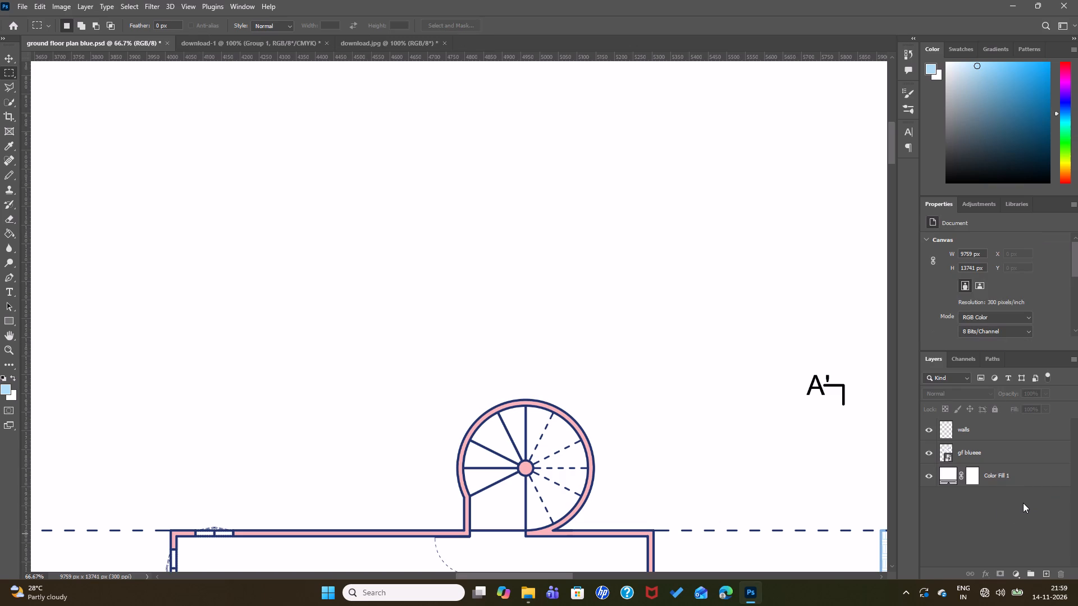
Examine the wider ground floor plan against the new white background.
key("ctrl+minus")
key("ctrl+minus")
key("ctrl+minus")
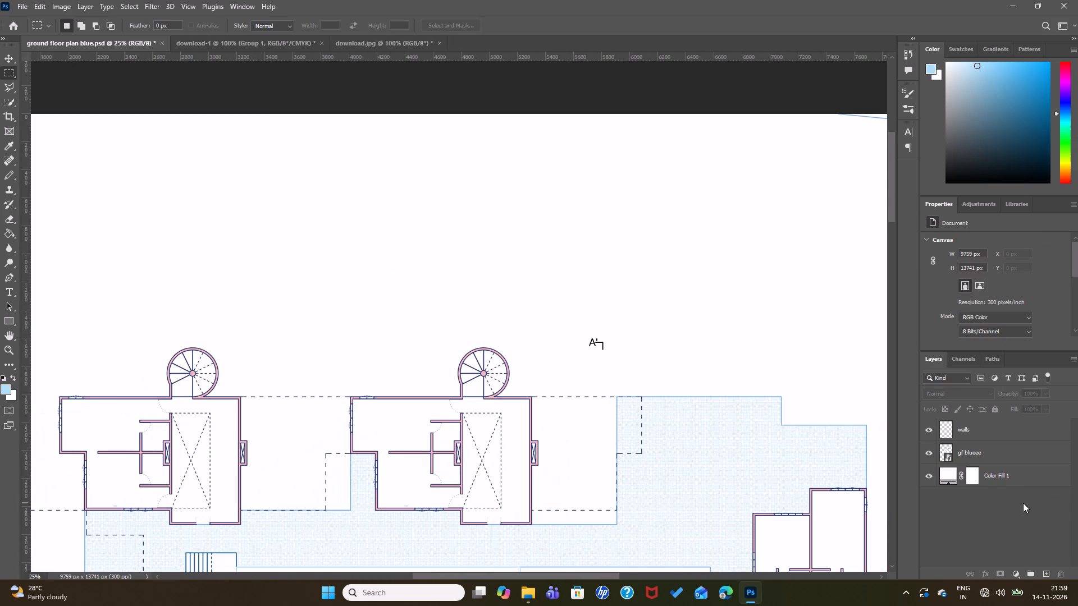
key("ctrl+minus")
key("ctrl+minus")
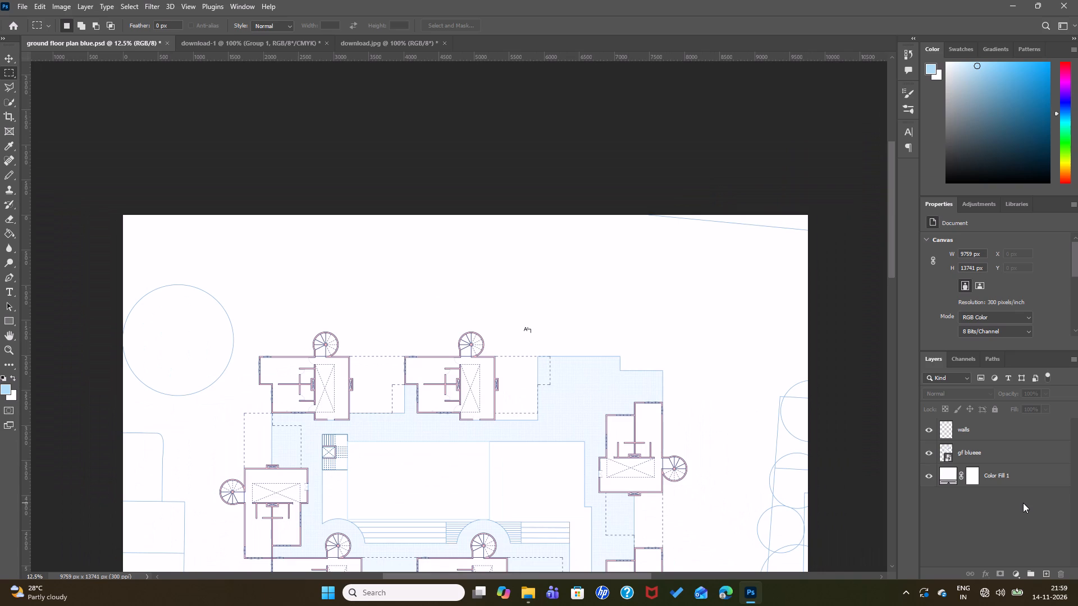
scroll(1023, 503, "up", 3)
scroll(686, 322, "down", 13)
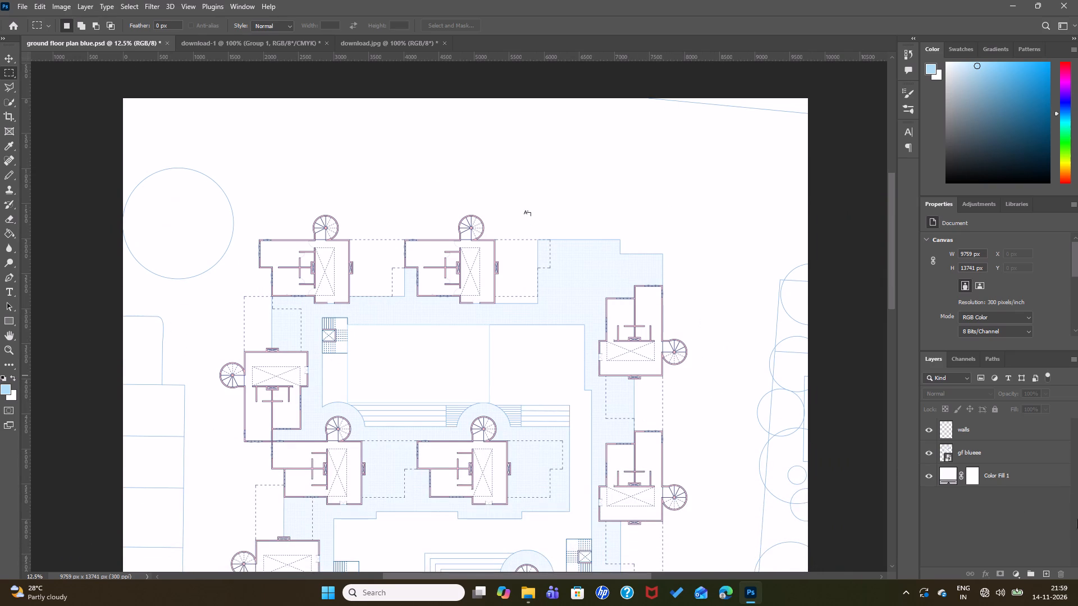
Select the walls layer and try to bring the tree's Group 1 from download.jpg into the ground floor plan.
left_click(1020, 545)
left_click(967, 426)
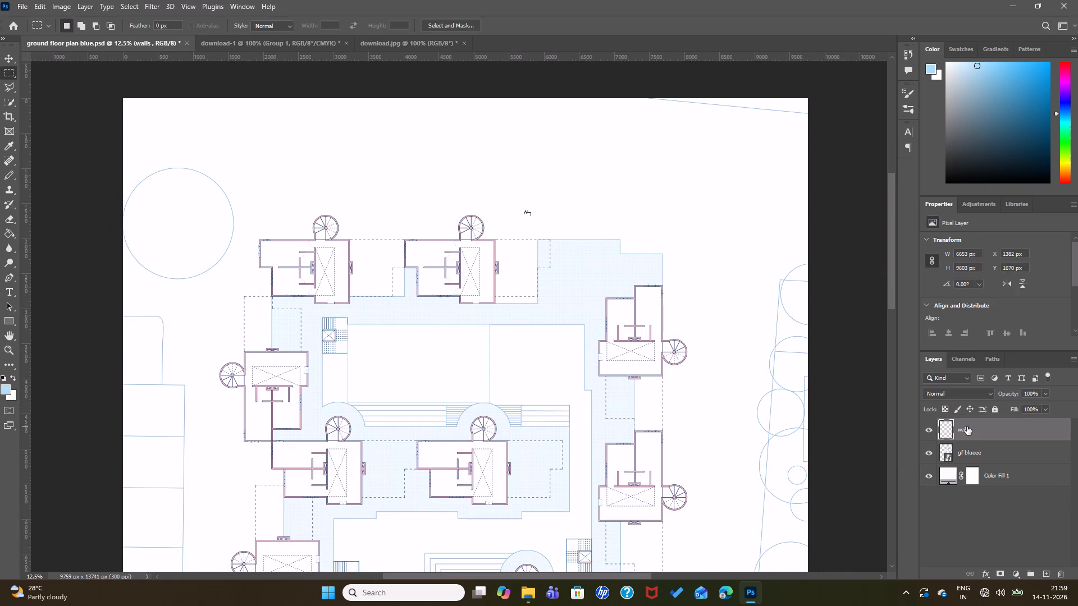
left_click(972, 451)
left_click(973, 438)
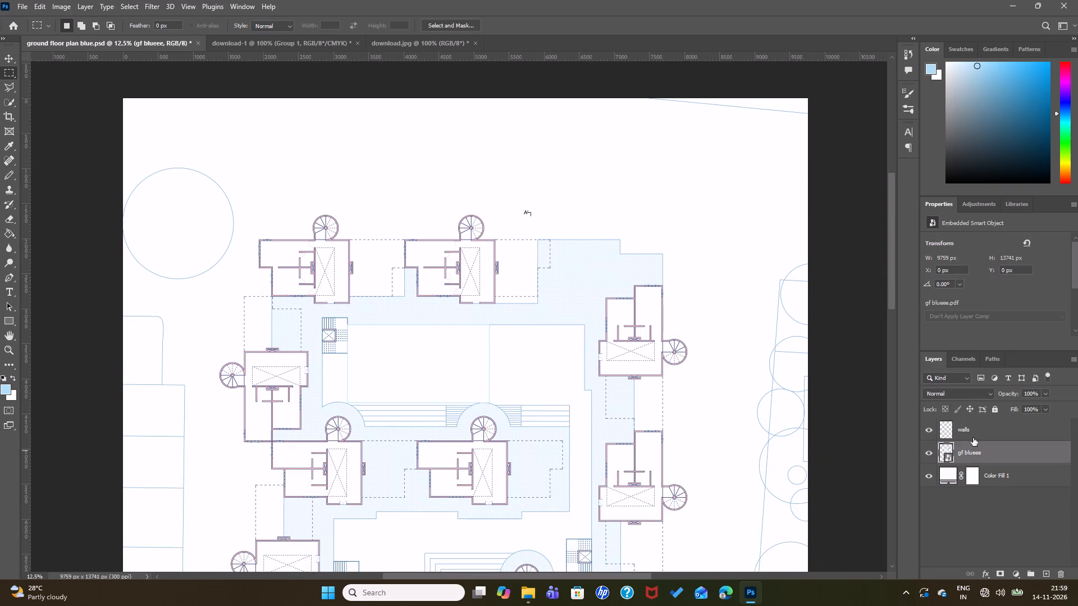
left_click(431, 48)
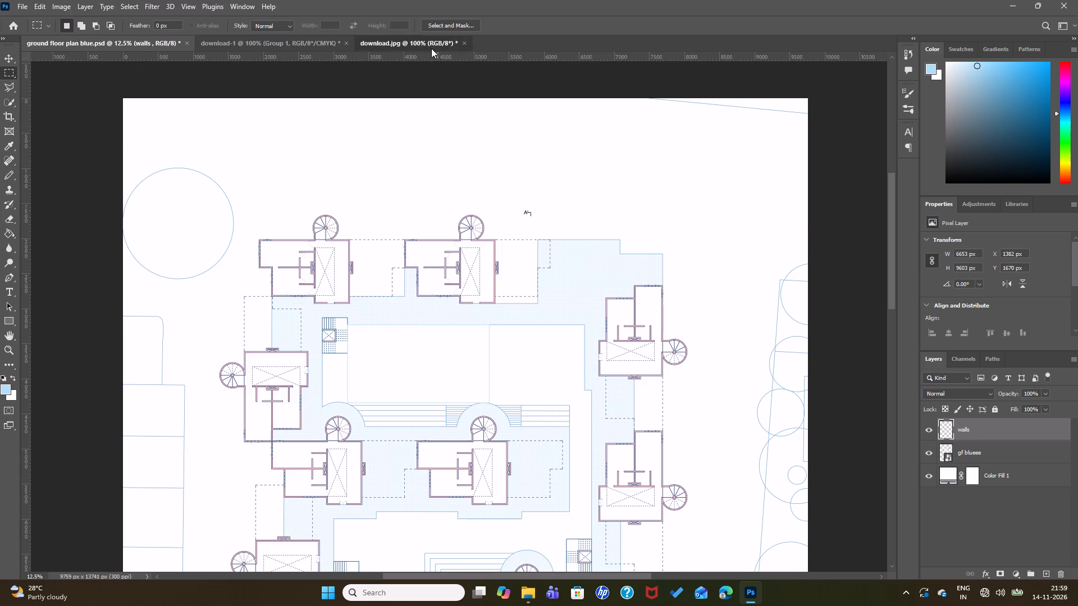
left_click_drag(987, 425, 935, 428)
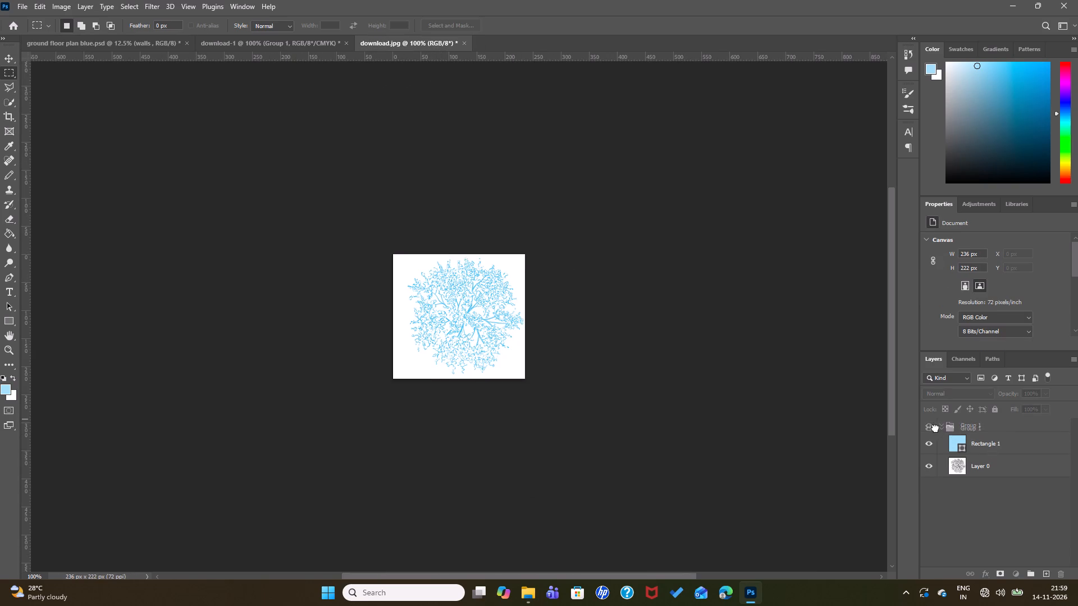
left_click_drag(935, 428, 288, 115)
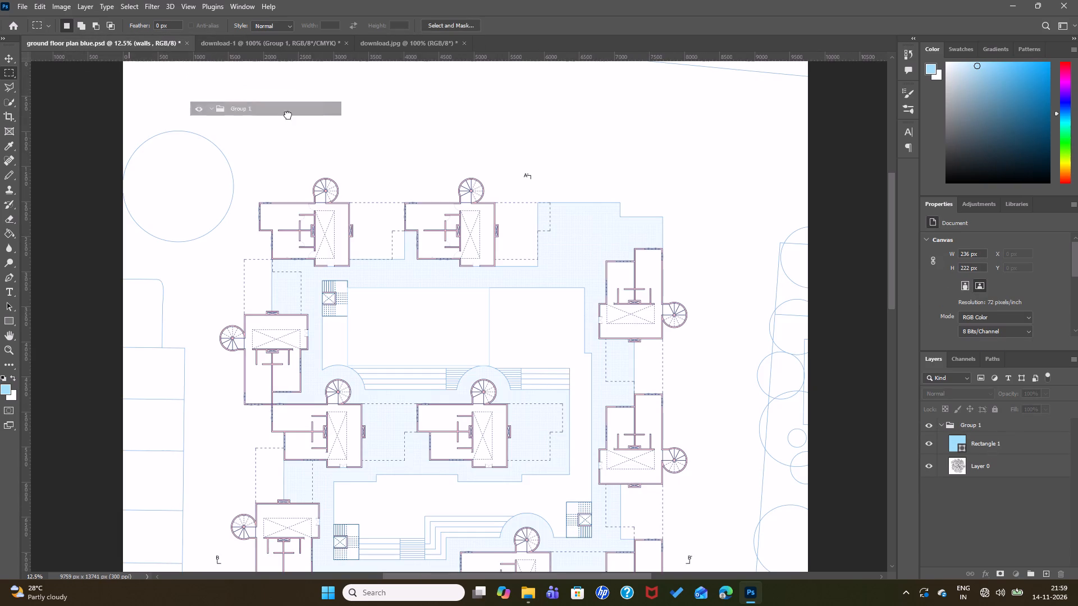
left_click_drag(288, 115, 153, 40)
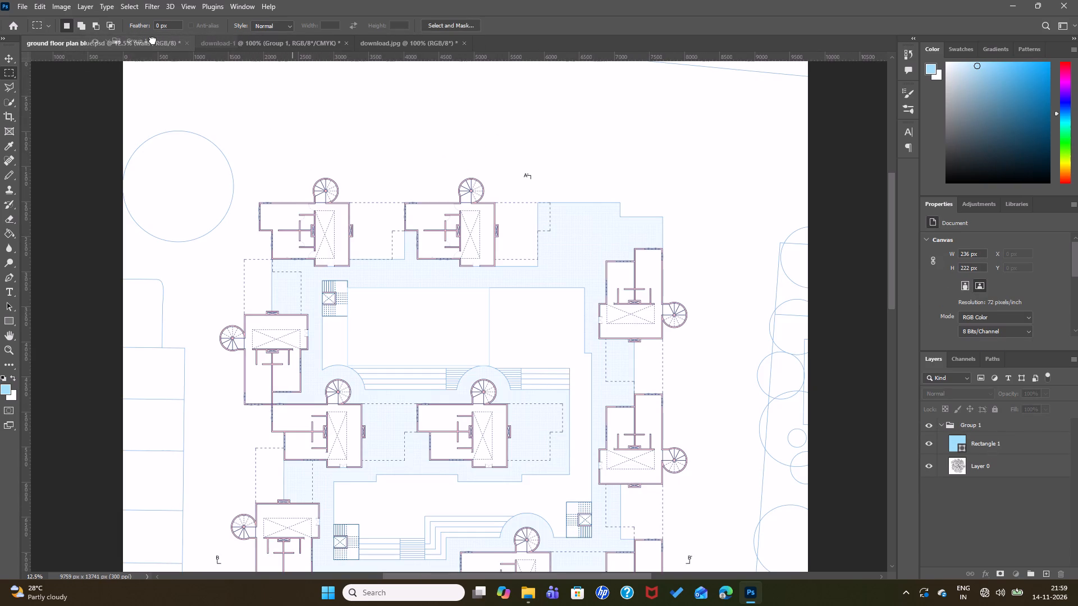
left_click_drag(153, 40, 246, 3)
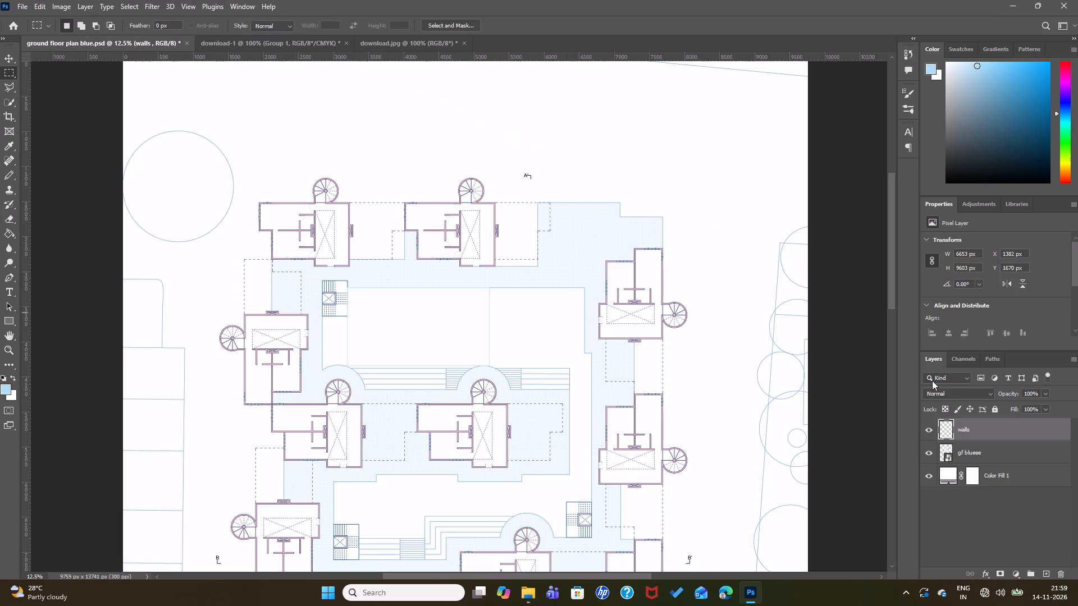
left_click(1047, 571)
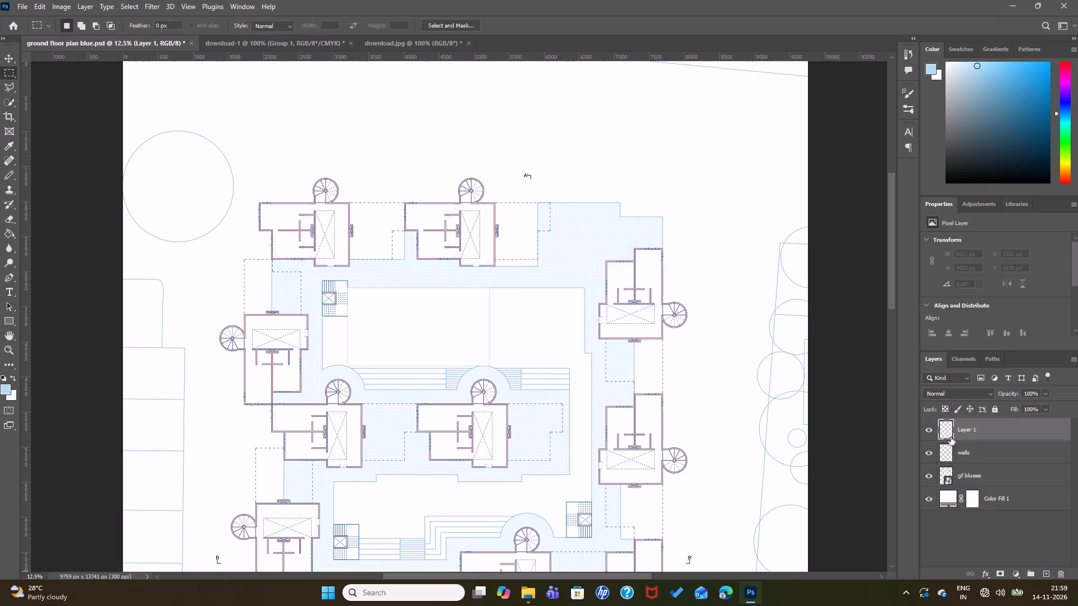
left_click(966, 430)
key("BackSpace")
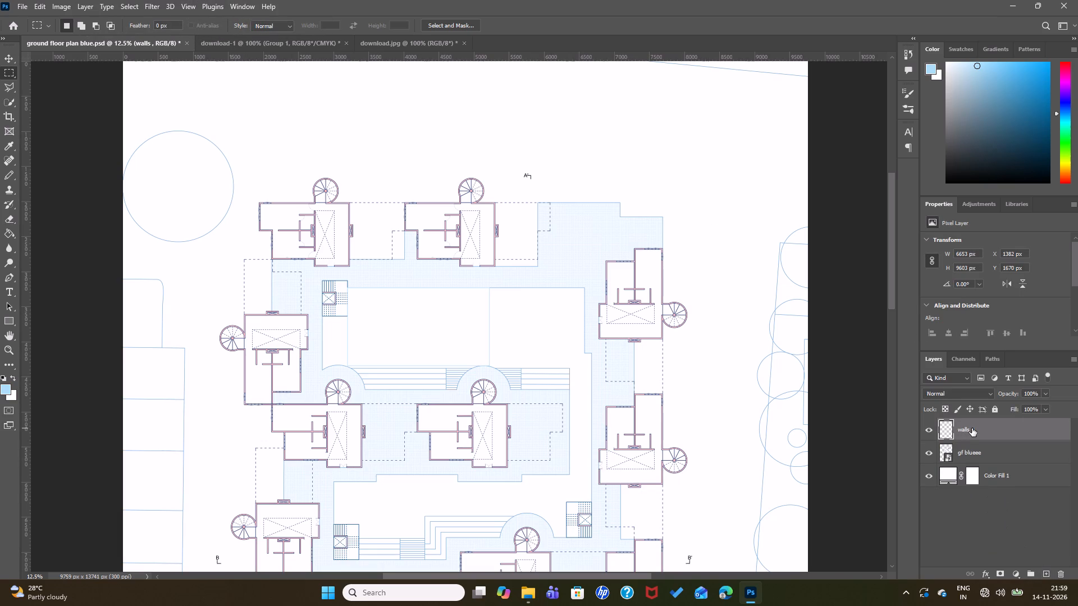
Add a new layer above walls and name it trees.
left_click(1048, 574)
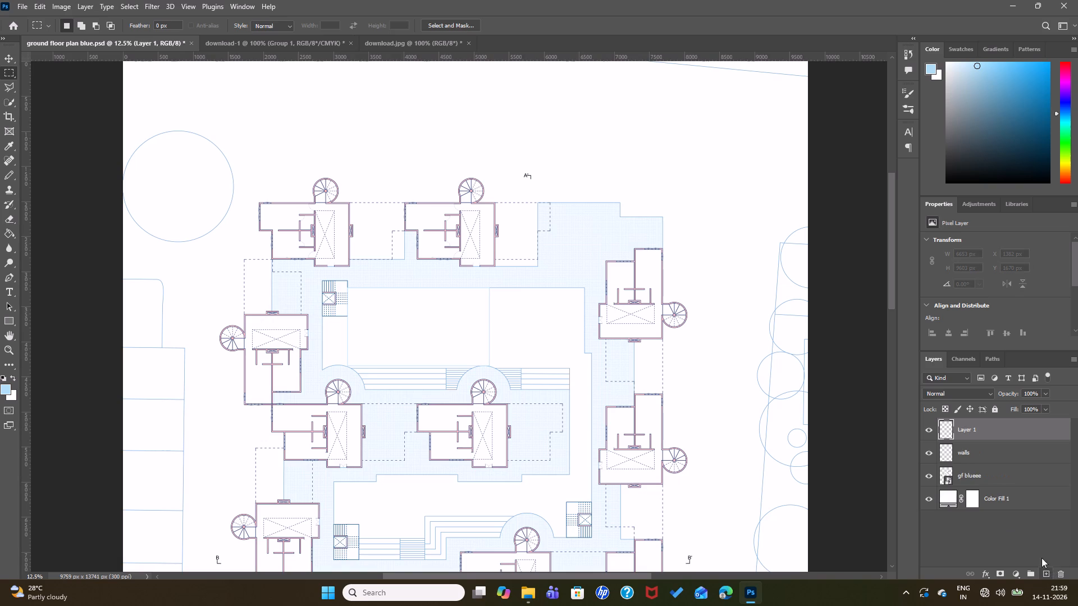
double_click(958, 431)
key("BackSpace")
type("trees")
key("Return")
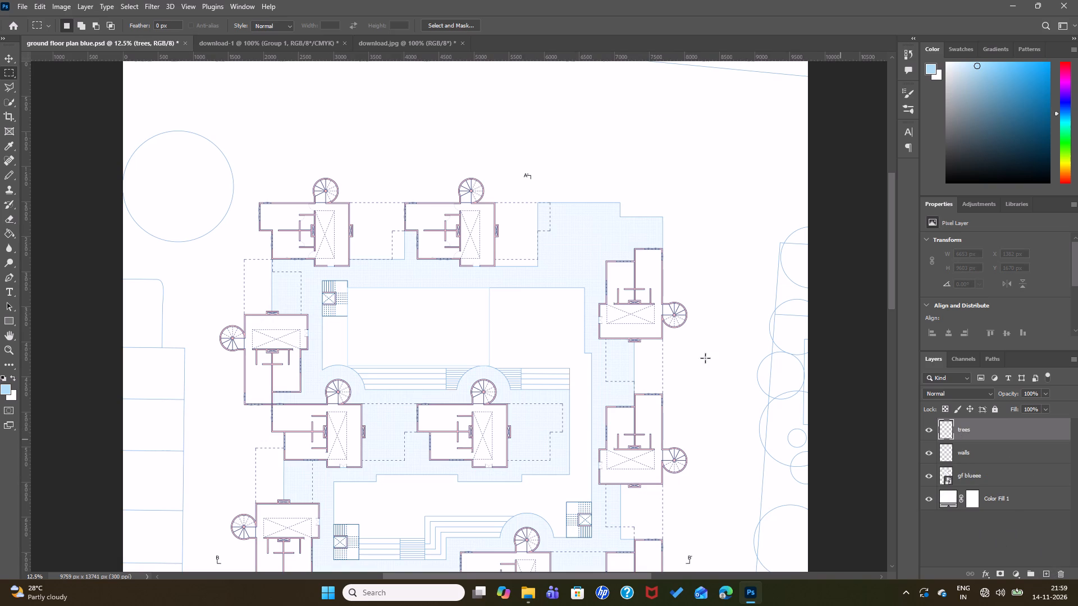
Copy the tree's Group 1 from download.jpg into the ground floor plan, placing it above the upper row of units between the spiral stairs.
scroll(584, 290, "up", 4)
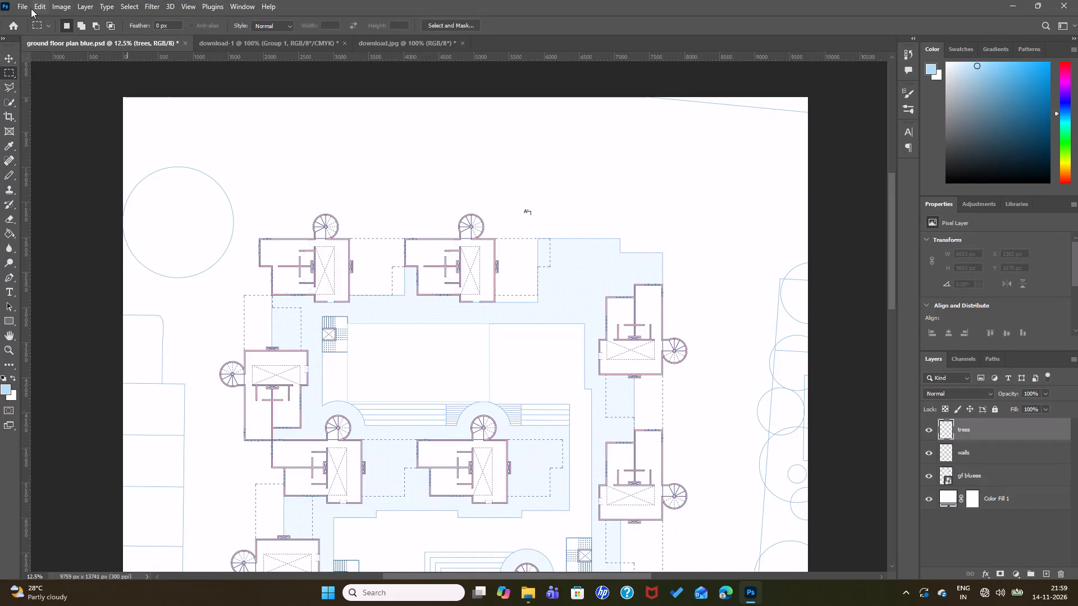
left_click(408, 47)
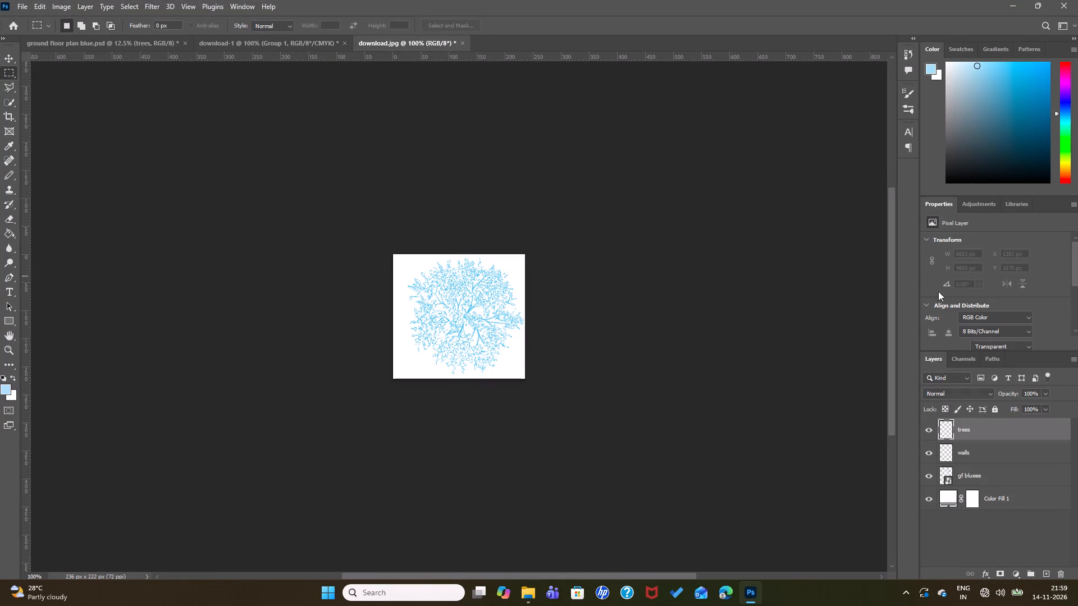
left_click_drag(983, 429, 791, 398)
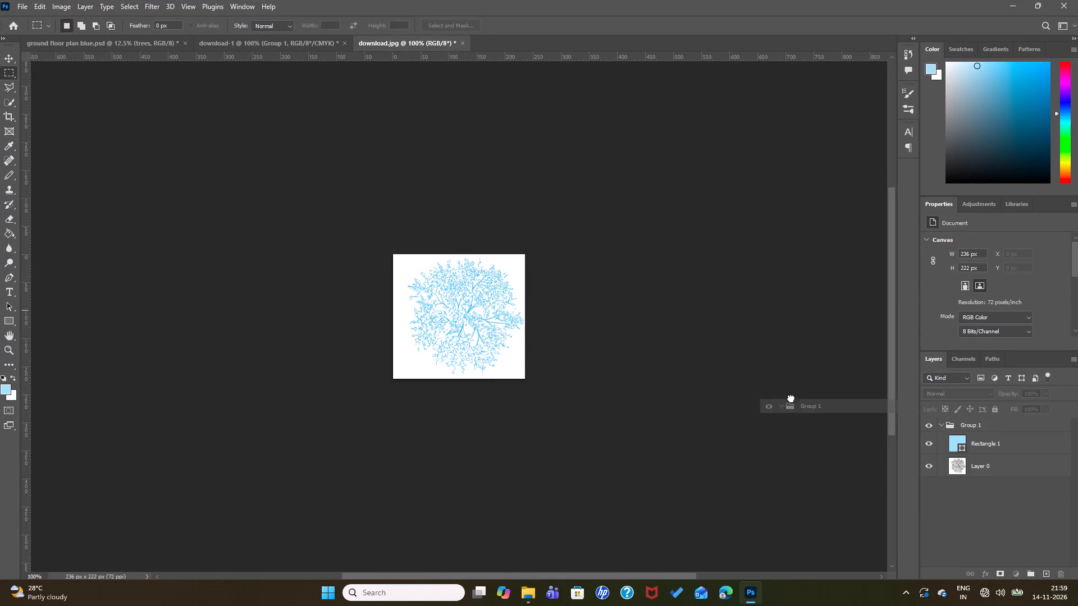
left_click_drag(791, 398, 299, 134)
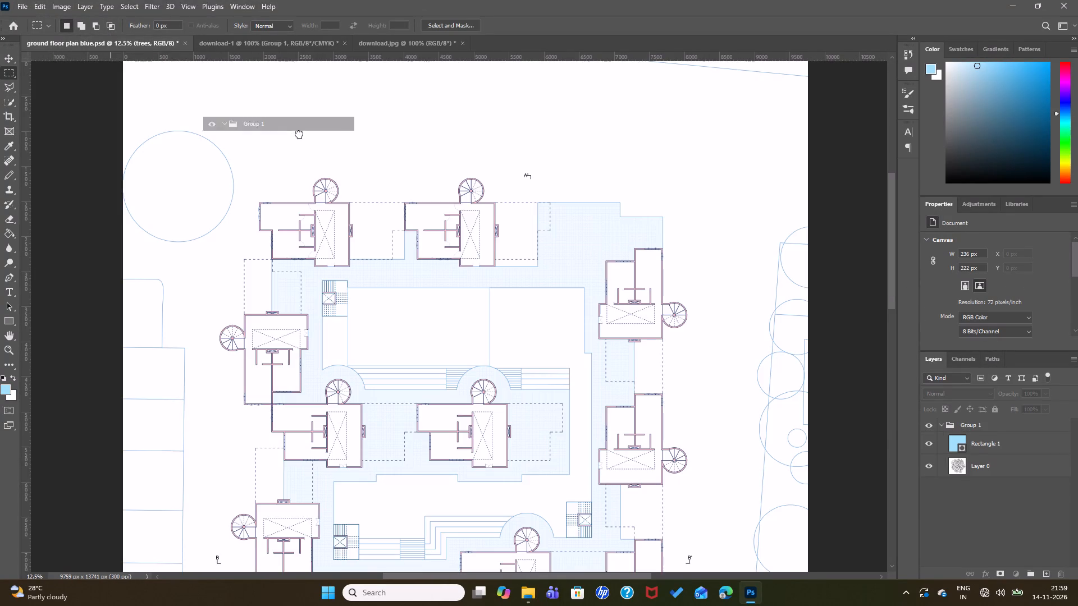
left_click_drag(299, 134, 423, 153)
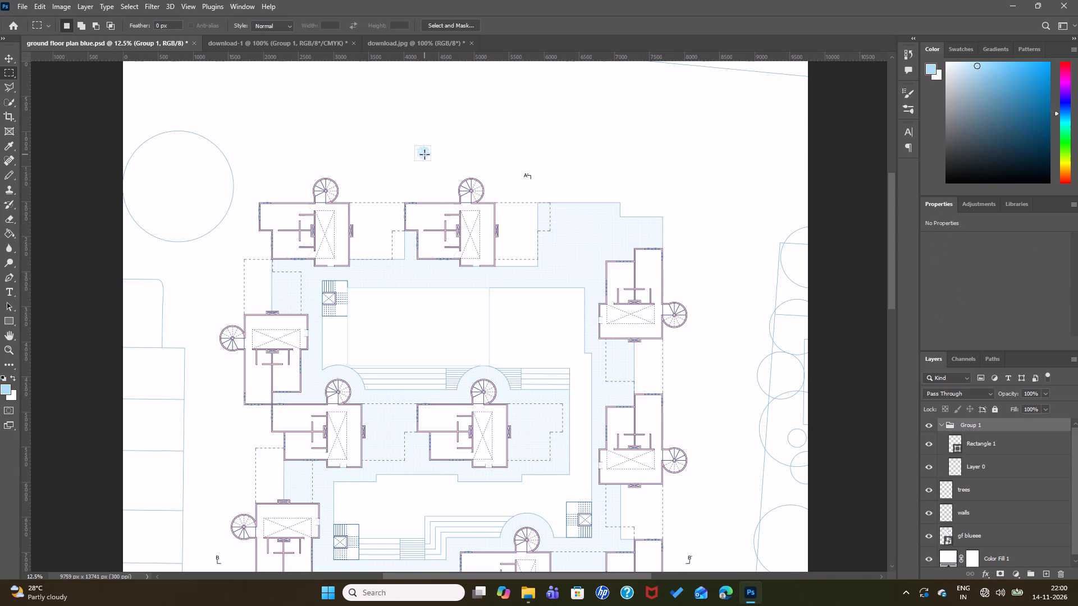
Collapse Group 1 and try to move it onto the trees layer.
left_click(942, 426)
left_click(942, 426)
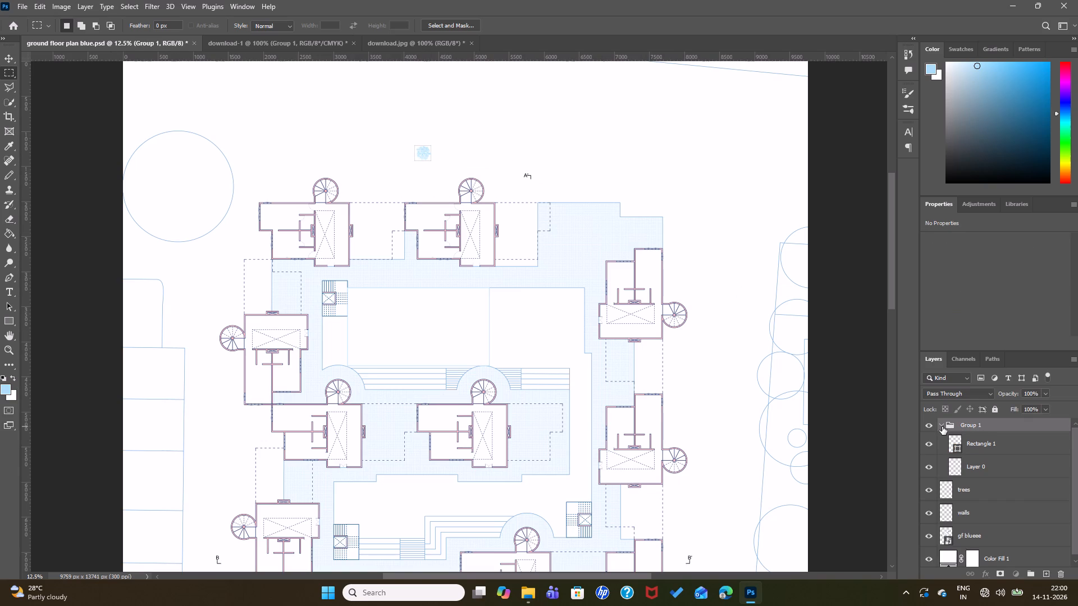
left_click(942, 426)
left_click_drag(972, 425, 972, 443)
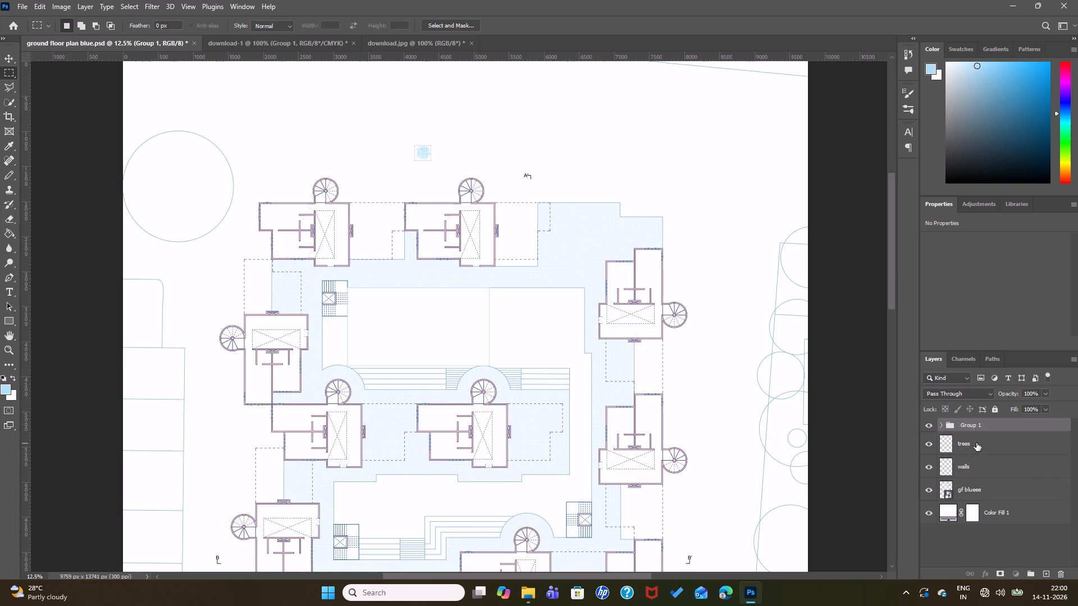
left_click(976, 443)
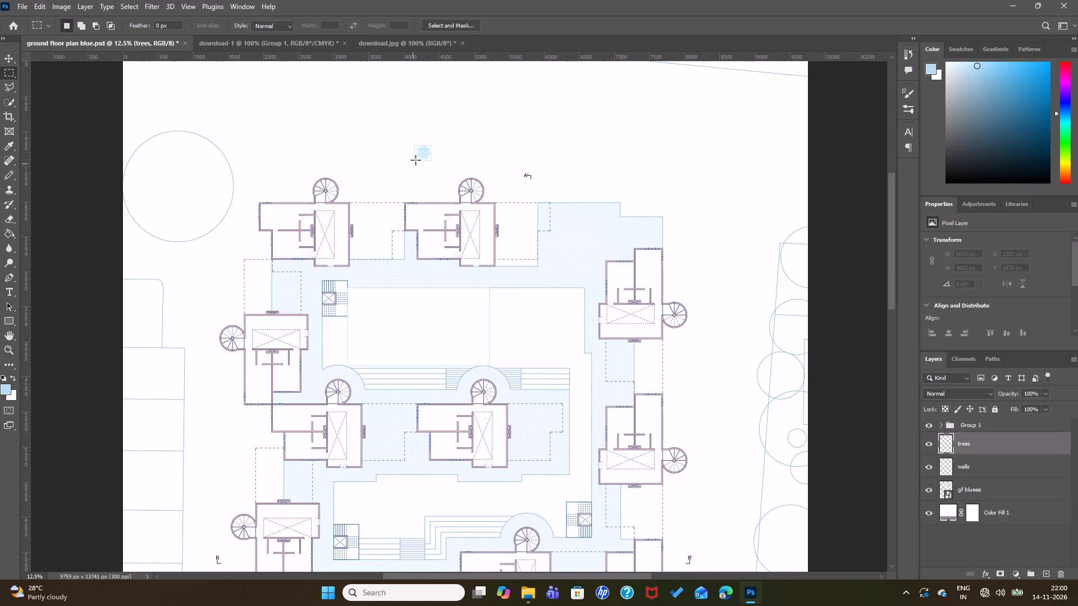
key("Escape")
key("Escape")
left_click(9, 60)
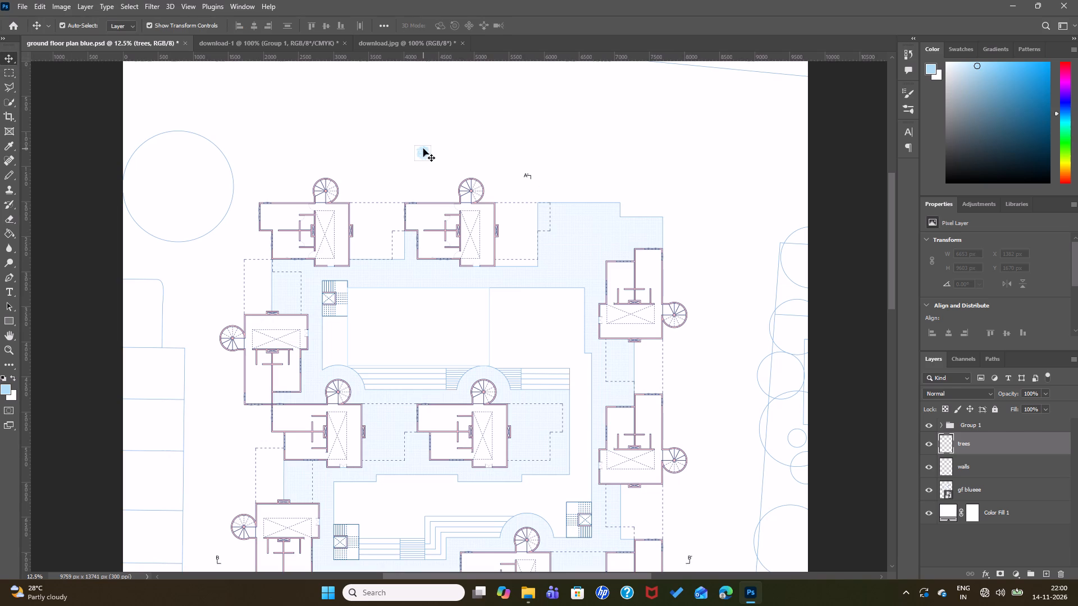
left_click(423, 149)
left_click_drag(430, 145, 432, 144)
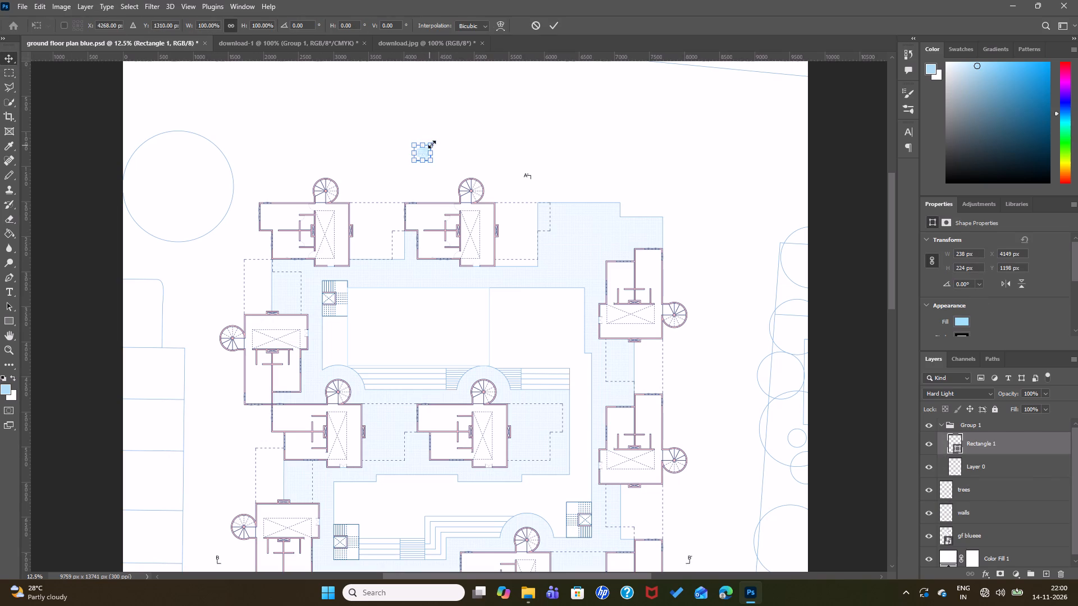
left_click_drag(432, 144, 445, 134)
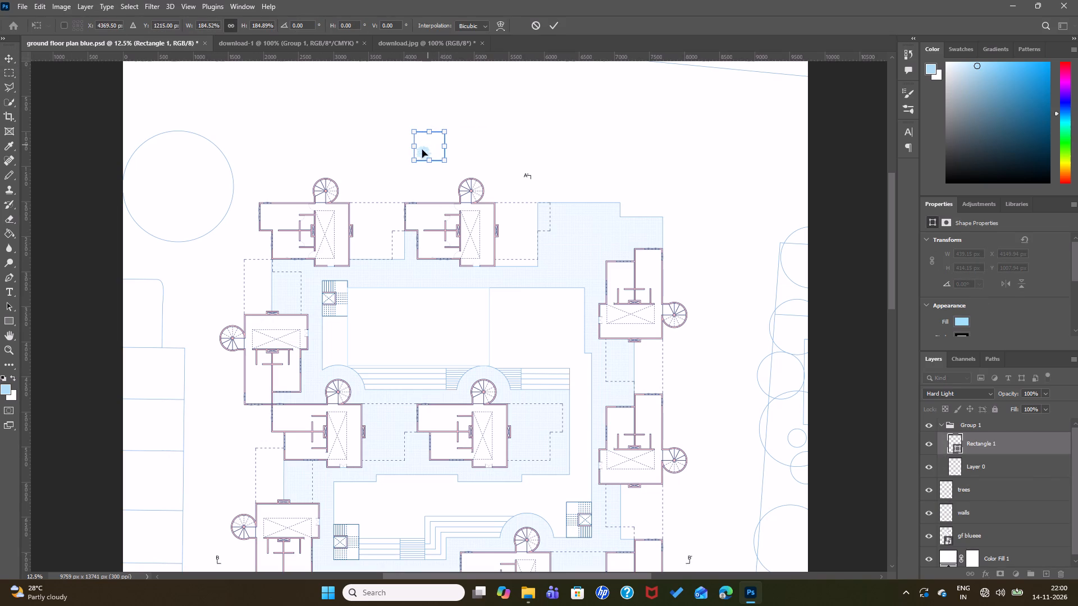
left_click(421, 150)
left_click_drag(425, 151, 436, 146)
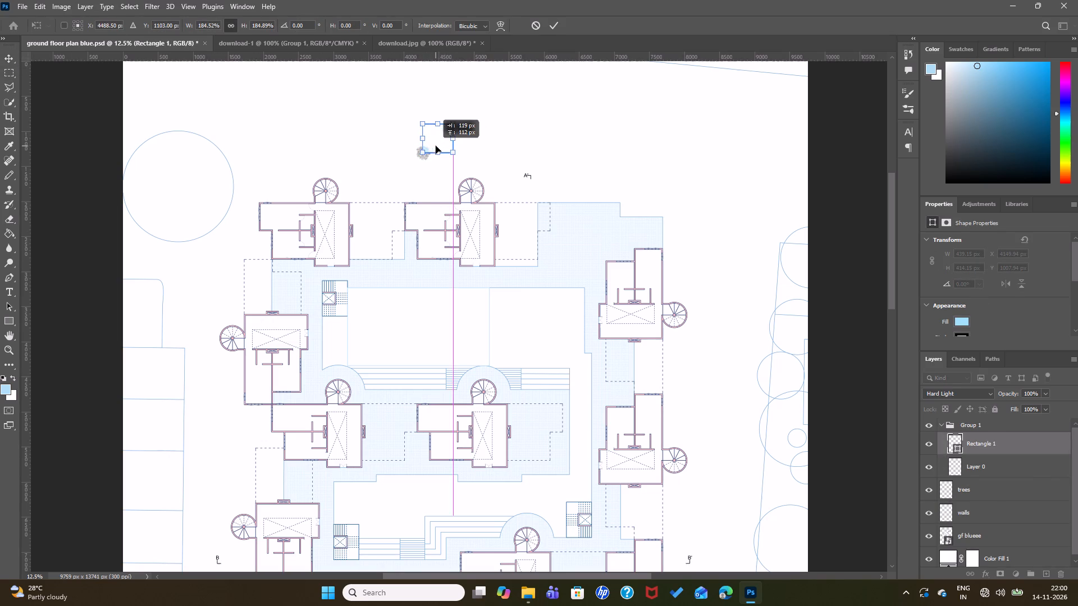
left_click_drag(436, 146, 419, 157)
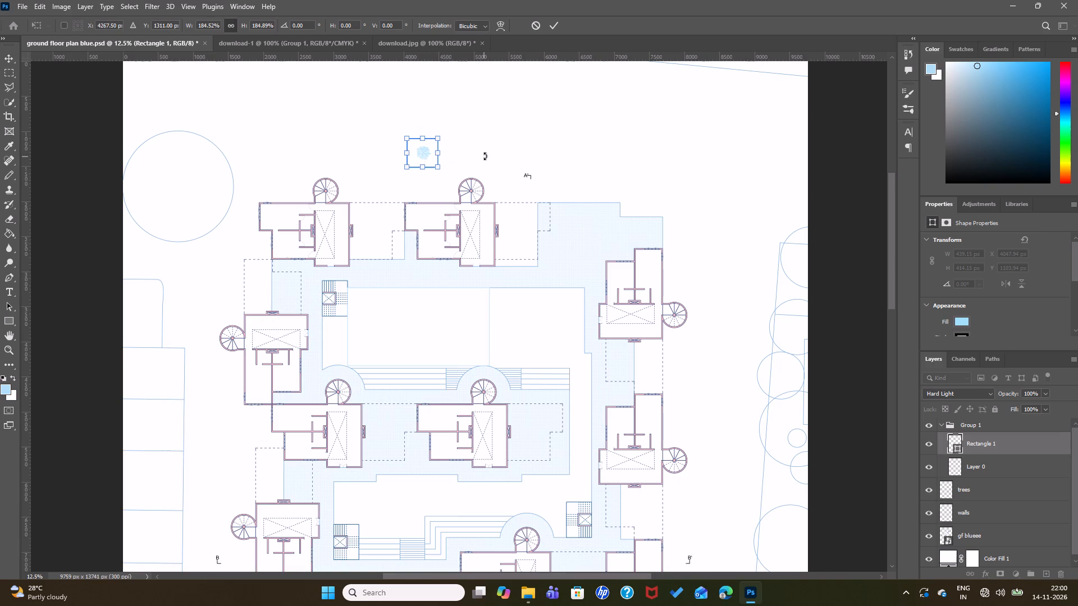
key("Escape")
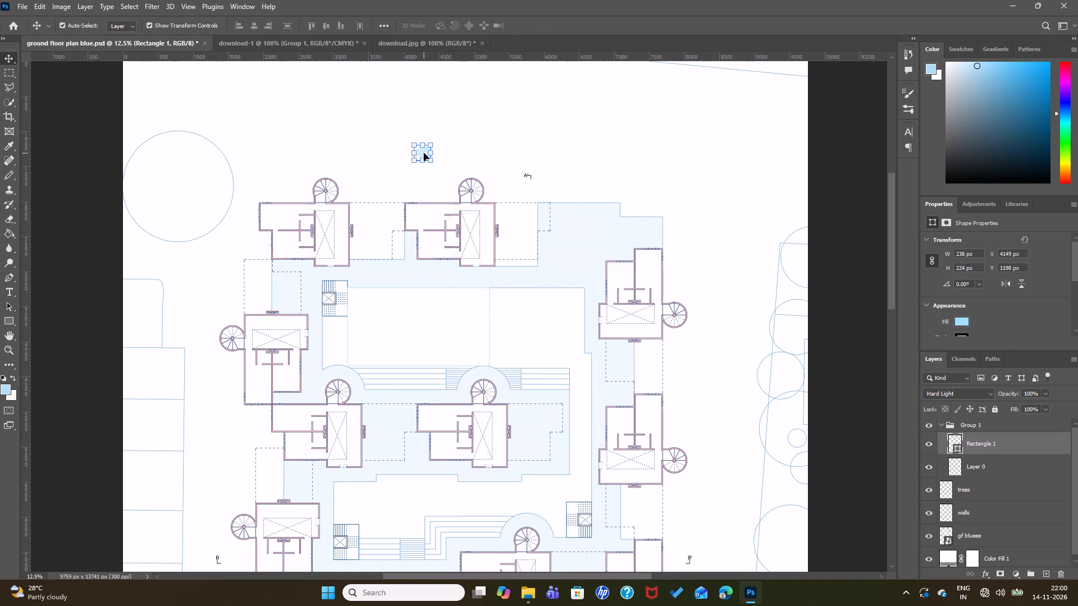
Enlarge the Rectangle 1 tint shape over the tree to about 732 × 690 px.
left_click(424, 153)
left_click_drag(429, 146, 468, 118)
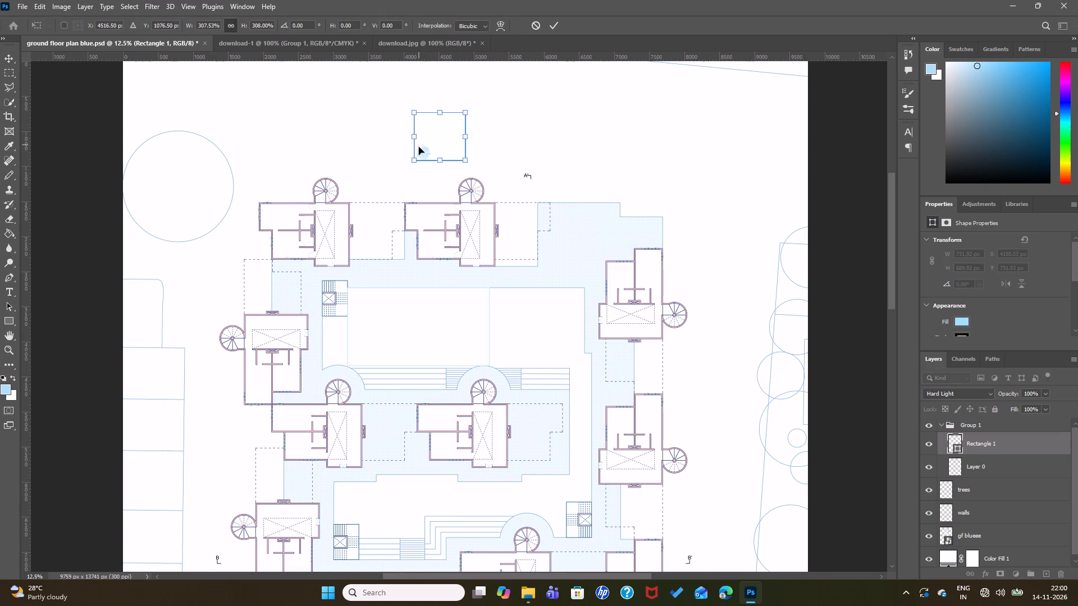
left_click(423, 150)
left_click(427, 170)
left_click(556, 24)
key("Escape")
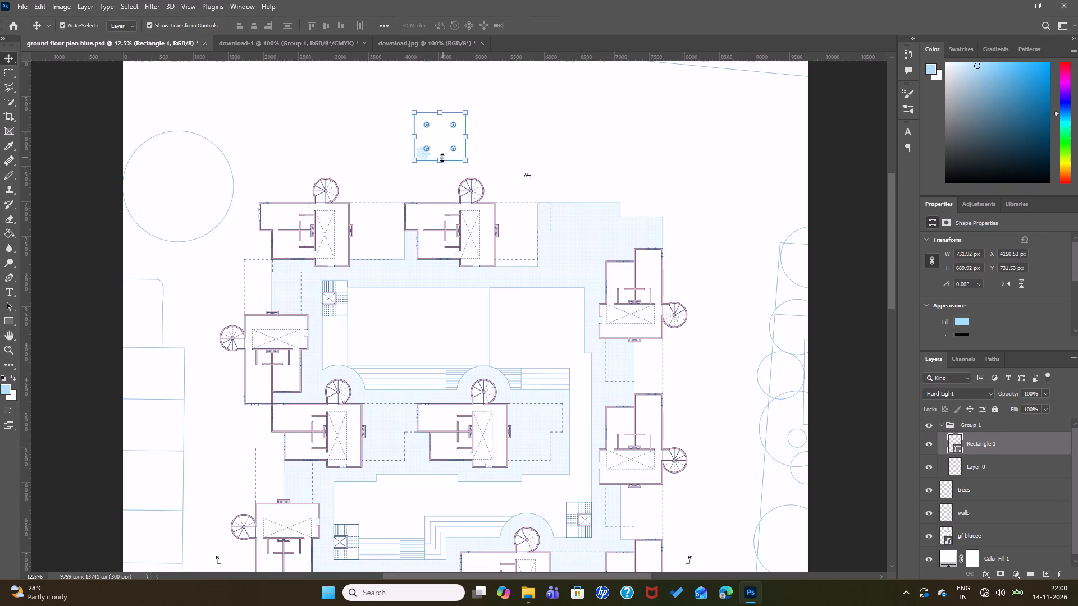
key("Escape")
key("Escape")
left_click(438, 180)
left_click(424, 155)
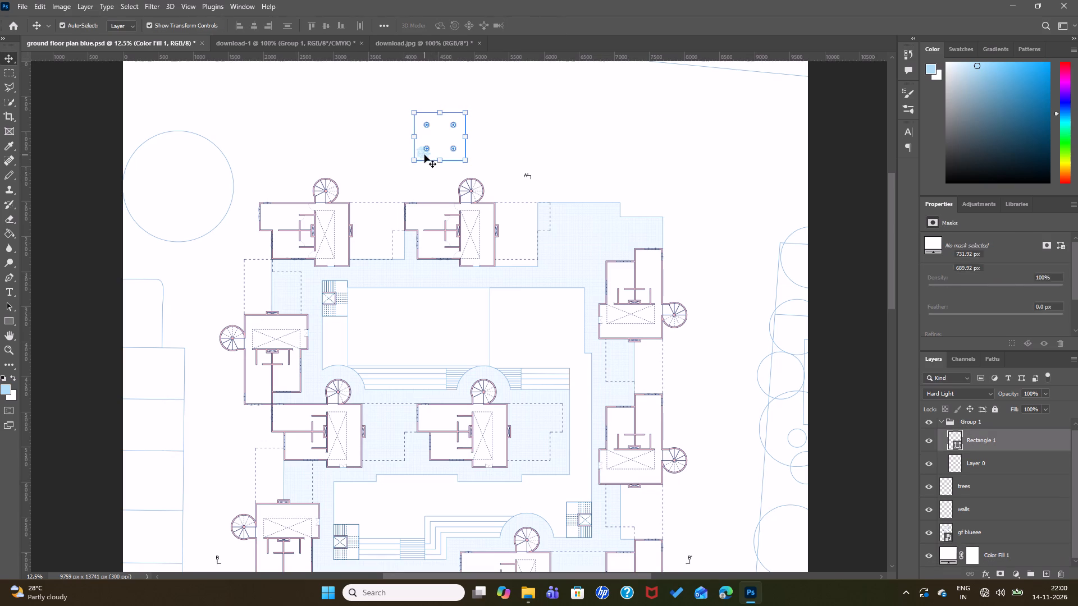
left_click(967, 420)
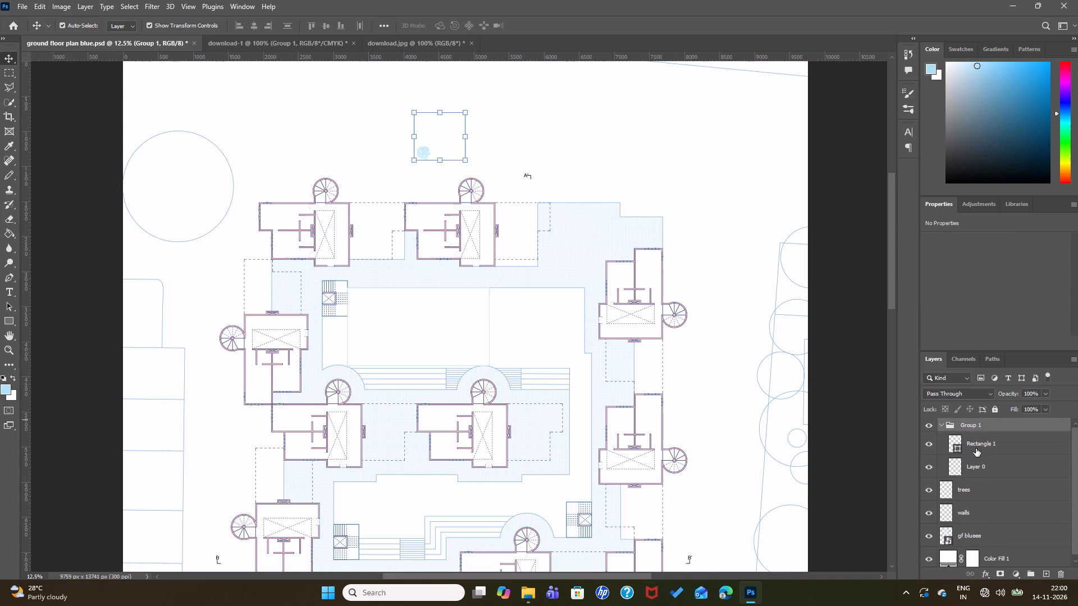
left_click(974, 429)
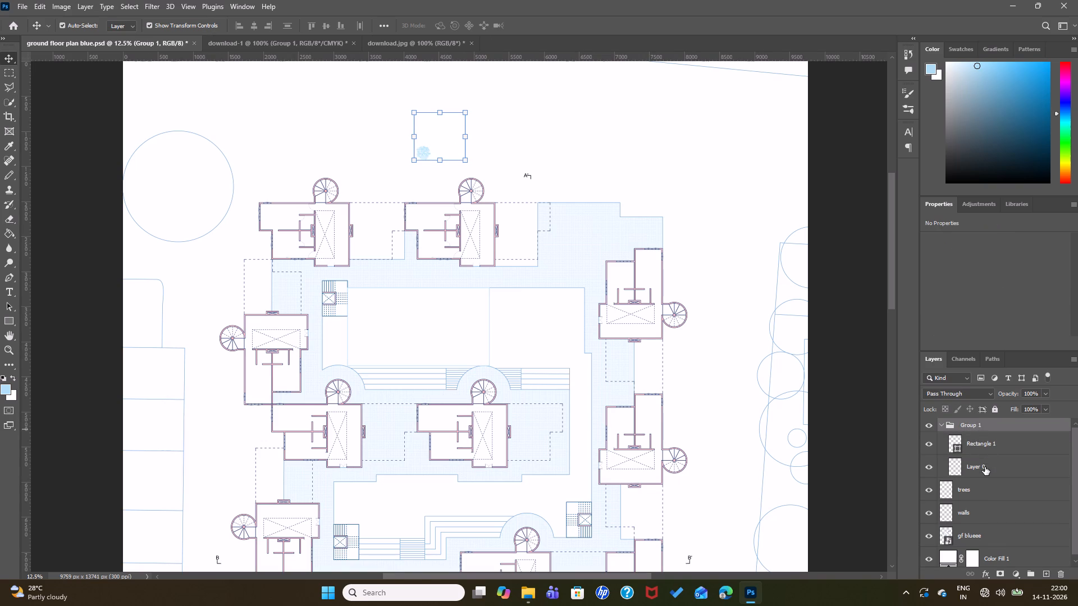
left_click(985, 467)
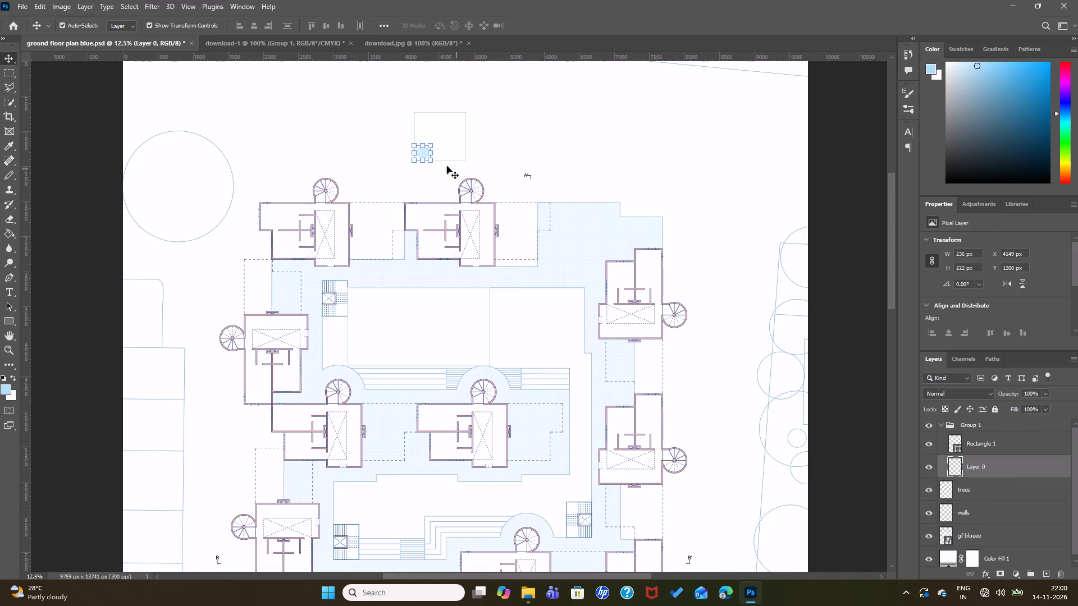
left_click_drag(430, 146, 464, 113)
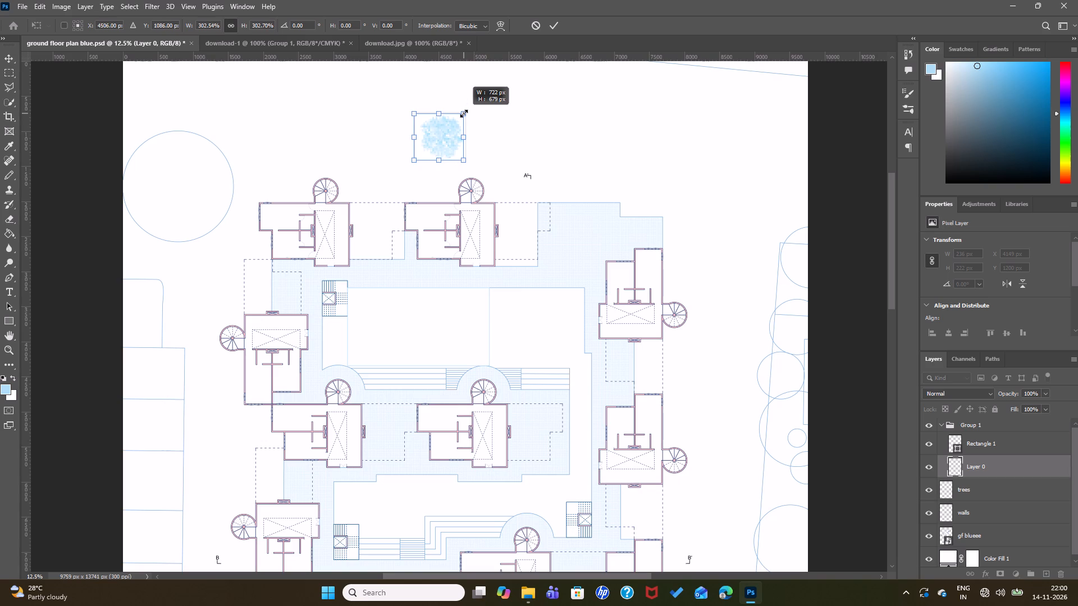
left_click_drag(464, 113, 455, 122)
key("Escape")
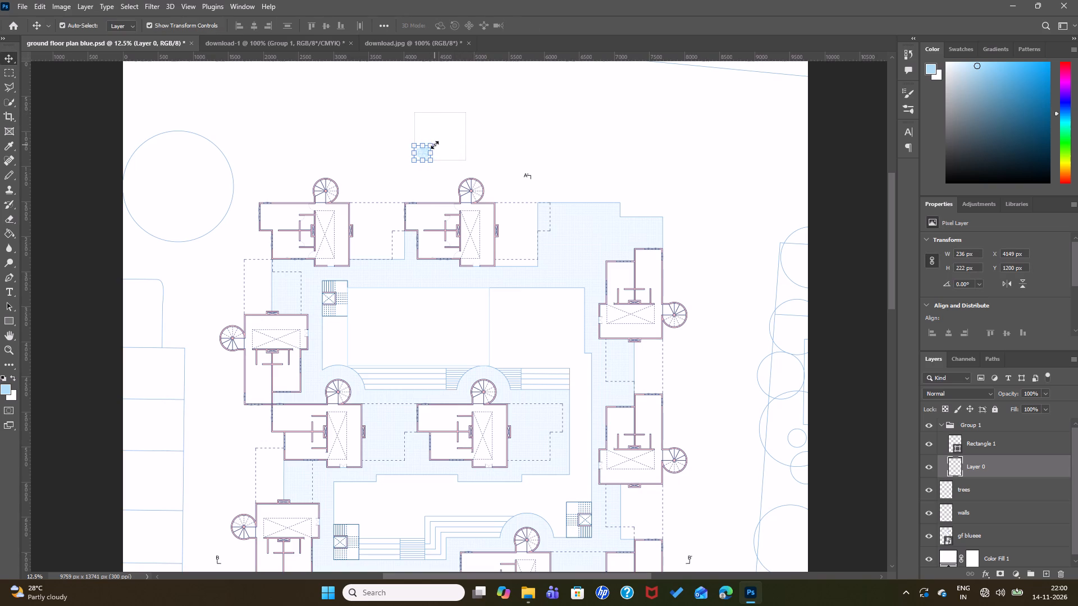
Scale the tree on Layer 0 up proportionally to about 235%, keeping it within the enlarged tint rectangle.
left_click_drag(430, 146, 455, 128)
left_click(485, 142)
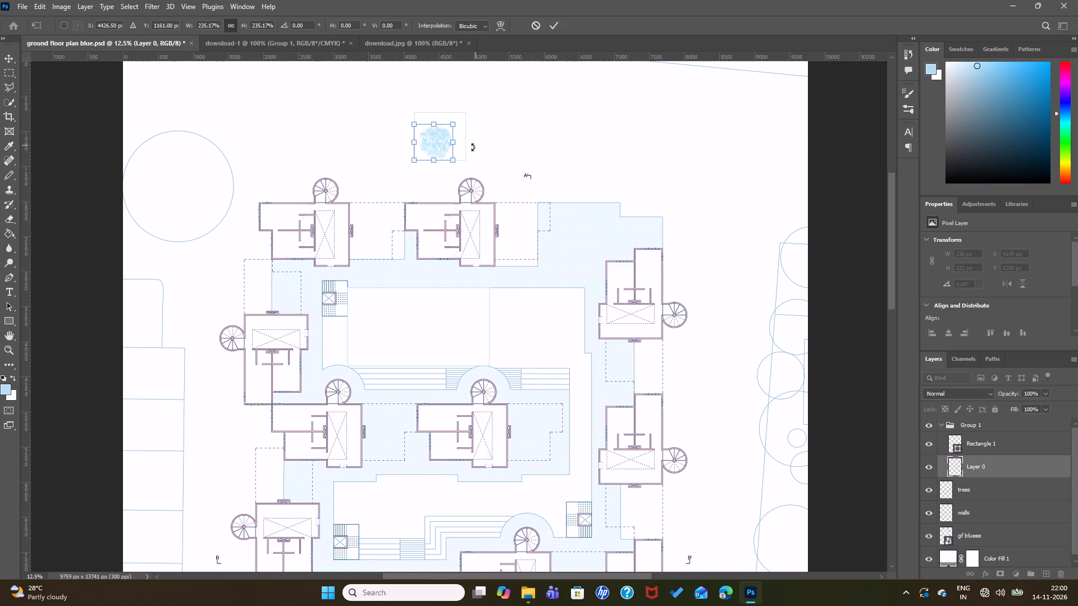
left_click(463, 150)
left_click(998, 445)
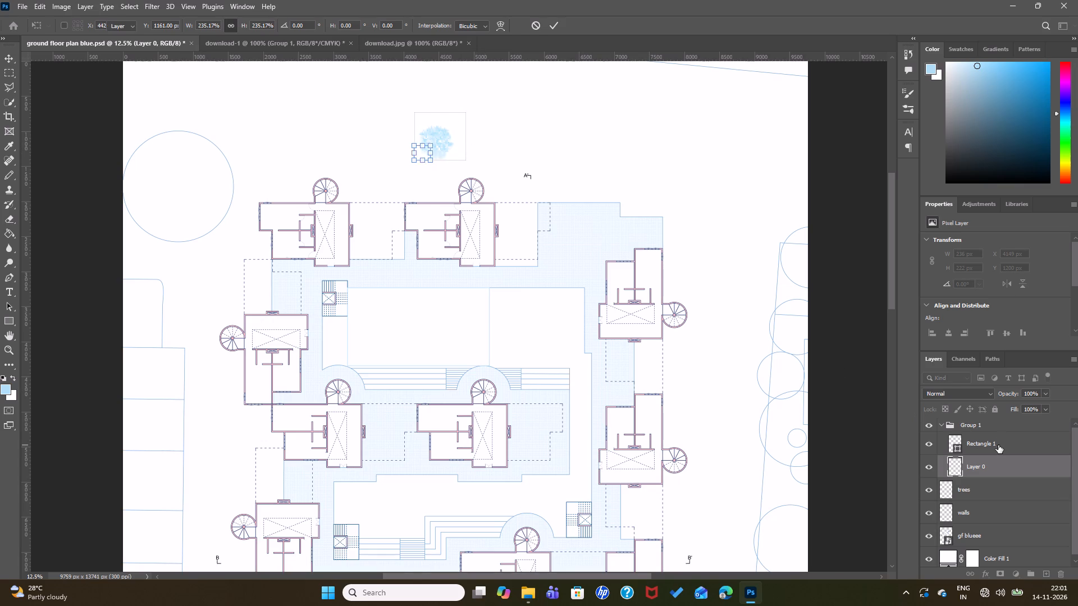
left_click(504, 121)
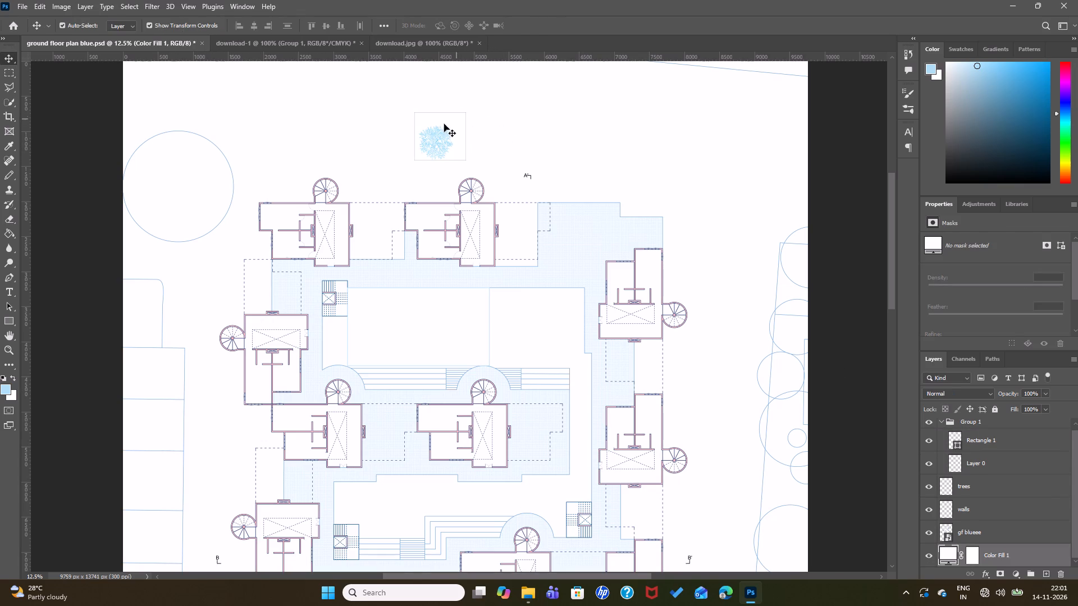
Shrink Rectangle 1 to about 592 × 558 px so it fits closely around the enlarged tree.
left_click(1016, 440)
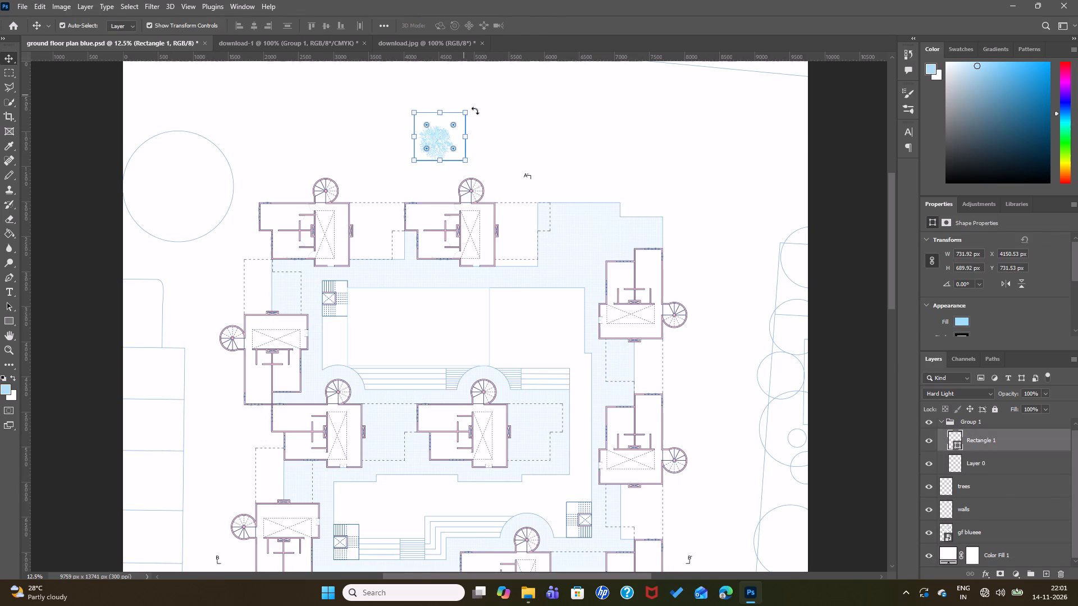
left_click_drag(464, 113, 454, 122)
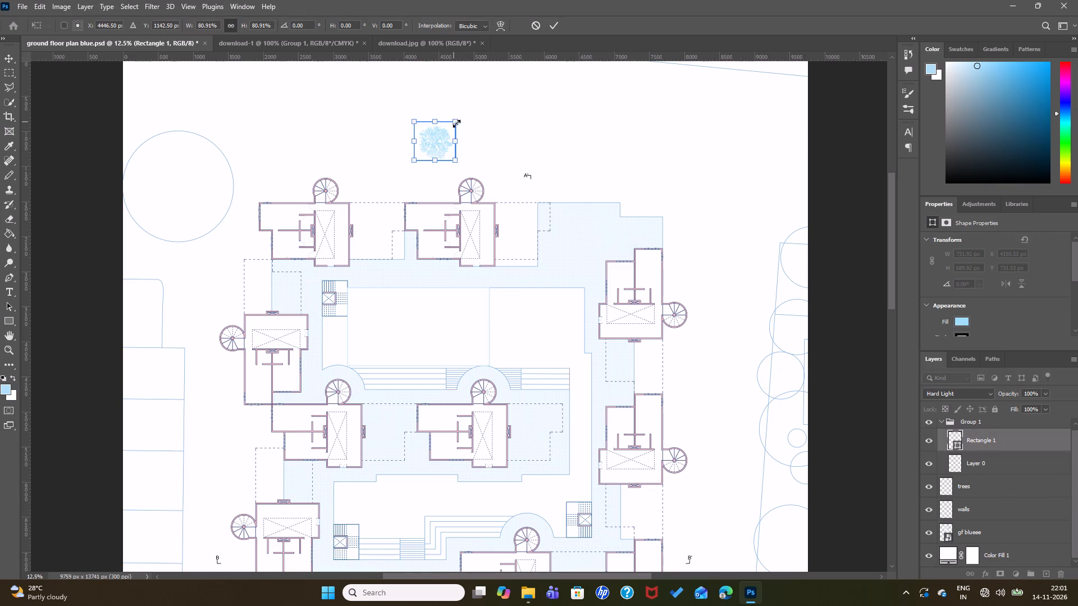
left_click(552, 29)
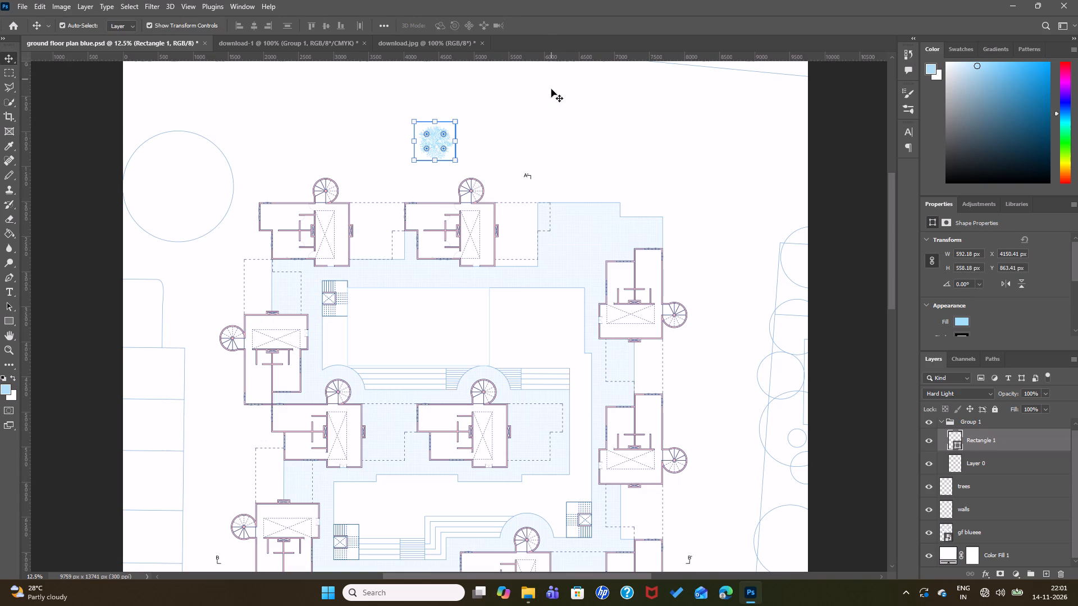
left_click(551, 132)
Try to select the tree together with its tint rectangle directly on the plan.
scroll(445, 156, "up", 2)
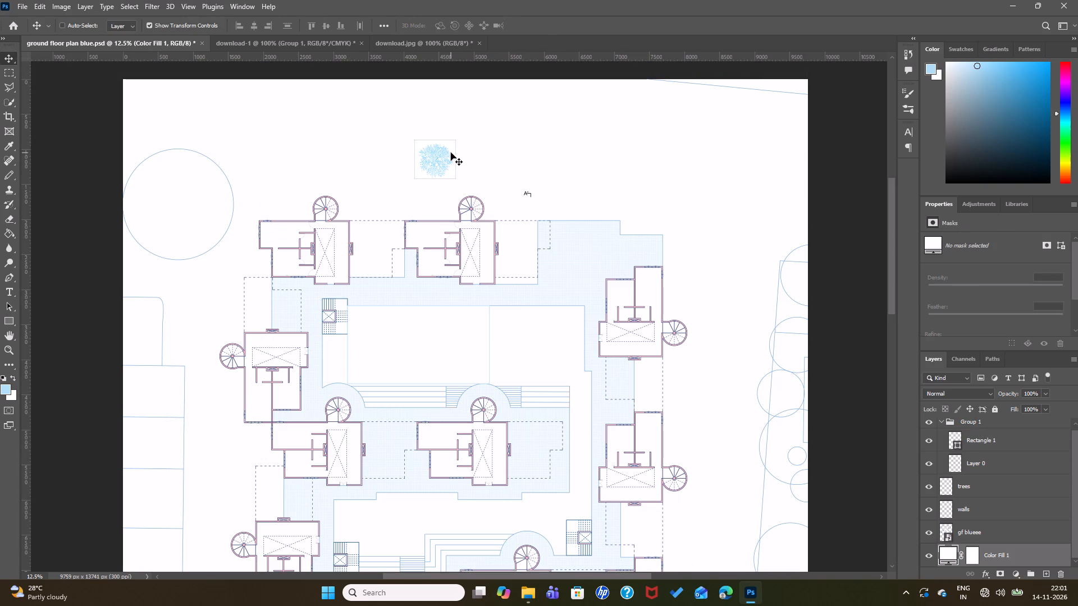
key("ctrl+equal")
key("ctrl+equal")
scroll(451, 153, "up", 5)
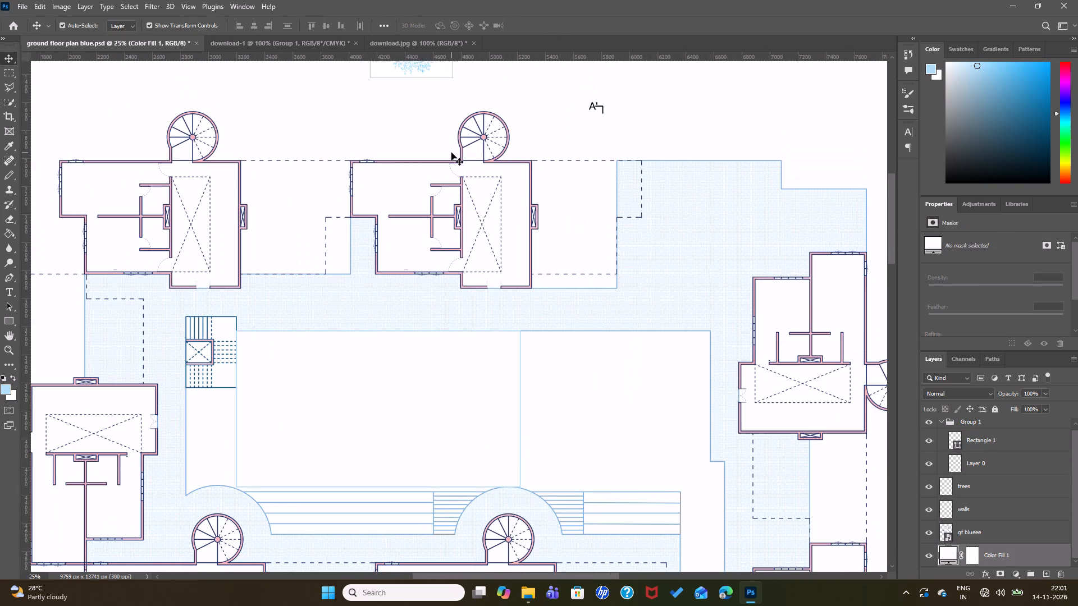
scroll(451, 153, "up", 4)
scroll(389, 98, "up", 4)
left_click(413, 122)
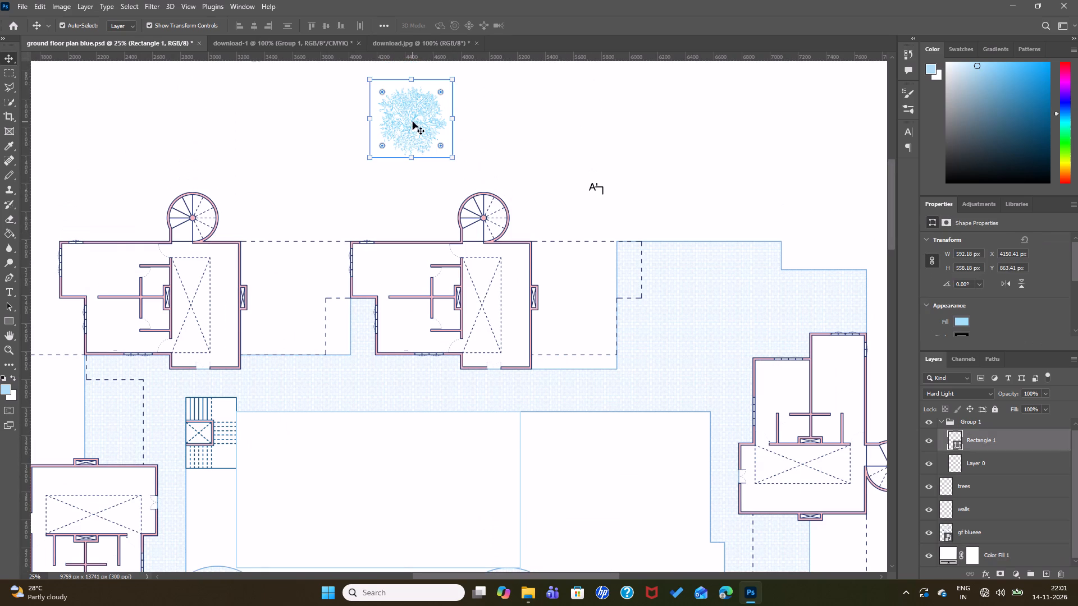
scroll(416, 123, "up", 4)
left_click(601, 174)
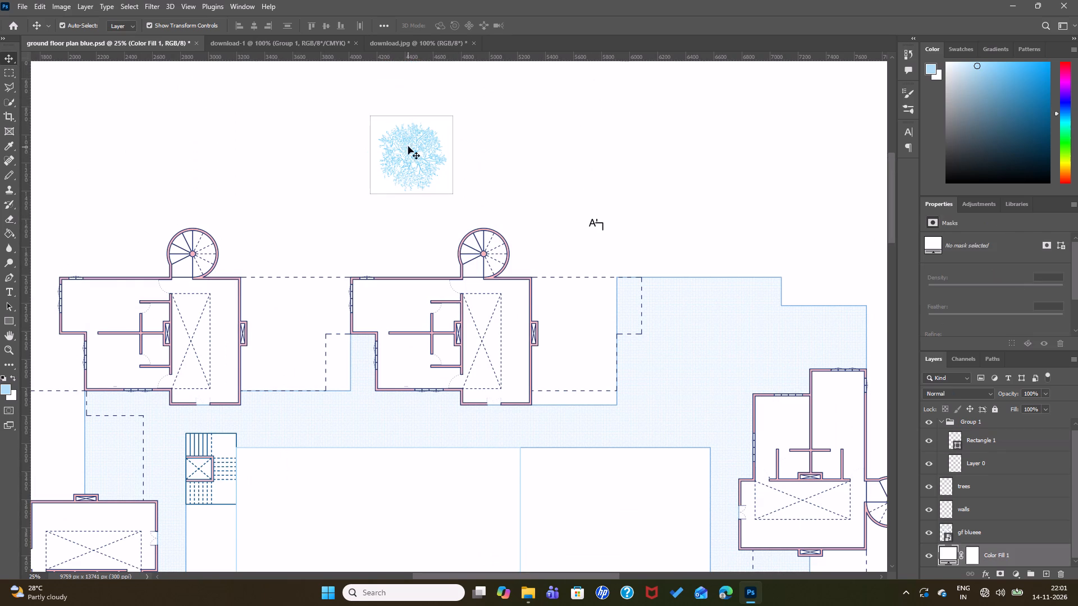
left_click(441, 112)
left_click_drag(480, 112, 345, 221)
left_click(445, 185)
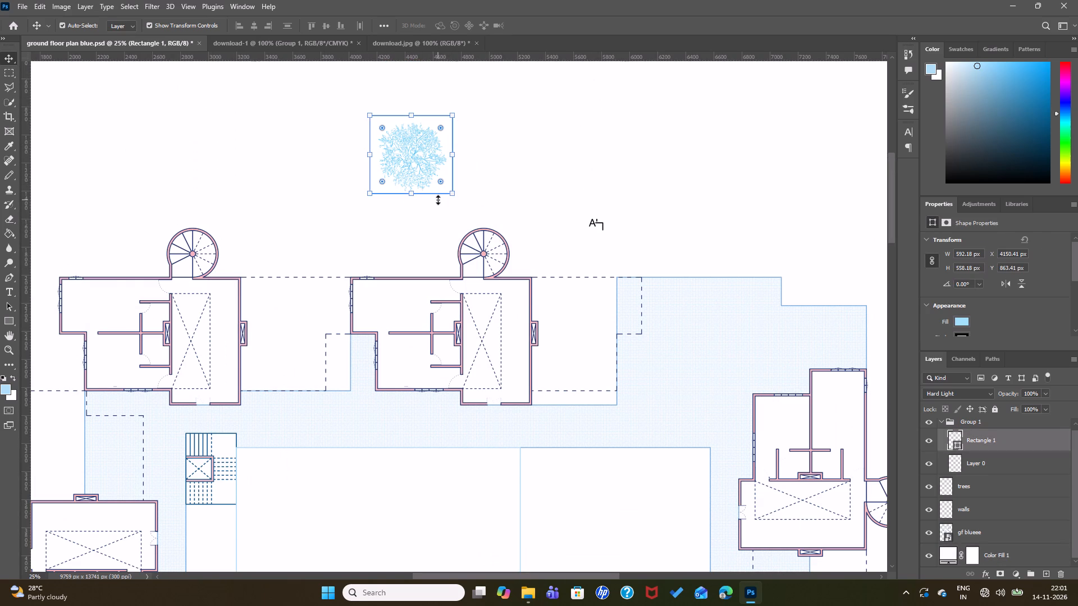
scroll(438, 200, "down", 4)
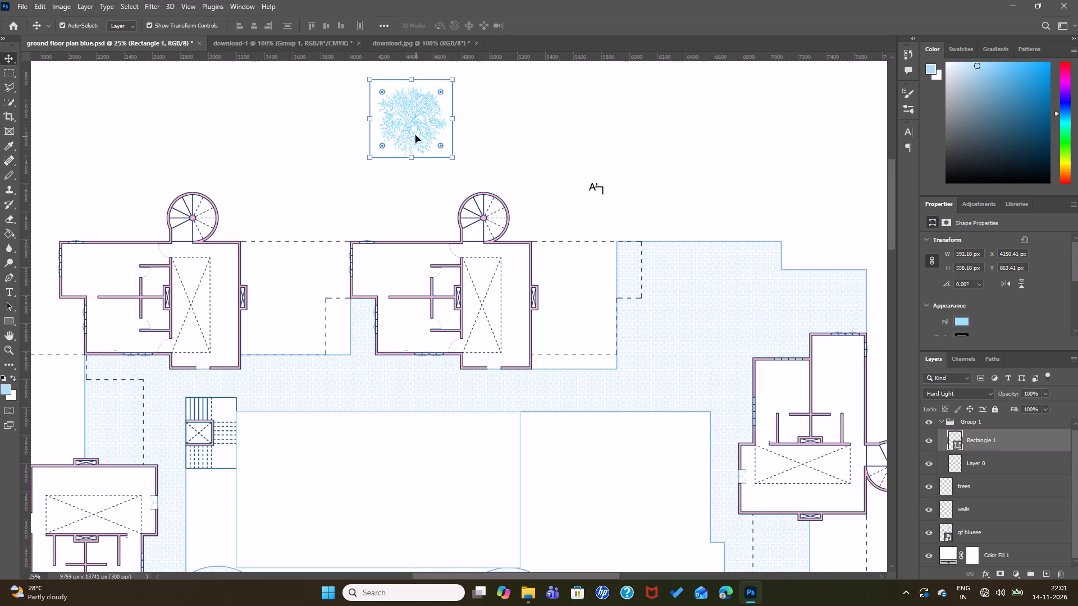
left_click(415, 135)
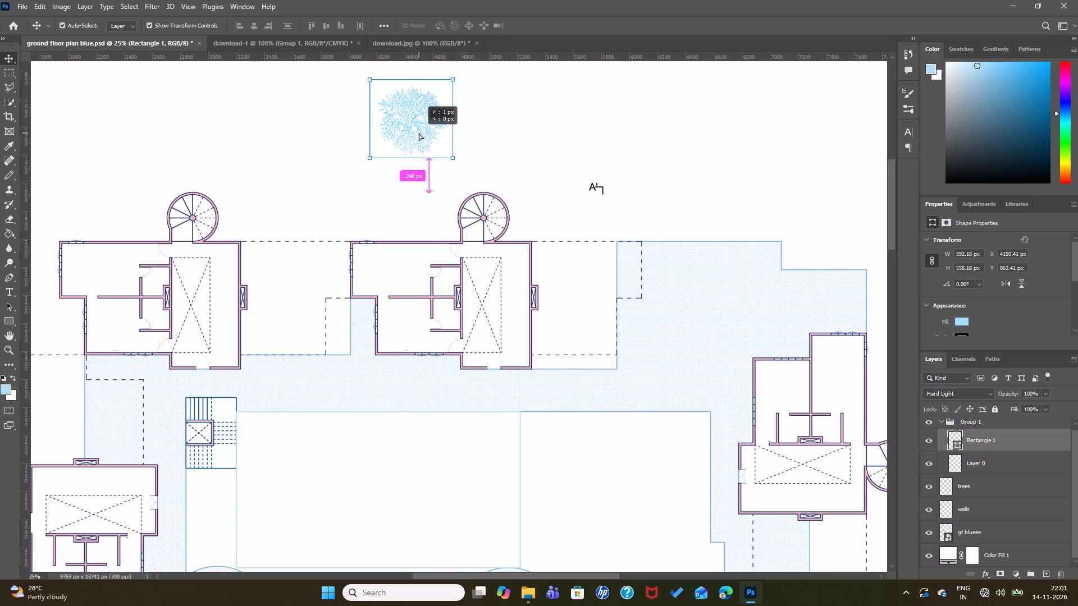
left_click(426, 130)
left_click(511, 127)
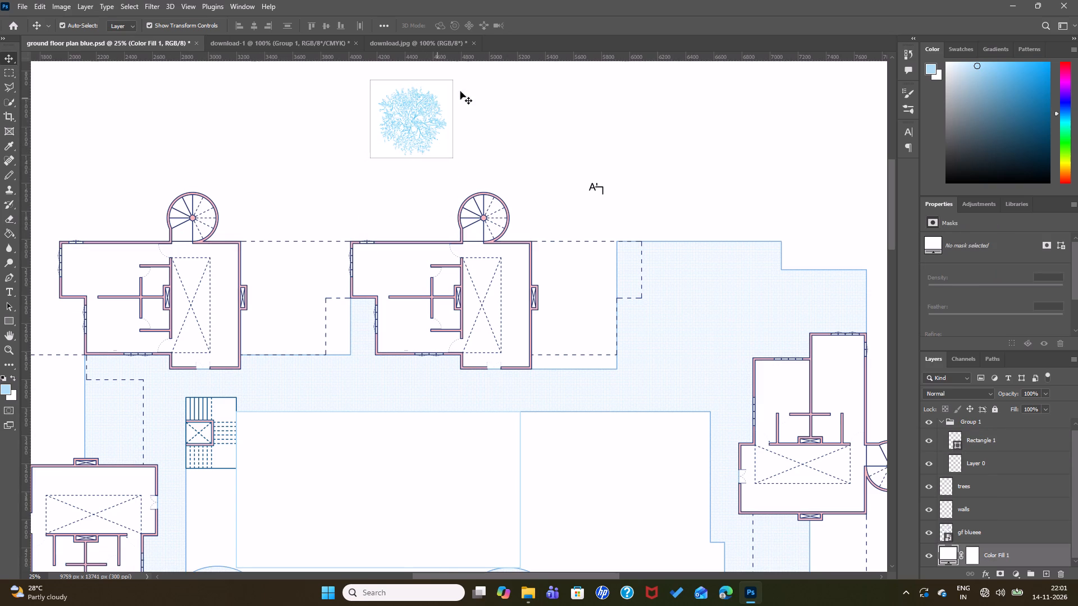
Select the tree's Group 1, collapse it and lock the whole group.
left_click(972, 422)
left_click(972, 423)
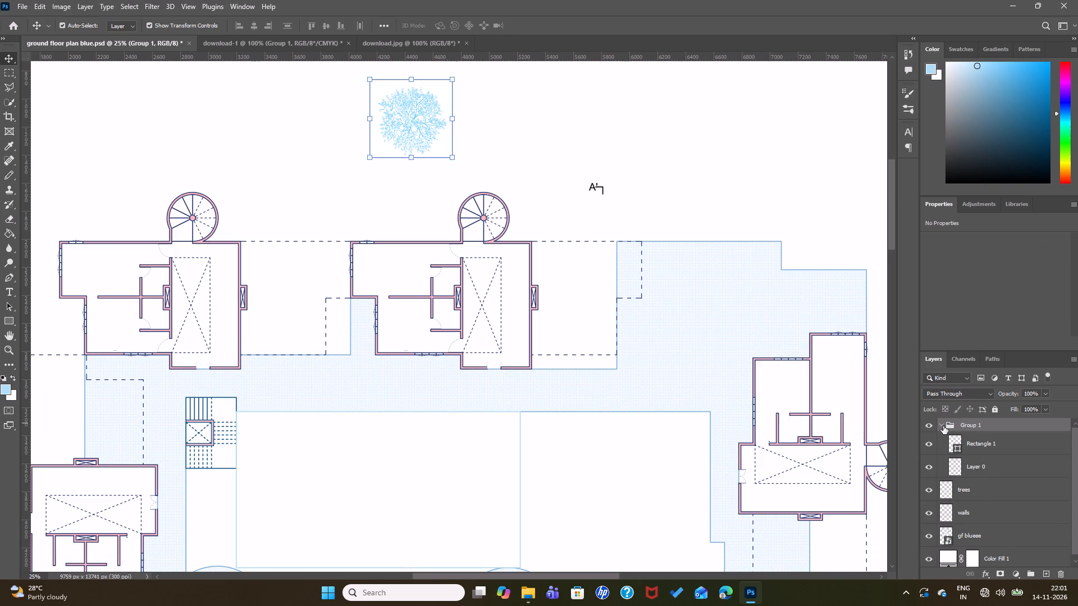
left_click(943, 426)
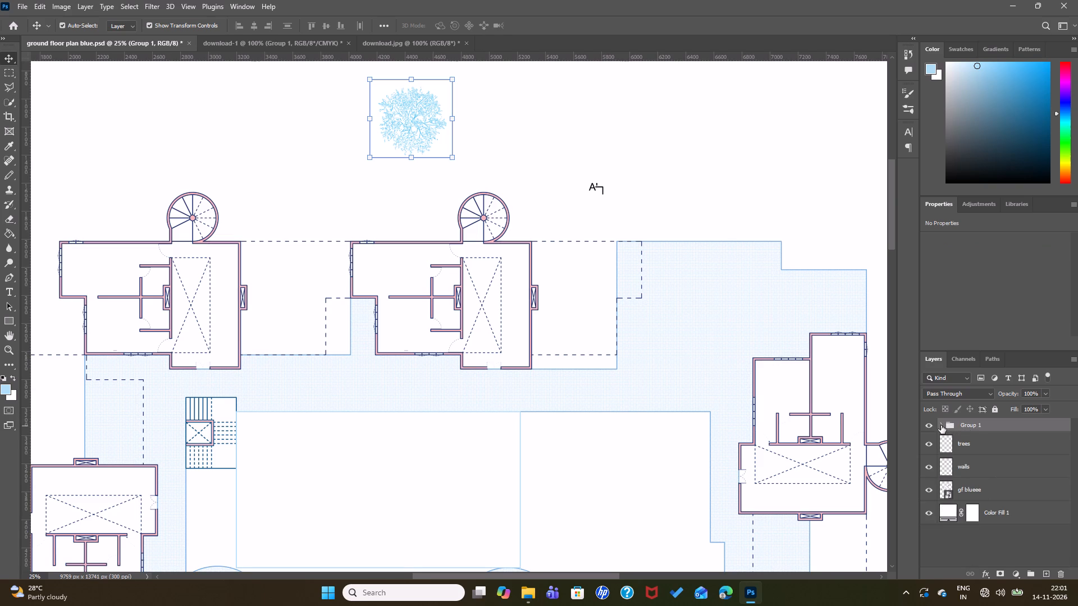
left_click(994, 406)
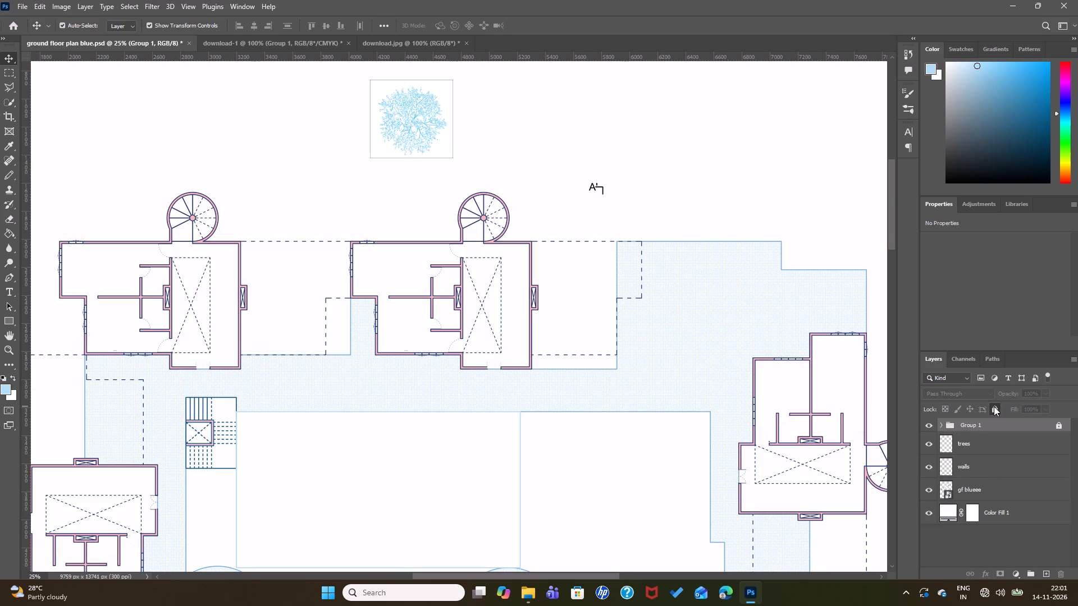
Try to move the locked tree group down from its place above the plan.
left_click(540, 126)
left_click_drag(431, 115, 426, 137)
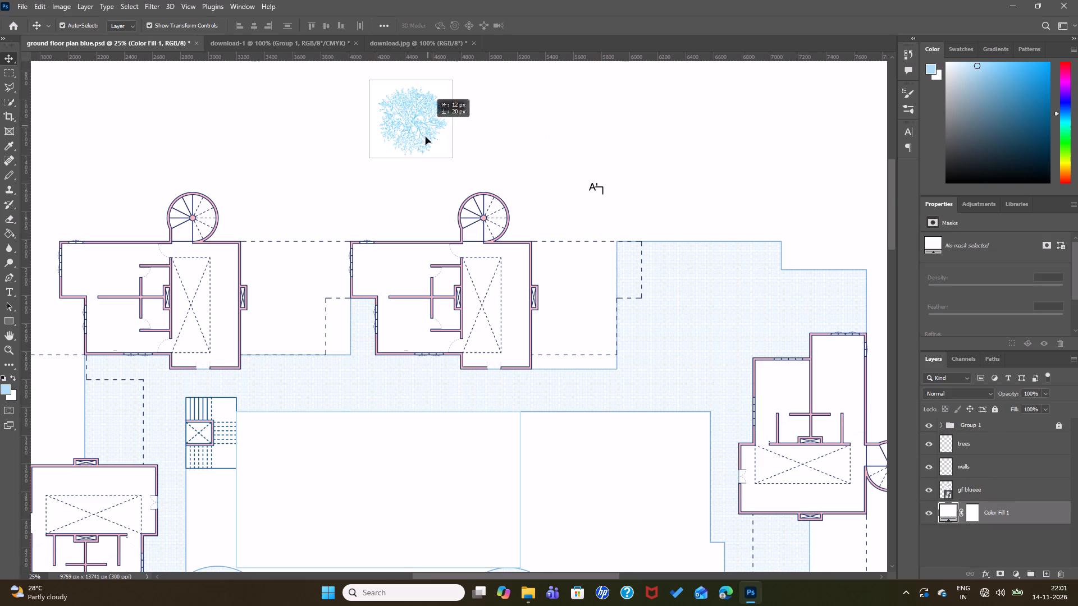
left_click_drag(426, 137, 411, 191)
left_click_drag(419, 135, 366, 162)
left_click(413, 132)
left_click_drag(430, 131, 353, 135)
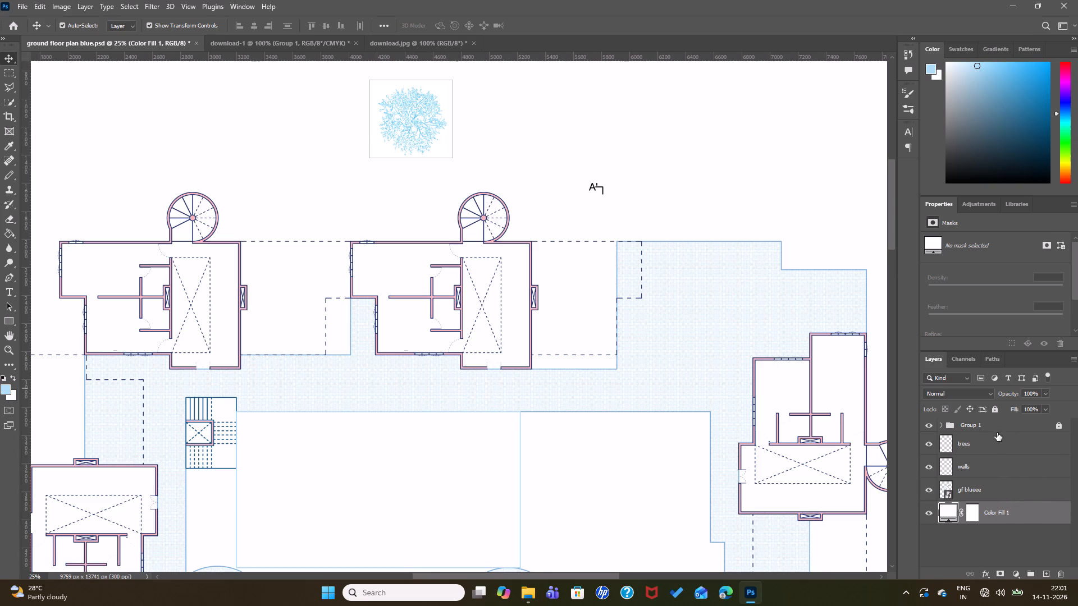
Unlock Group 1 and move Rectangle 1 and the Layer 0 tree together beside the courtyard staircase, with the rectangle at about X 3193, Y 3154 px.
left_click(1060, 427)
left_click_drag(408, 134, 290, 478)
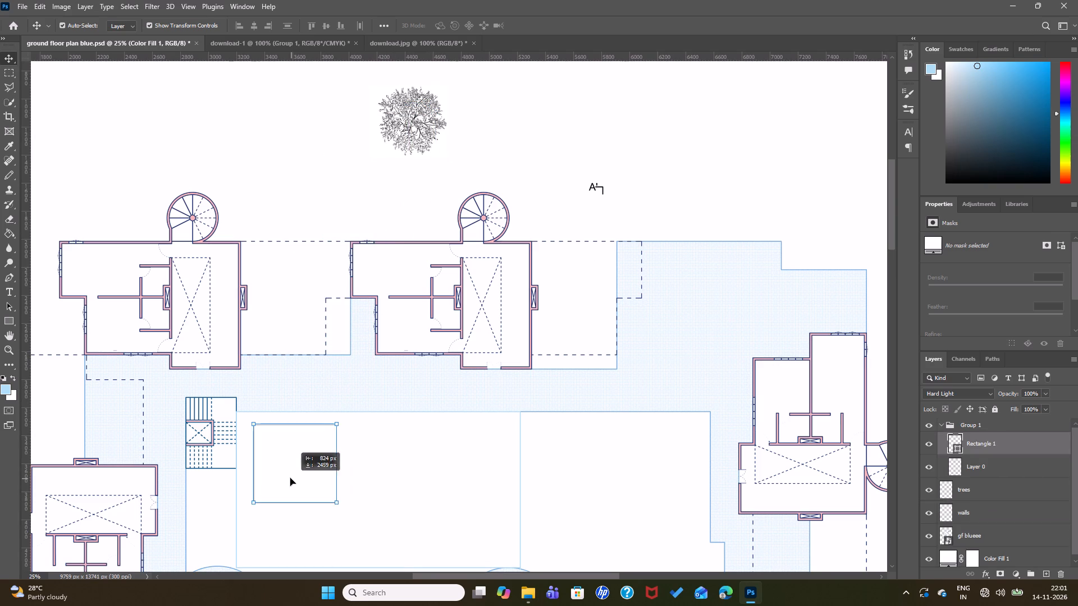
left_click_drag(290, 478, 274, 466)
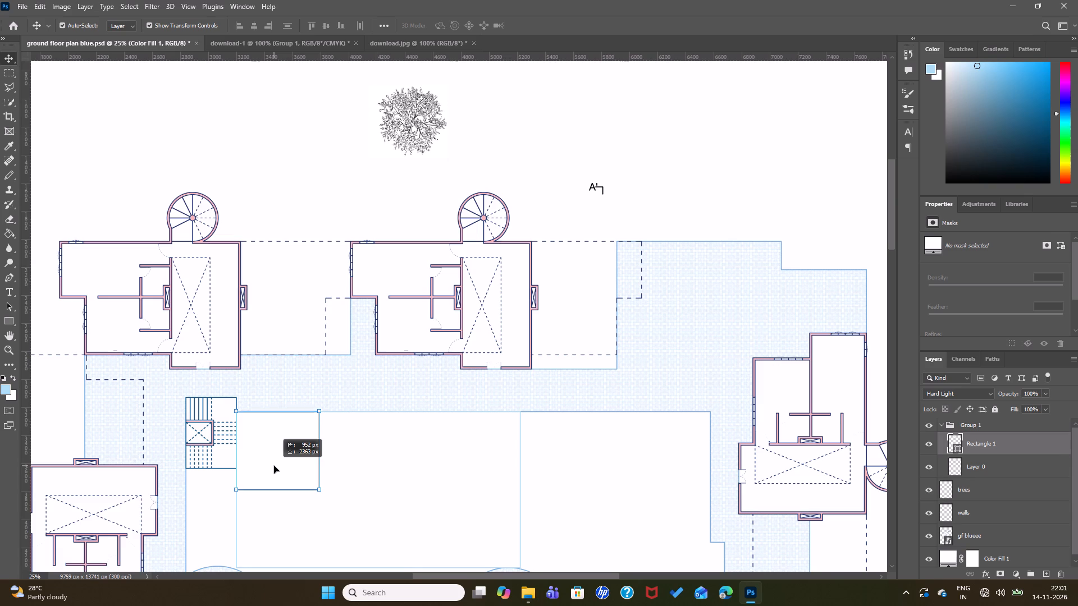
left_click_drag(274, 466, 274, 465)
left_click(345, 486)
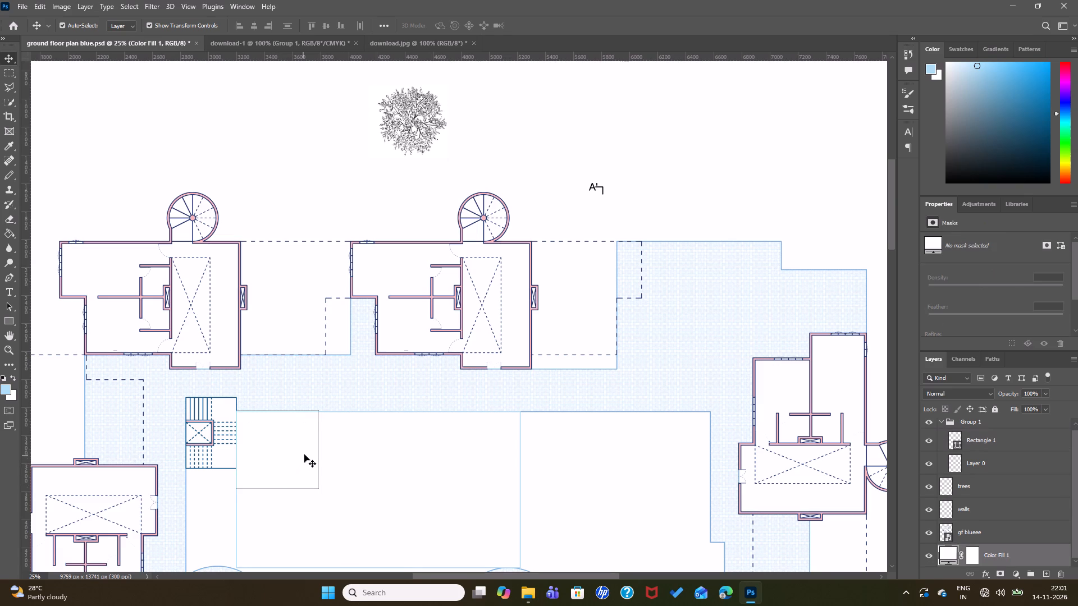
left_click(319, 449)
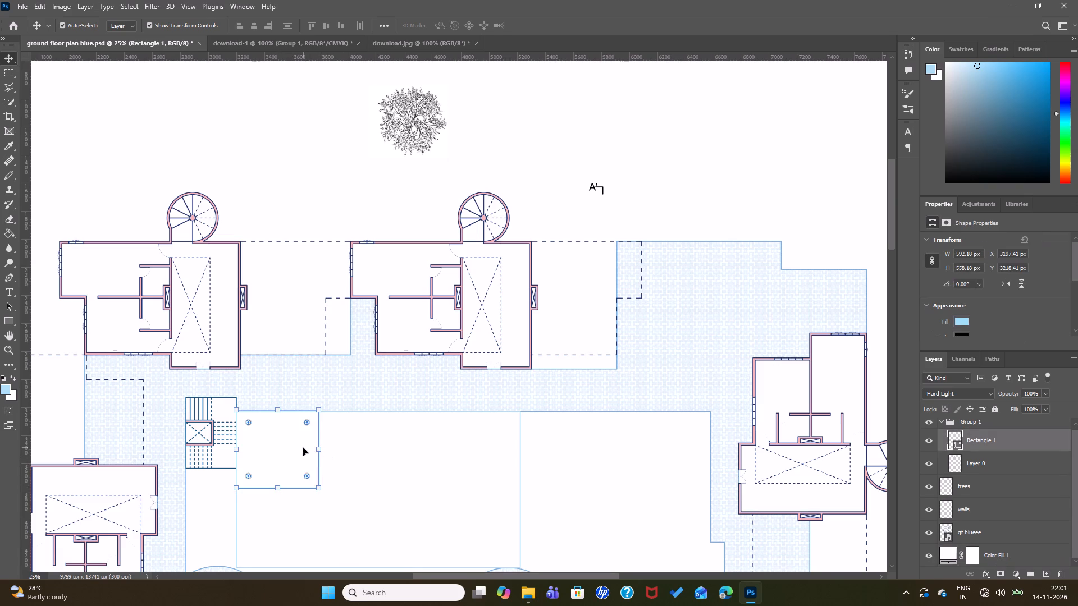
left_click_drag(293, 447, 293, 449)
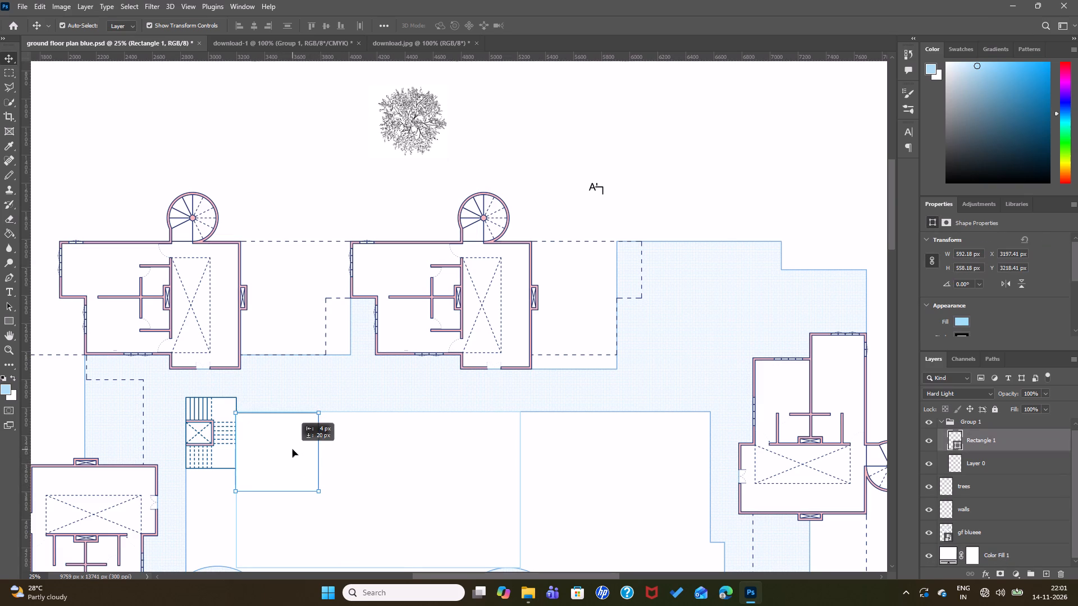
left_click_drag(293, 449, 293, 438)
left_click_drag(412, 120, 401, 161)
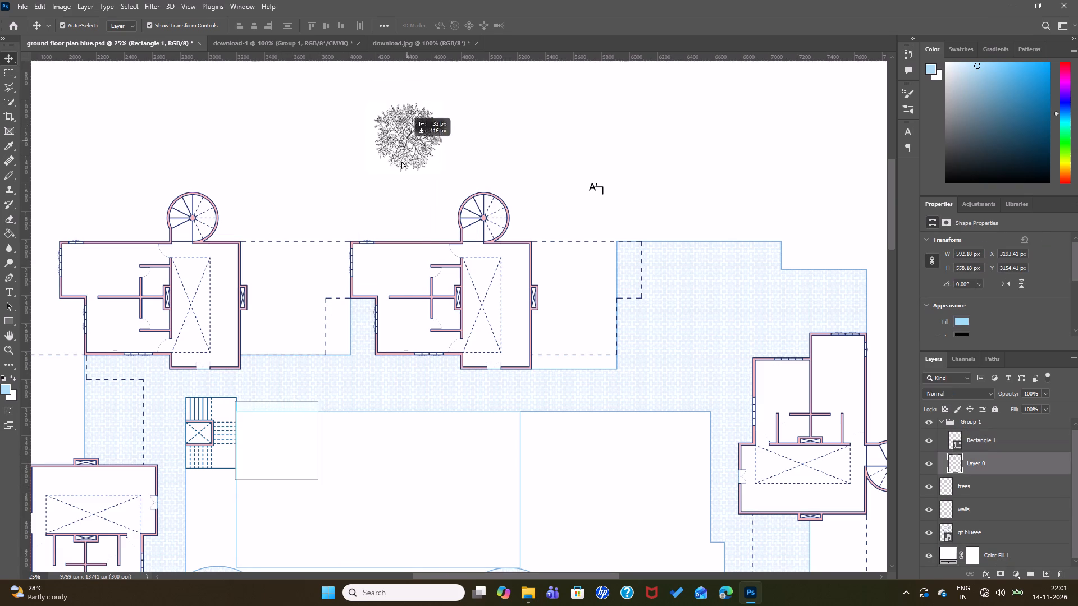
left_click_drag(401, 161, 275, 438)
left_click(359, 471)
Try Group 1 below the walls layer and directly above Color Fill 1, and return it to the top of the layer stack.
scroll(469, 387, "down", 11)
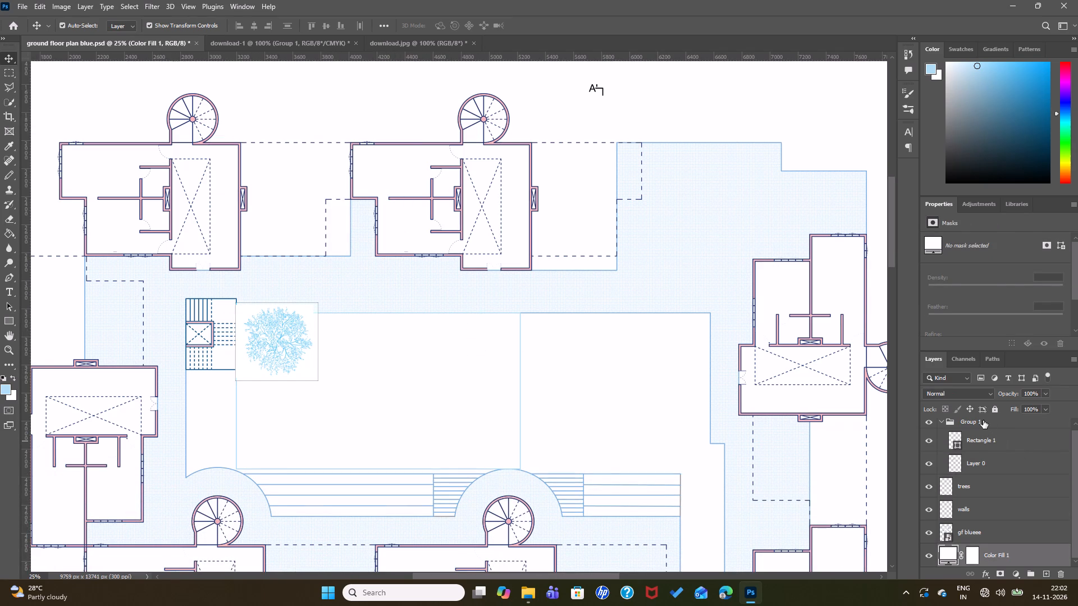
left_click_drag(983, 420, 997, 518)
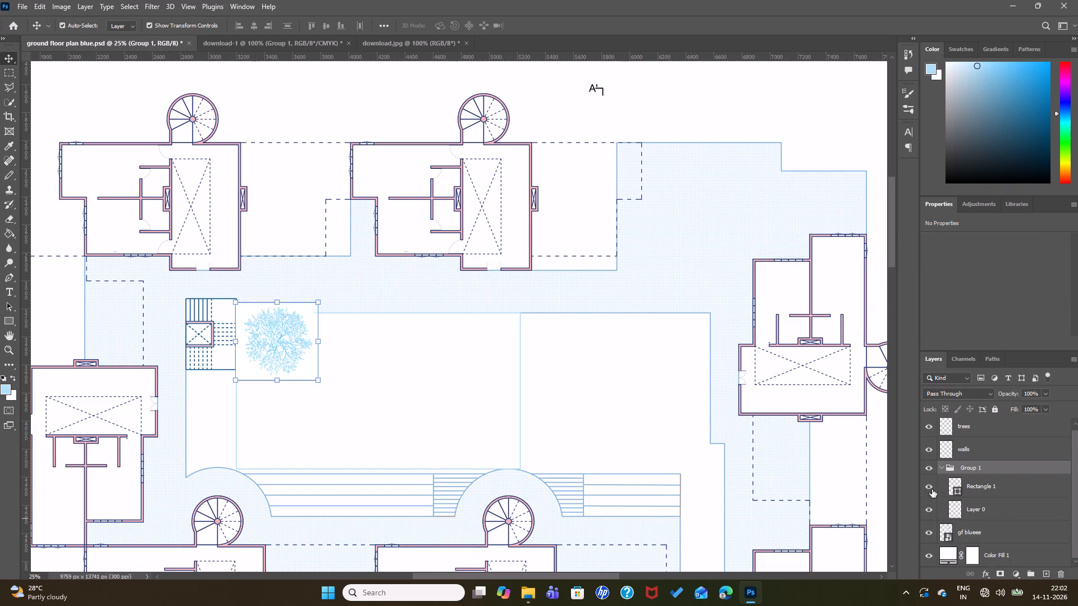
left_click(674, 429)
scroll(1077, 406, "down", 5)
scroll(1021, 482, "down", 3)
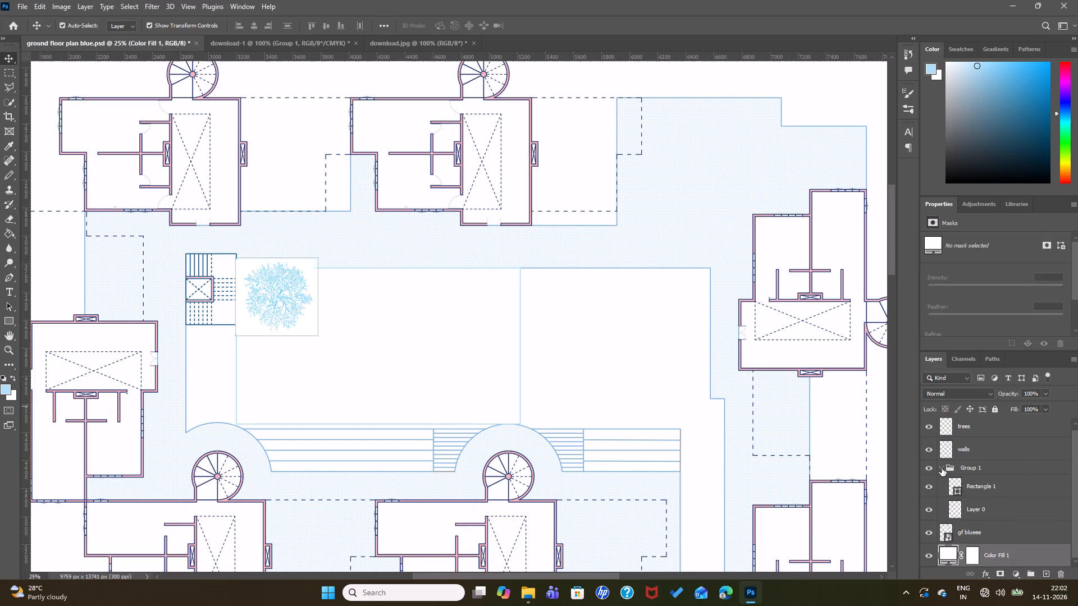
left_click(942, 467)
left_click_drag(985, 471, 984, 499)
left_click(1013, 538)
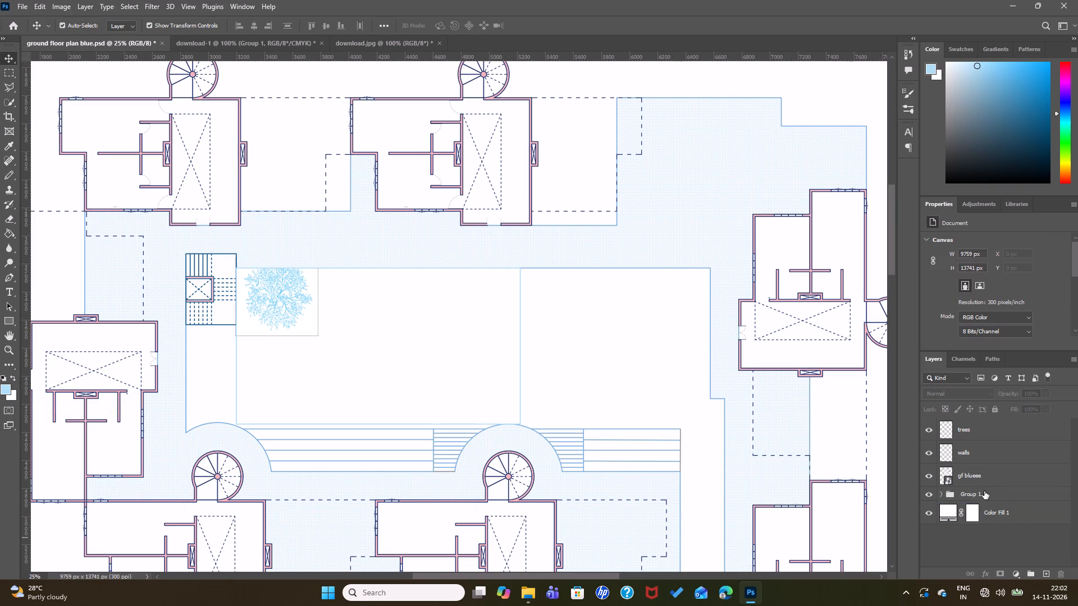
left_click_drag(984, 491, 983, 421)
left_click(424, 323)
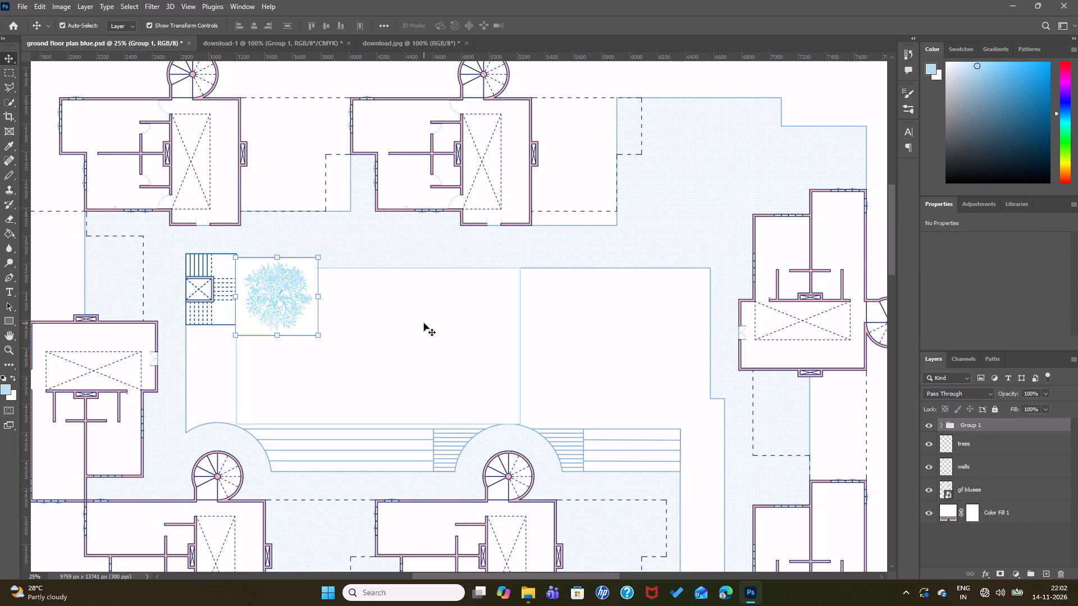
Remove the black 1 px stroke from the tree's tint rectangle, Rectangle 1, by setting its stroke to no colour.
left_click(304, 311)
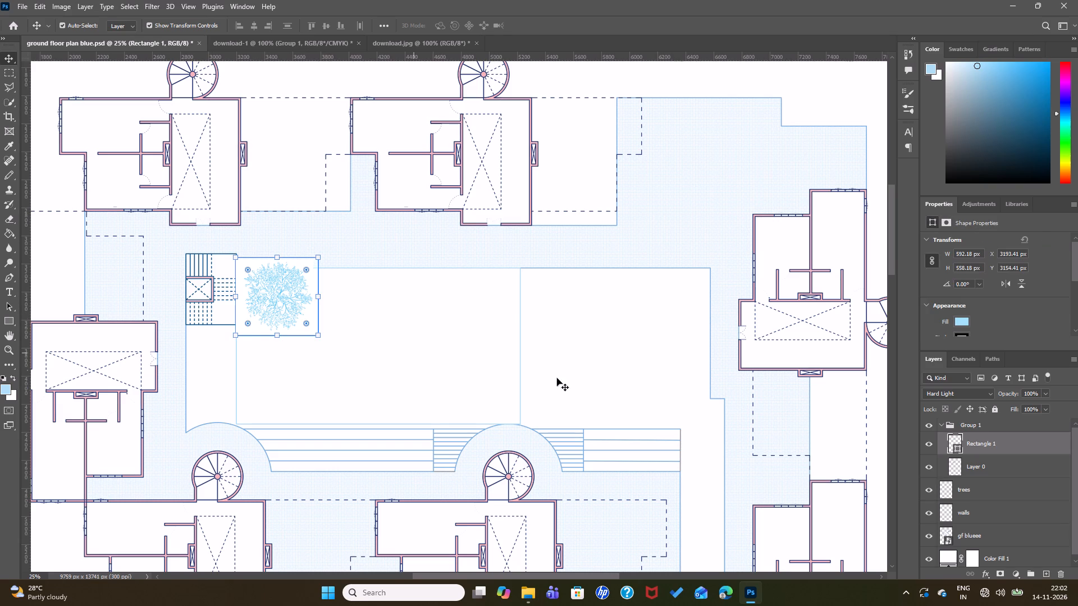
scroll(1005, 293, "down", 10)
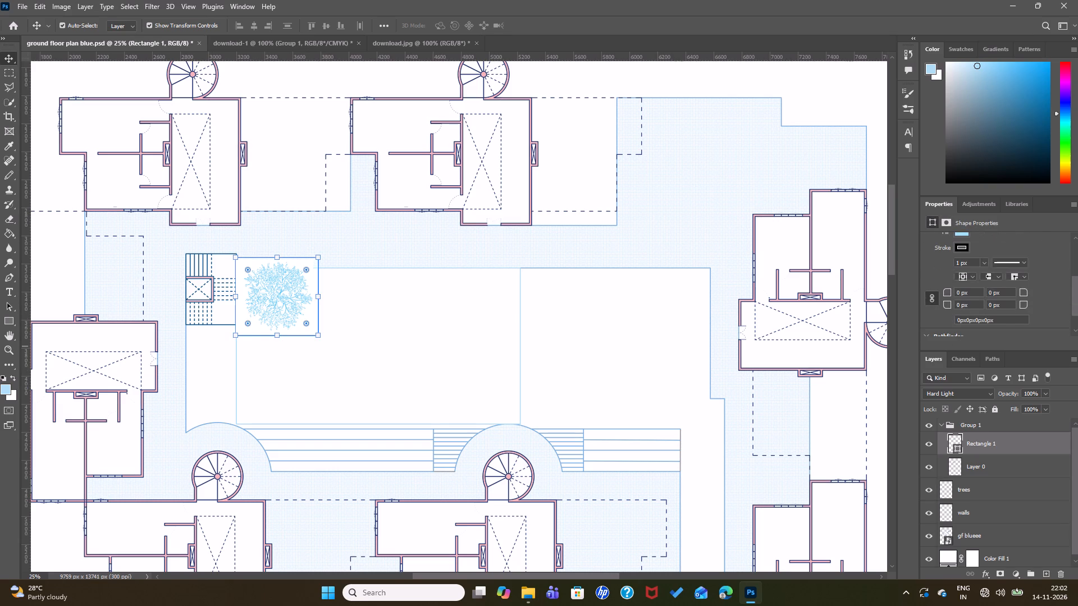
scroll(1005, 293, "up", 1)
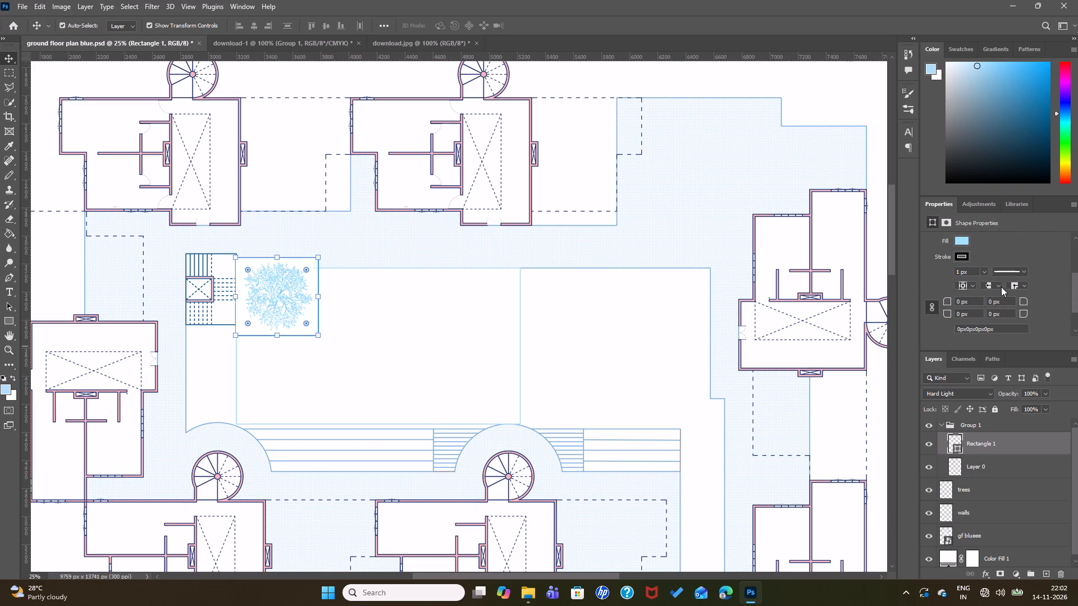
left_click(1022, 272)
scroll(962, 357, "down", 5)
scroll(962, 357, "up", 5)
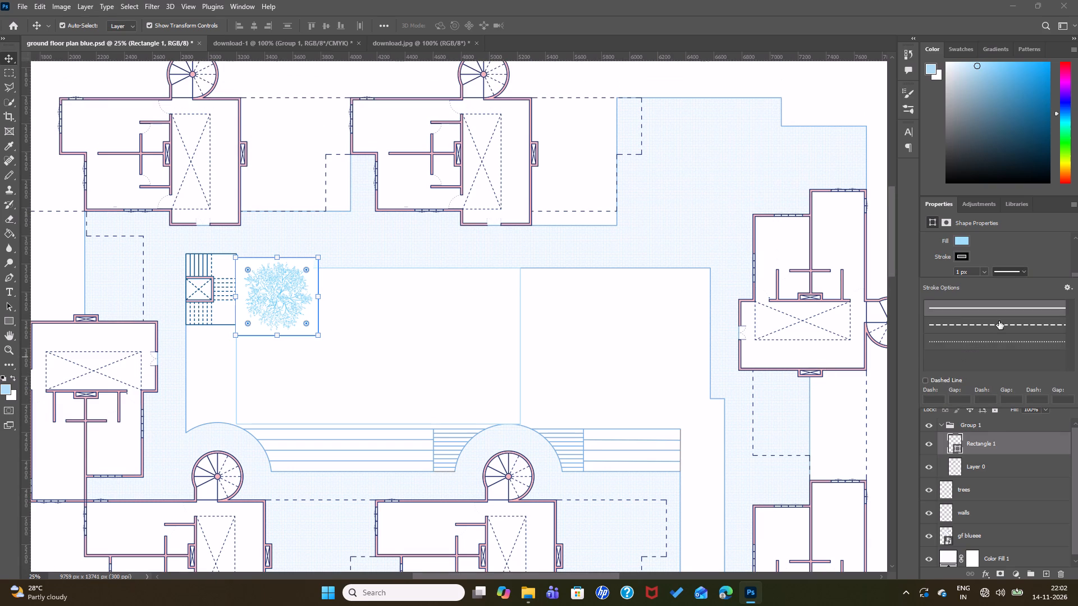
left_click(1023, 269)
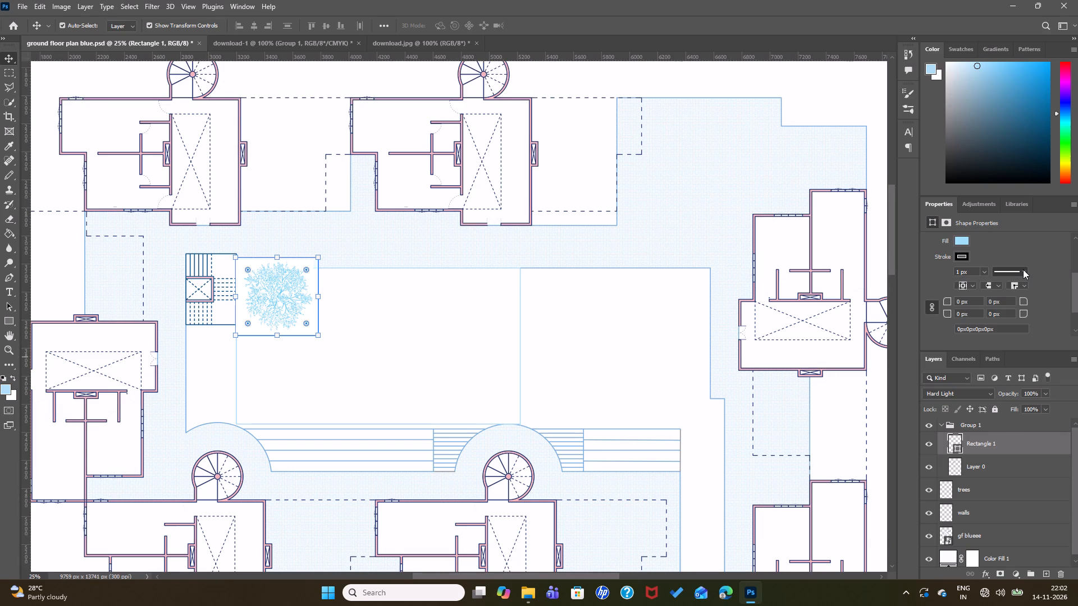
scroll(1023, 269, "up", 3)
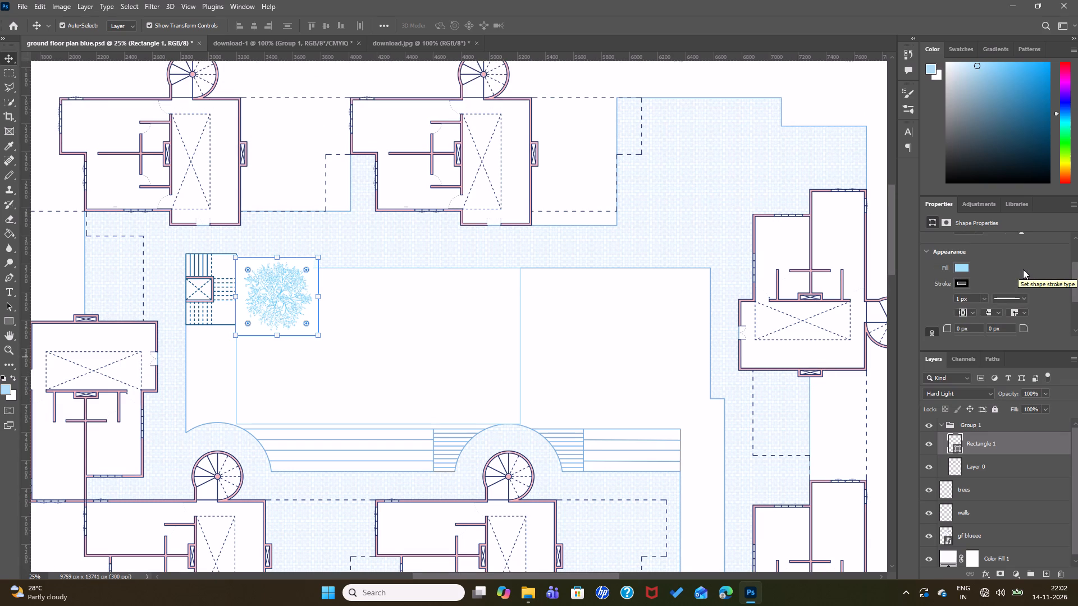
scroll(1023, 269, "down", 2)
left_click(965, 268)
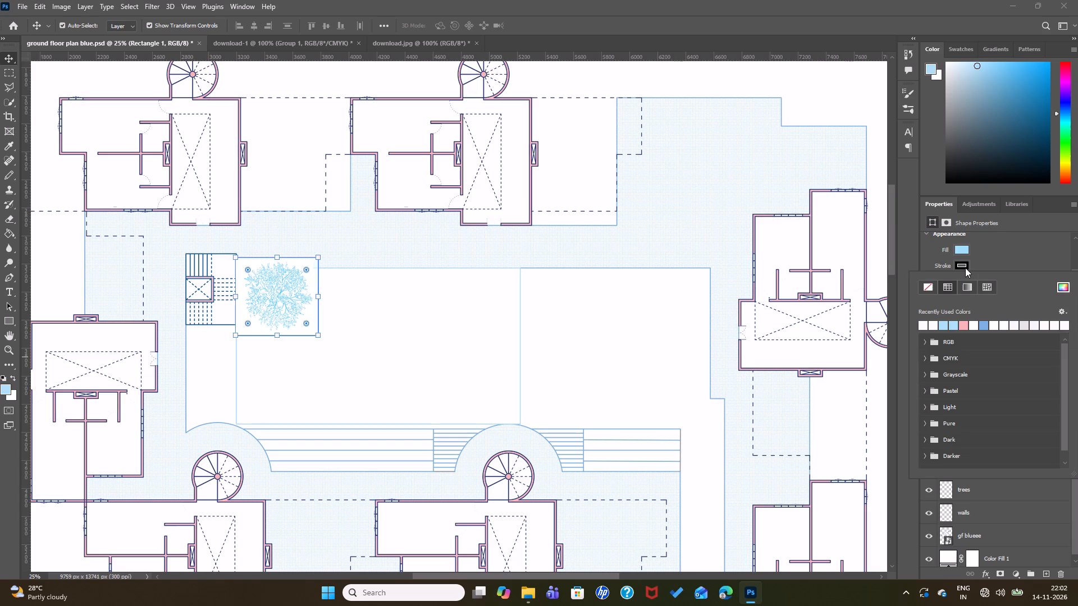
left_click(931, 287)
key("Return")
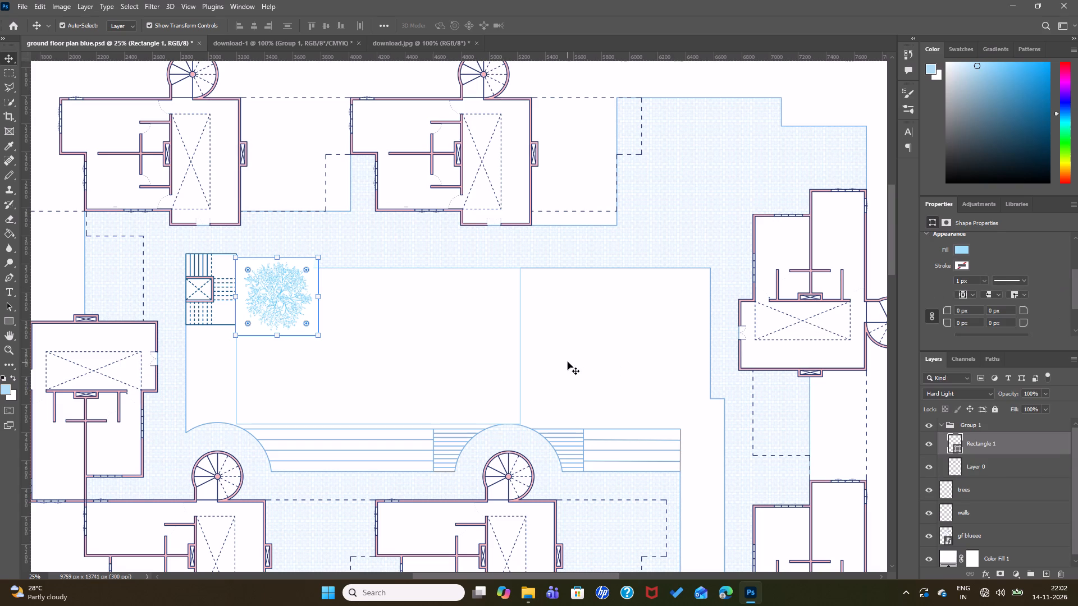
left_click(578, 352)
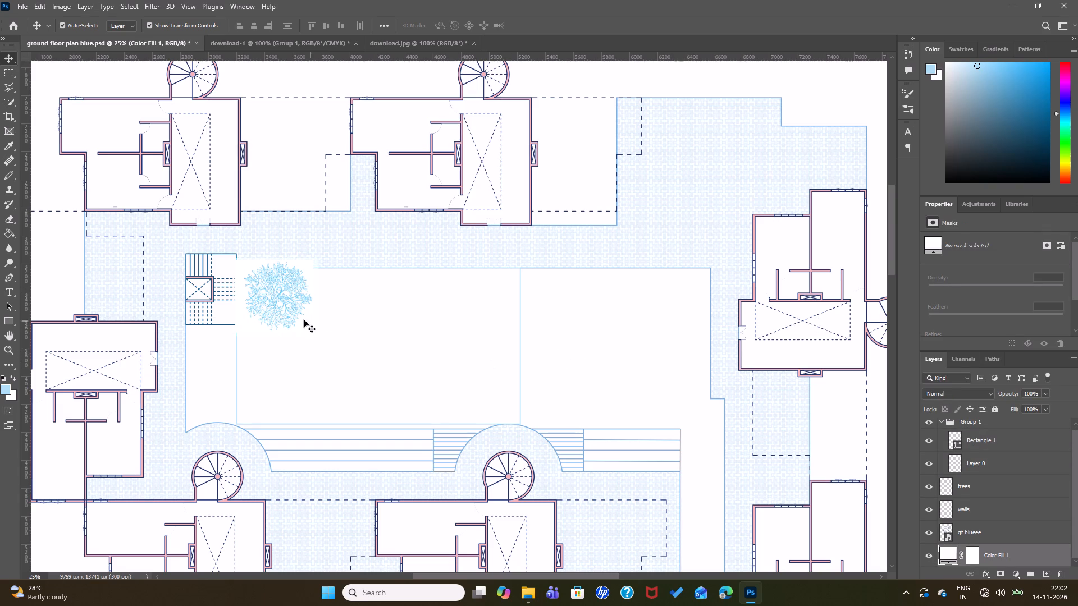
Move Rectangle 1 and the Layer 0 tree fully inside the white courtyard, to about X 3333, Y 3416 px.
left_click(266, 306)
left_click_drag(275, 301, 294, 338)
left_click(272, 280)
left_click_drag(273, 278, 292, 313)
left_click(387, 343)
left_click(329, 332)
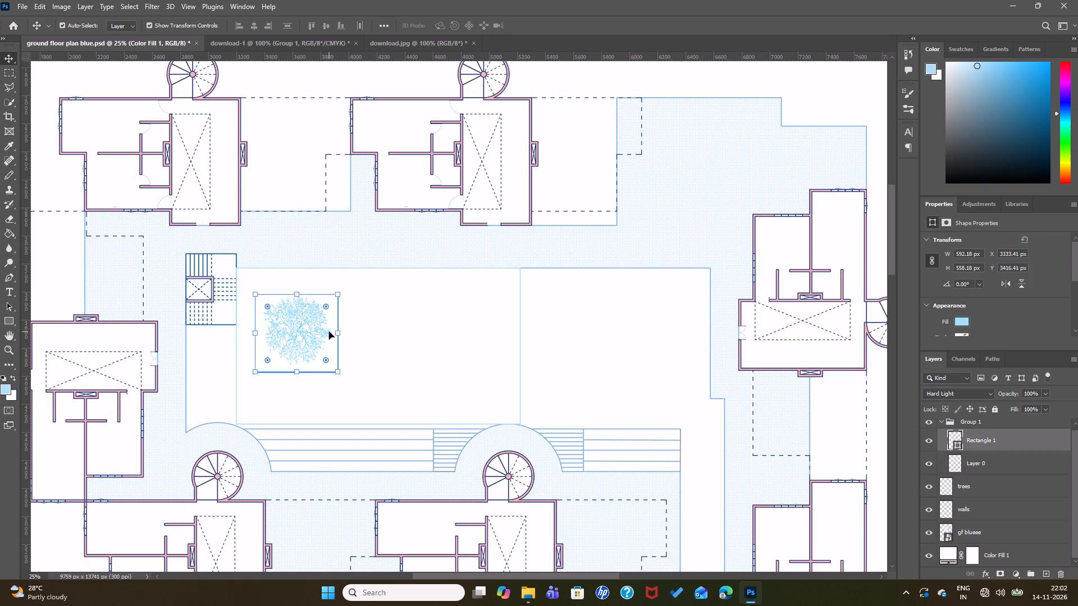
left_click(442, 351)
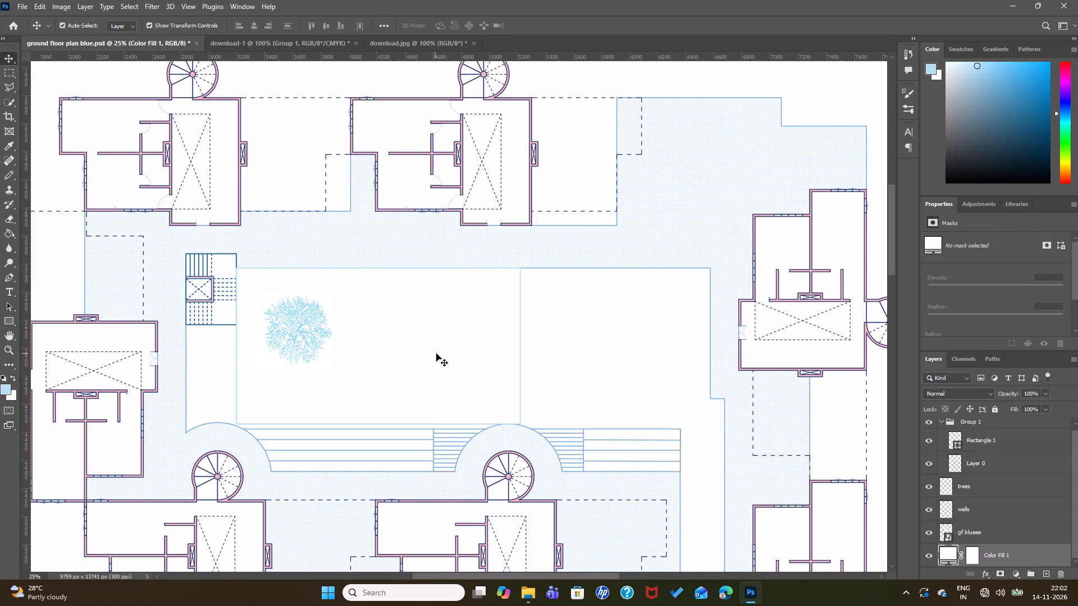
Move Rectangle 1 to about X 2740, Y 3938 px at the courtyard corner by the curved steps, and place the Layer 0 tree over it.
left_click(312, 323)
left_click_drag(312, 323, 309, 339)
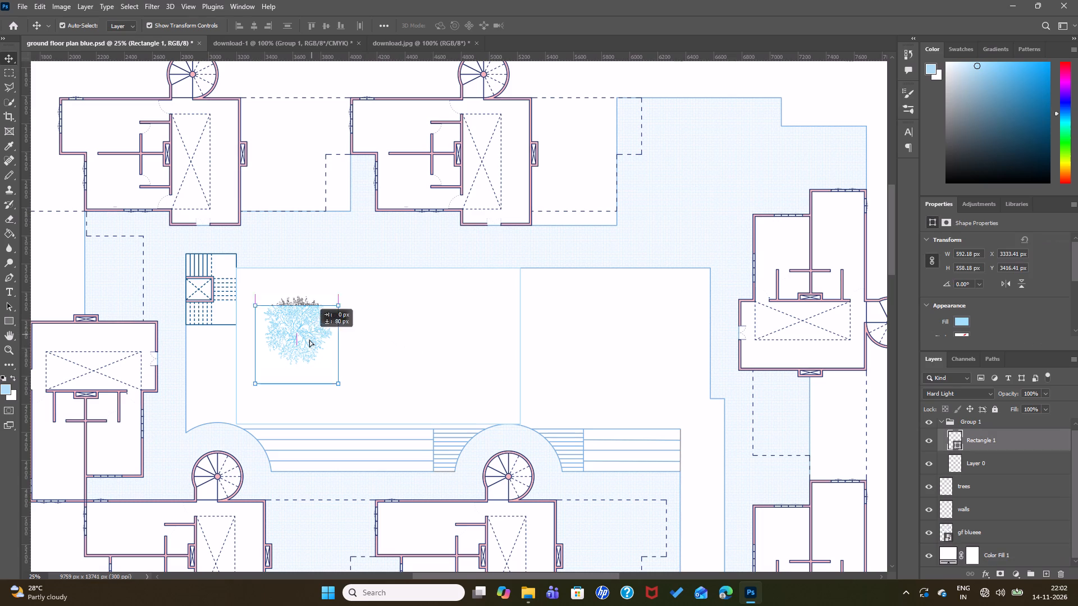
left_click_drag(309, 339, 227, 393)
left_click(309, 318)
left_click_drag(309, 318, 274, 371)
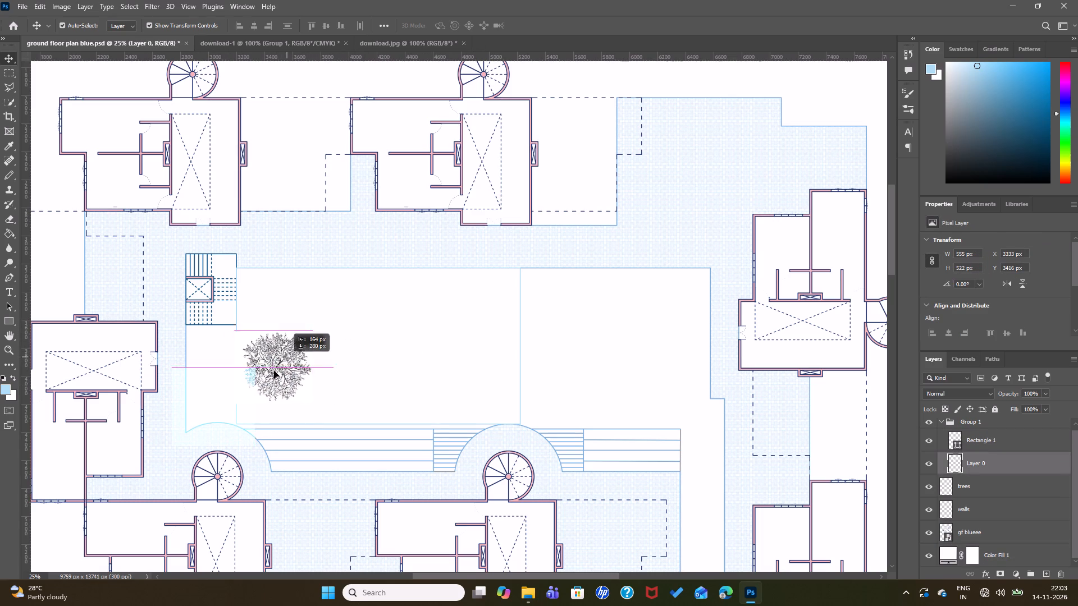
left_click_drag(274, 371, 217, 394)
left_click(349, 365)
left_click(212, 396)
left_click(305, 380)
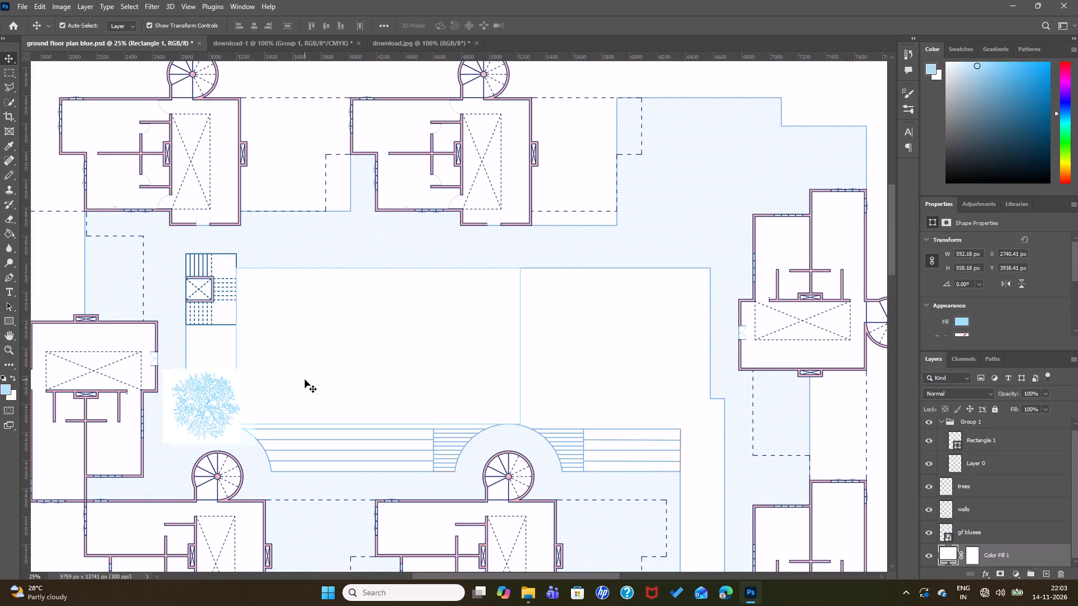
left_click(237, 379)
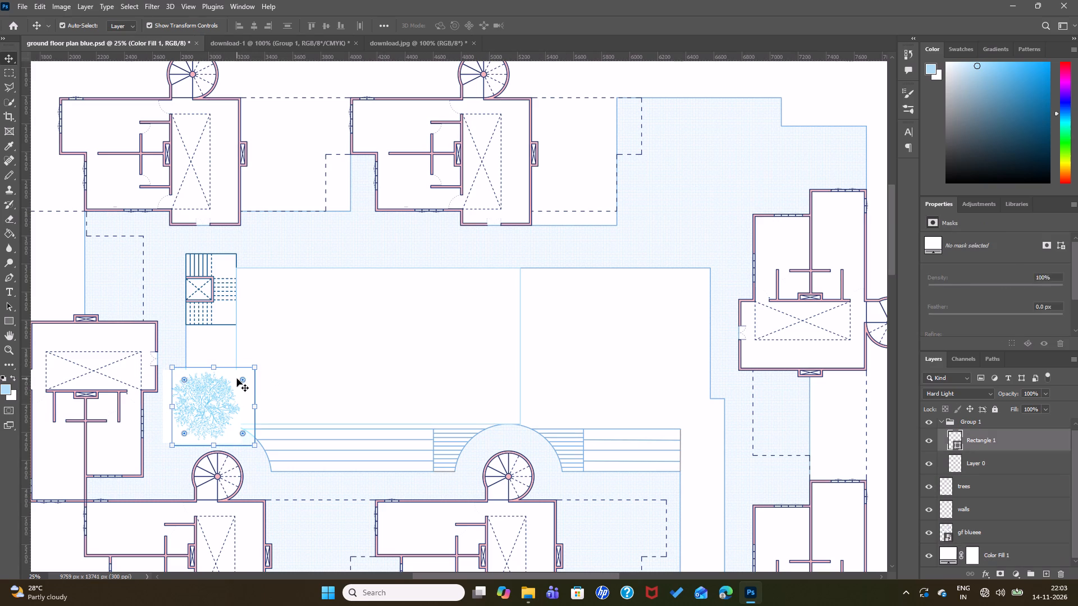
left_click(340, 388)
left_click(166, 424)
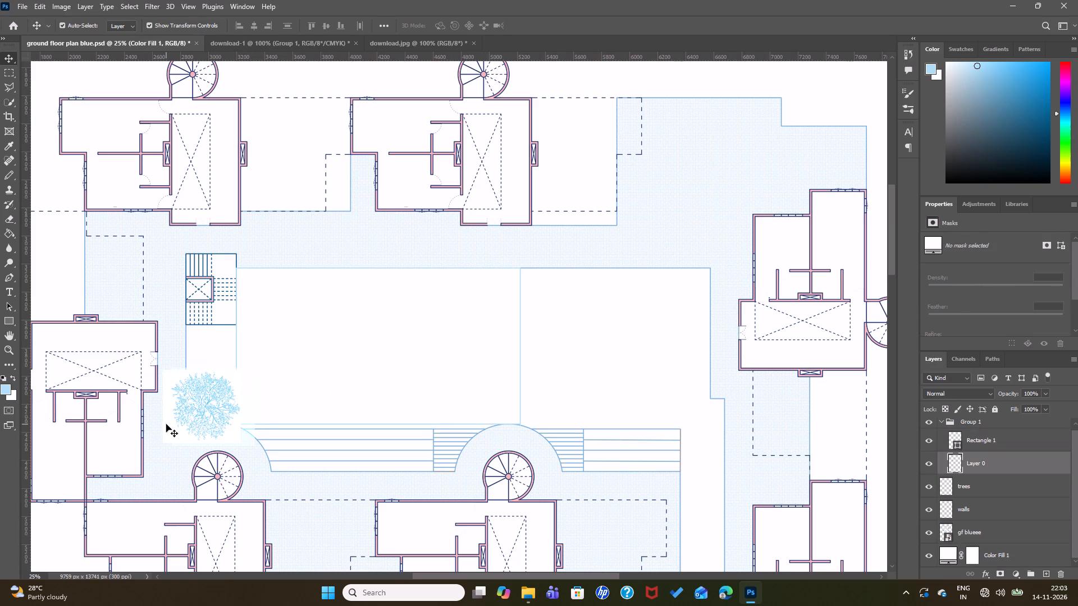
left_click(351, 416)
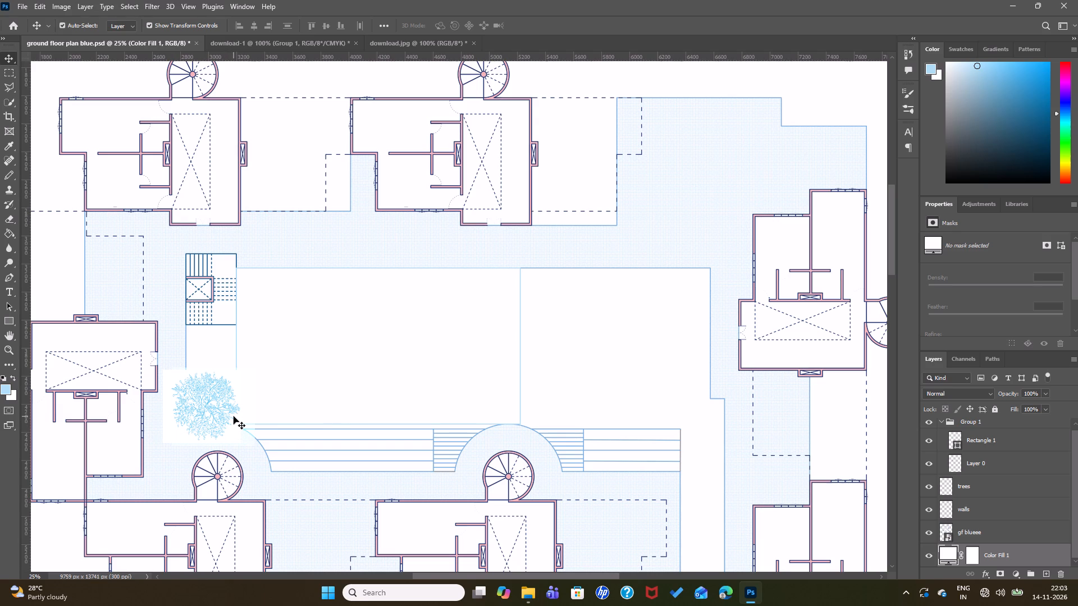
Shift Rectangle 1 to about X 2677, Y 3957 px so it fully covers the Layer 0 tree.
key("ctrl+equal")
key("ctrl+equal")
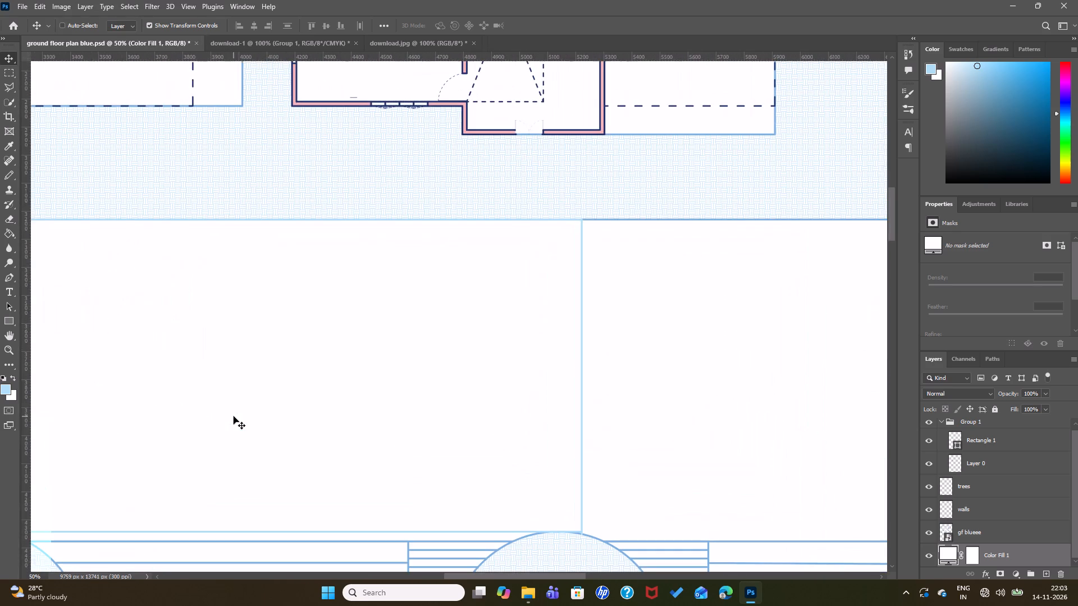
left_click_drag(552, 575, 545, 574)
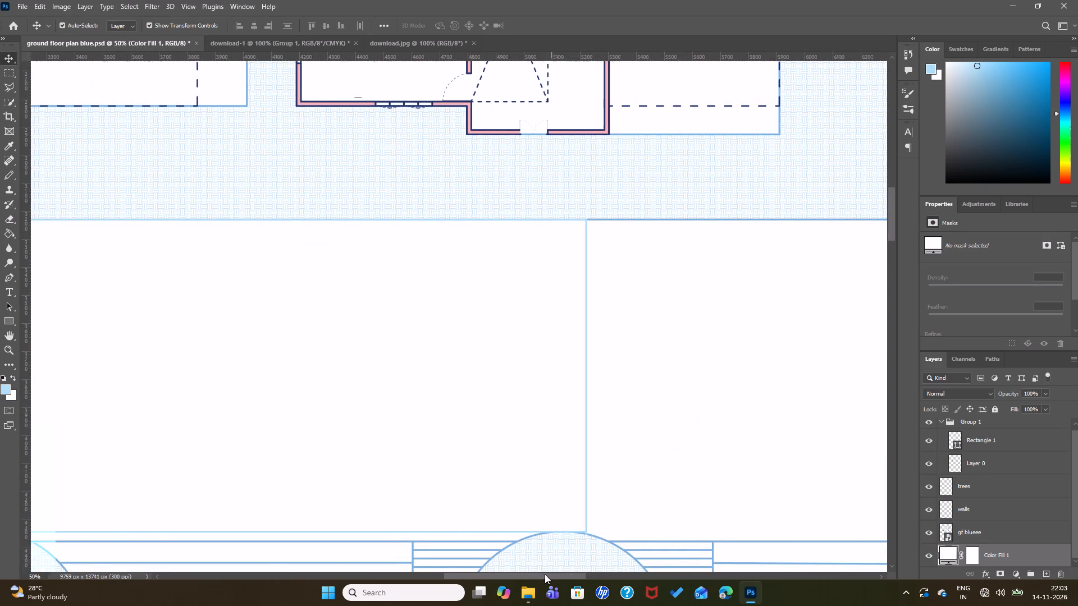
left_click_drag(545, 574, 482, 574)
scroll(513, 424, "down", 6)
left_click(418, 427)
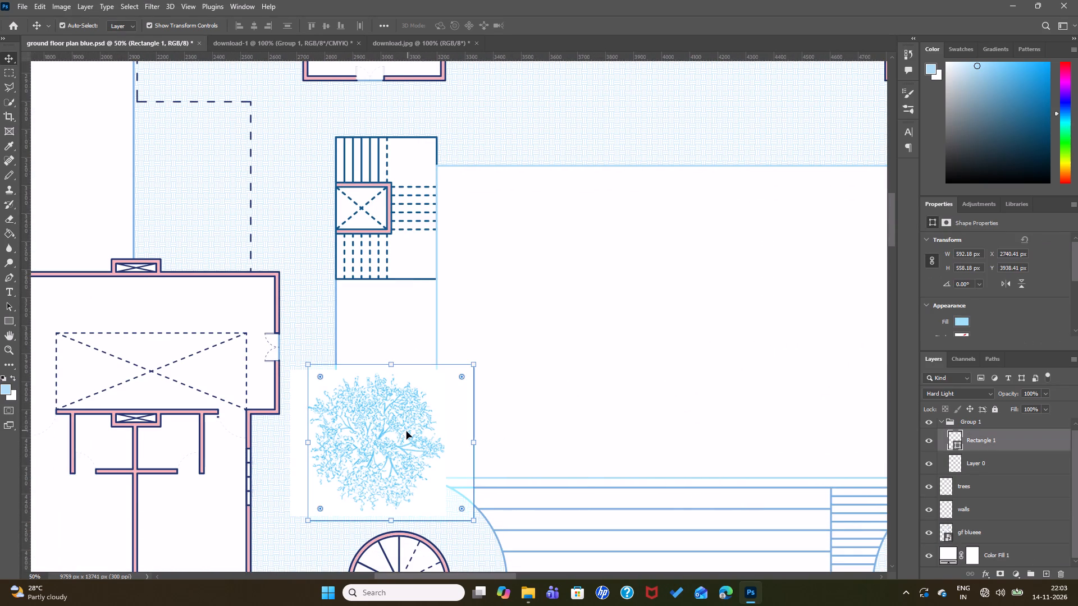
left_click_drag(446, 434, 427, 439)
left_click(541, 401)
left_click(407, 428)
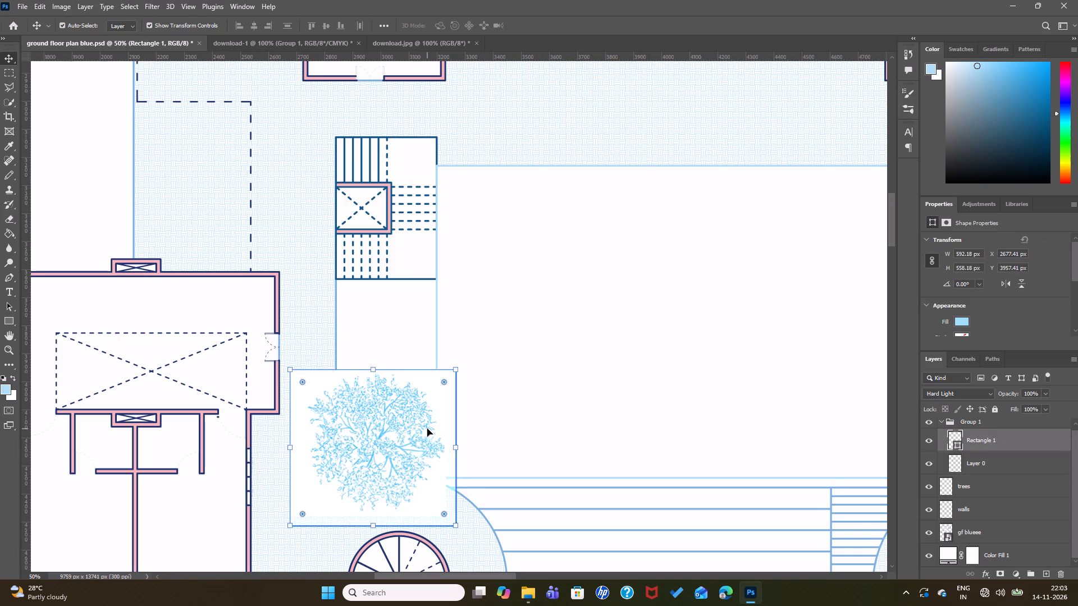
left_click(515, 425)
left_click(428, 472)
Scale Rectangle 1 down to about 563 × 530 px so it closely fits the tree.
left_click_drag(456, 527, 456, 526)
left_click_drag(456, 526, 448, 519)
left_click(514, 415)
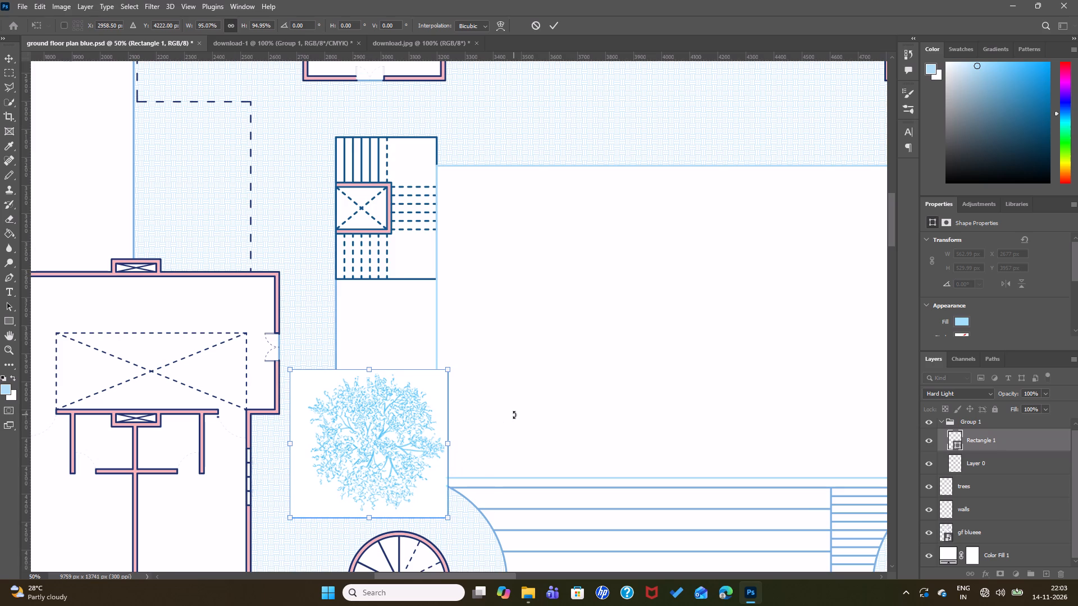
left_click(544, 402)
left_click(586, 388)
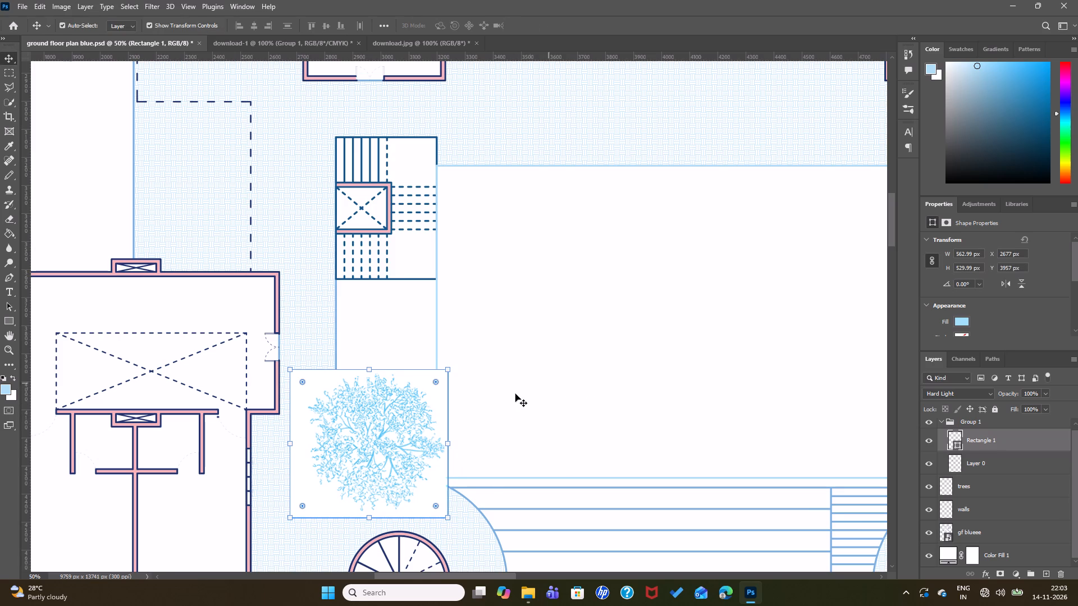
left_click(514, 394)
left_click(395, 416)
left_click(496, 378)
Move Rectangle 1 and the Layer 0 tree to about X 3529, Y 1409 px, in the white space between the upper spiral stairs.
scroll(427, 412, "down", 4)
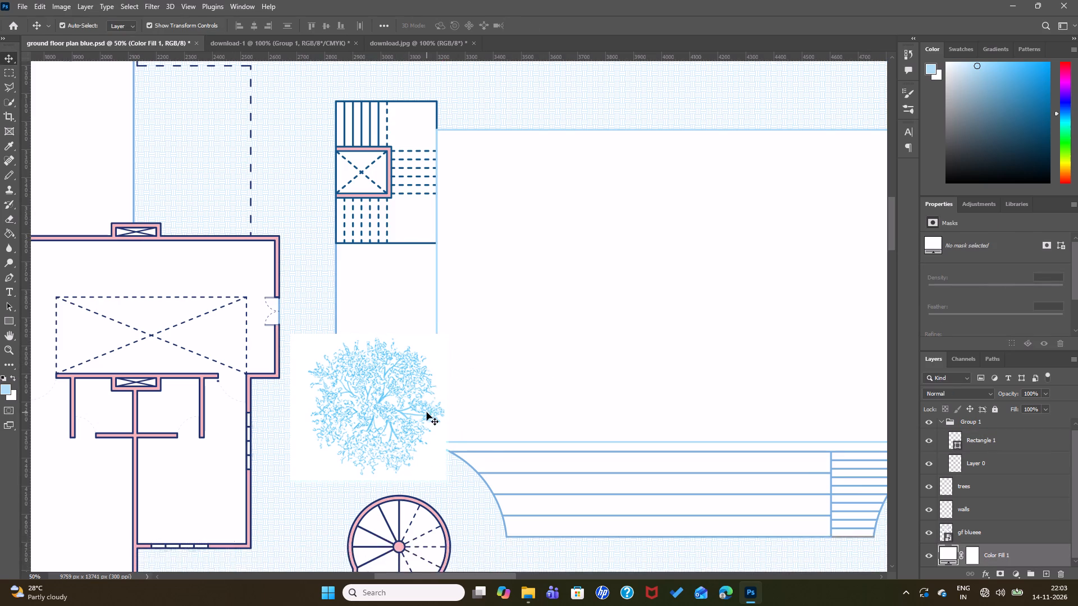
scroll(427, 412, "up", 8)
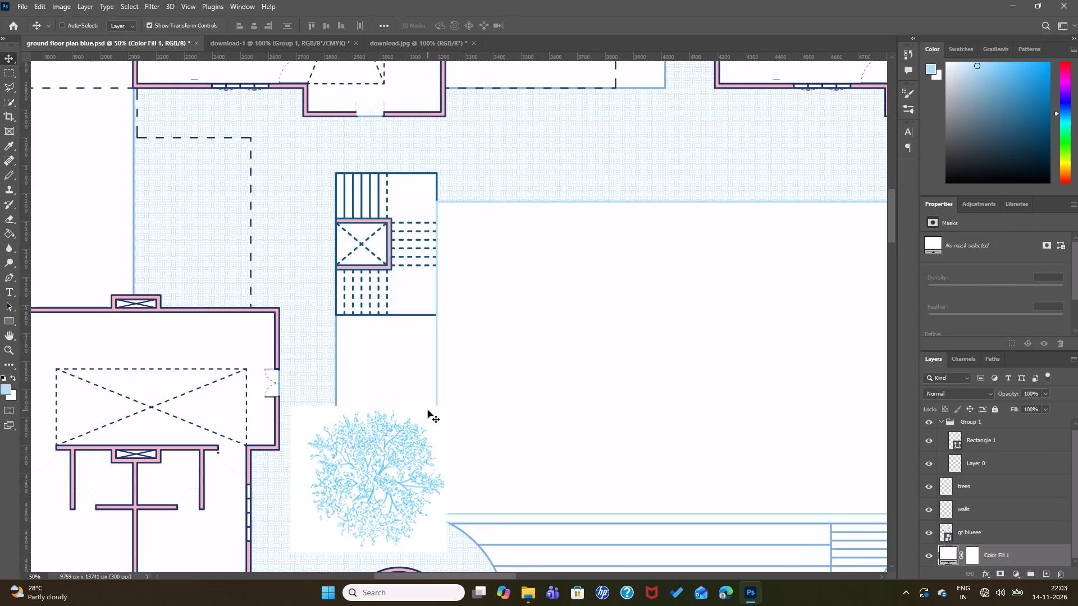
key("ctrl+minus")
key("ctrl+minus")
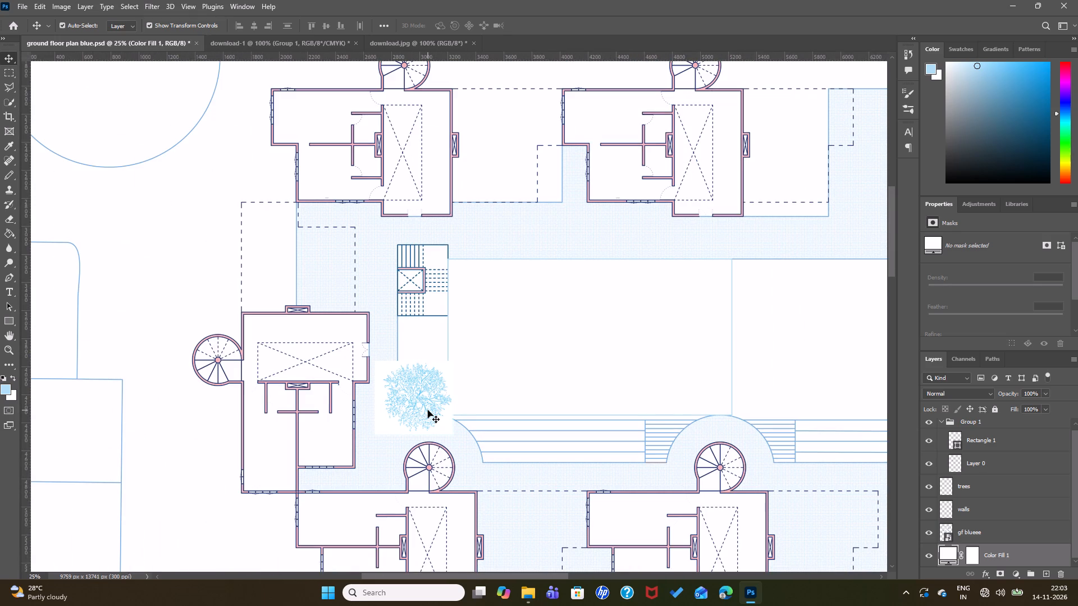
scroll(428, 410, "up", 7)
left_click_drag(414, 440, 465, 352)
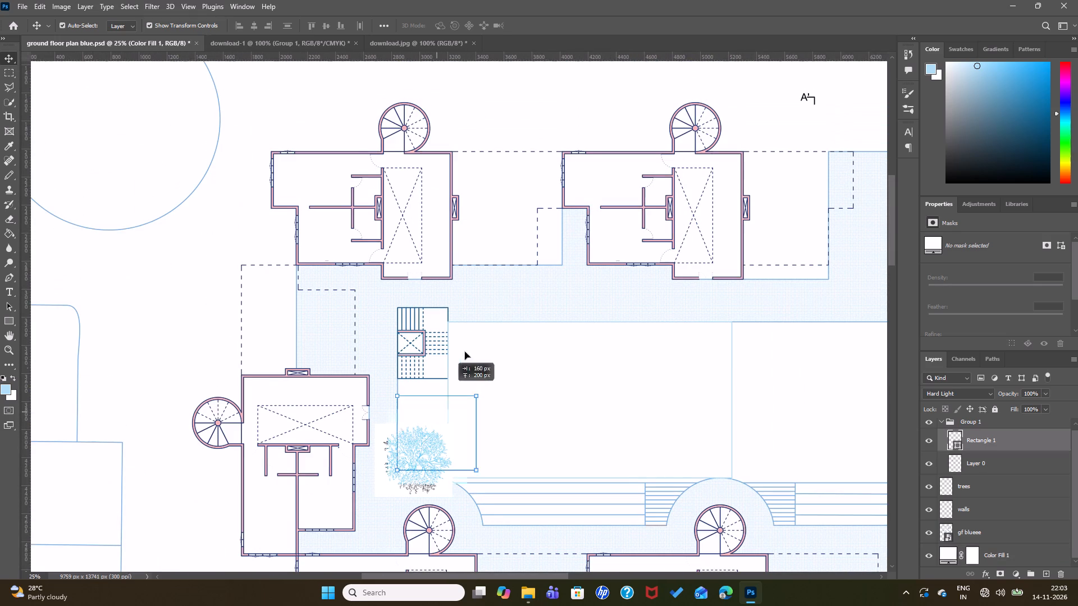
left_click_drag(465, 352, 534, 91)
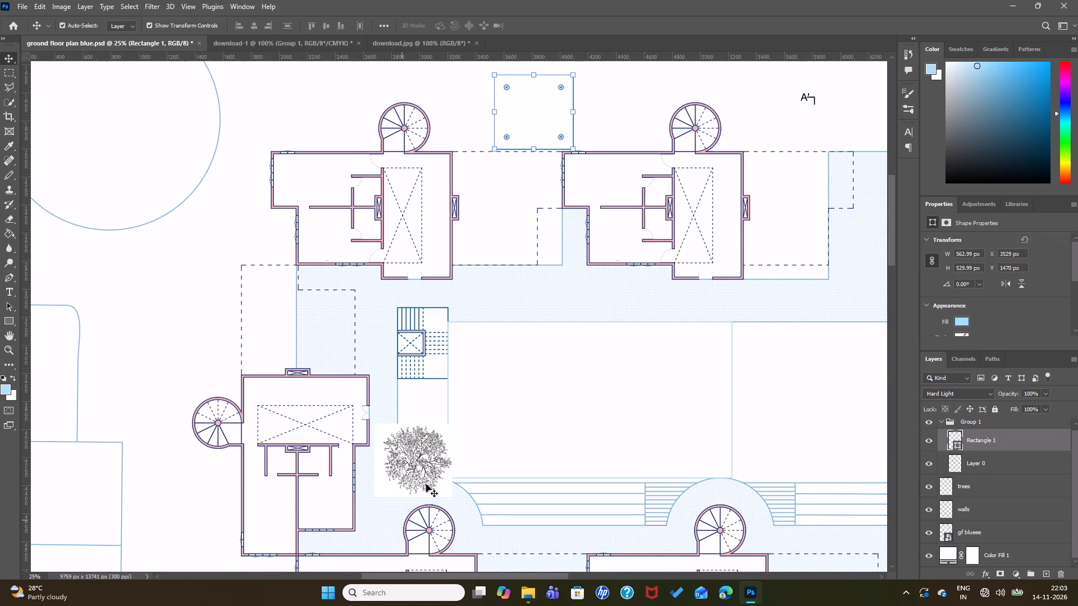
left_click_drag(411, 460, 528, 98)
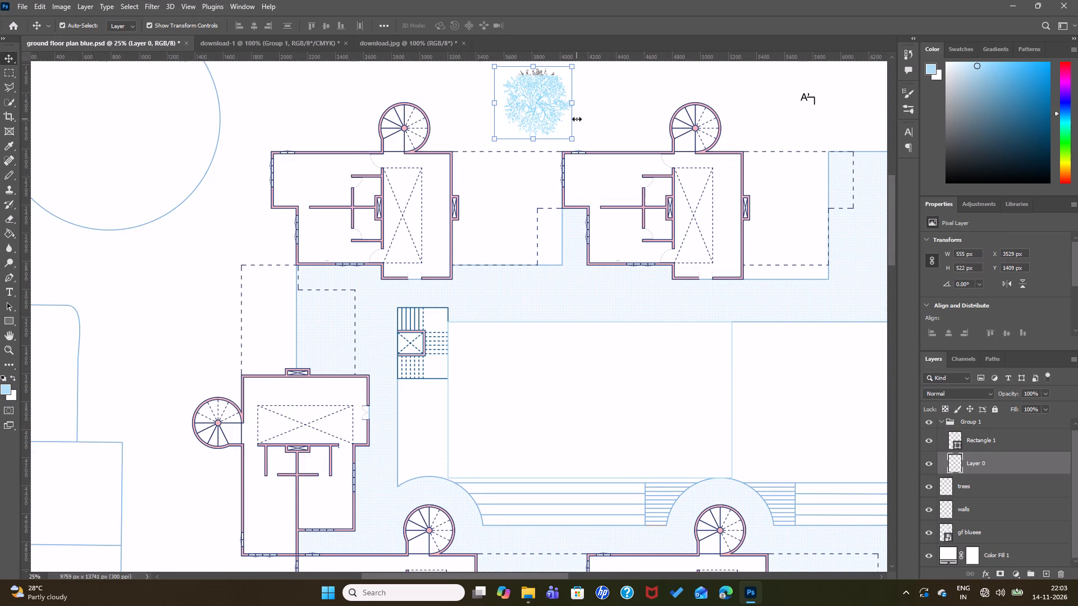
scroll(577, 119, "up", 8)
left_click_drag(558, 170, 561, 158)
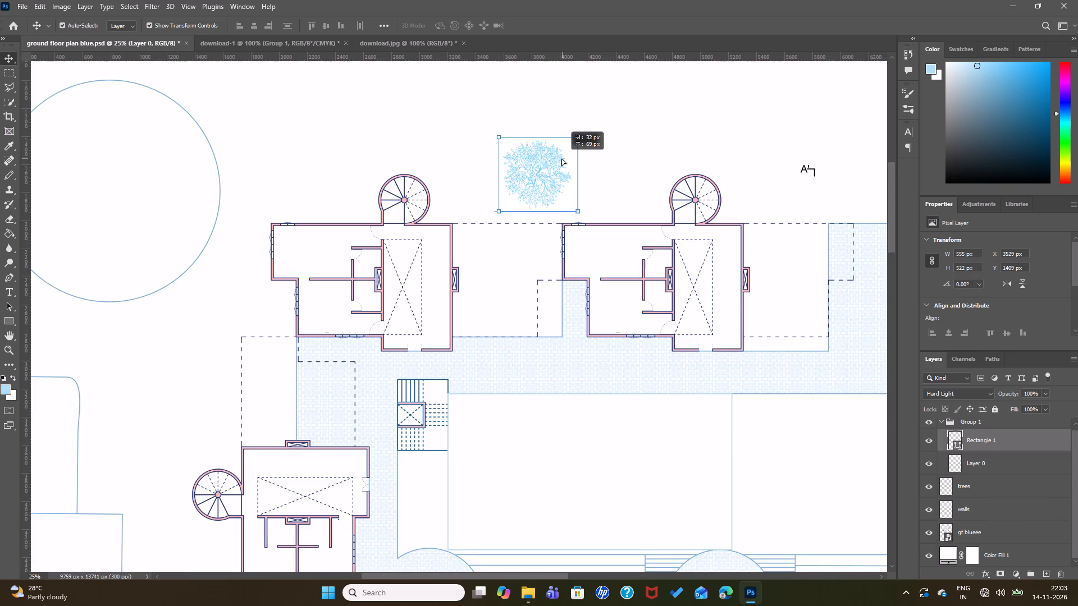
left_click_drag(561, 158, 562, 158)
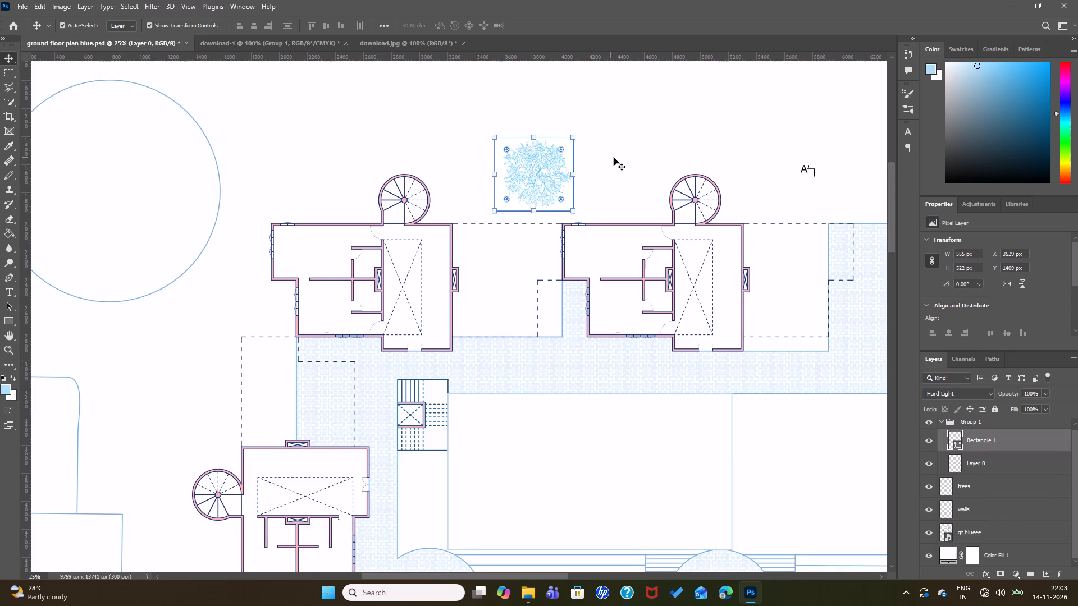
left_click(614, 158)
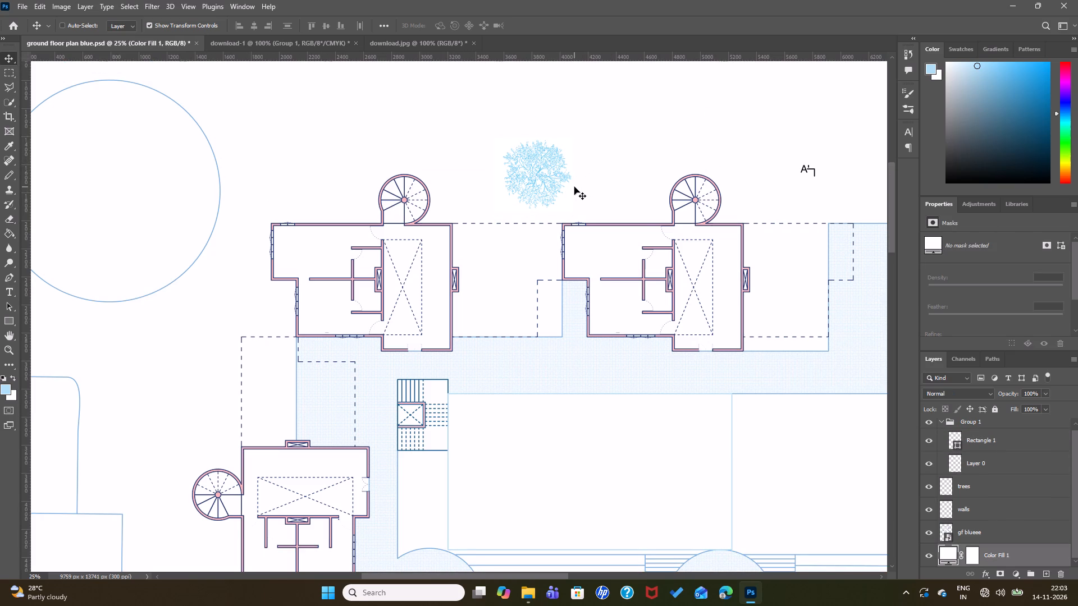
Examine the blue tree and its surrounding edges up close at 50% zoom.
key("ctrl+minus")
key("ctrl+equal")
key("ctrl+equal")
key("ctrl+equal")
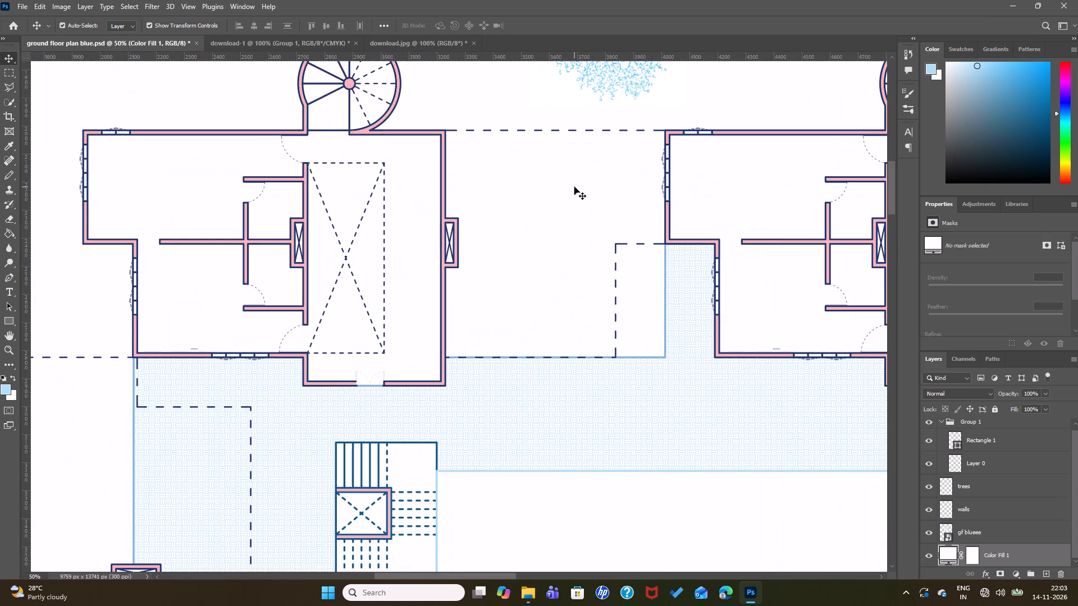
scroll(705, 136, "up", 18)
left_click_drag(503, 575, 555, 574)
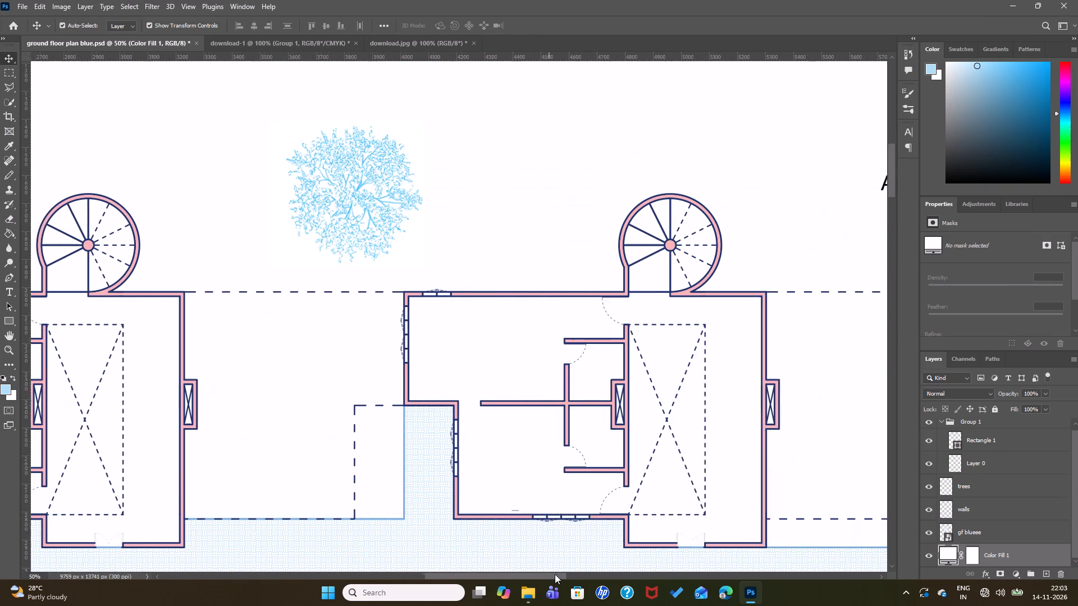
left_click_drag(555, 574, 555, 573)
scroll(149, 141, "up", 4)
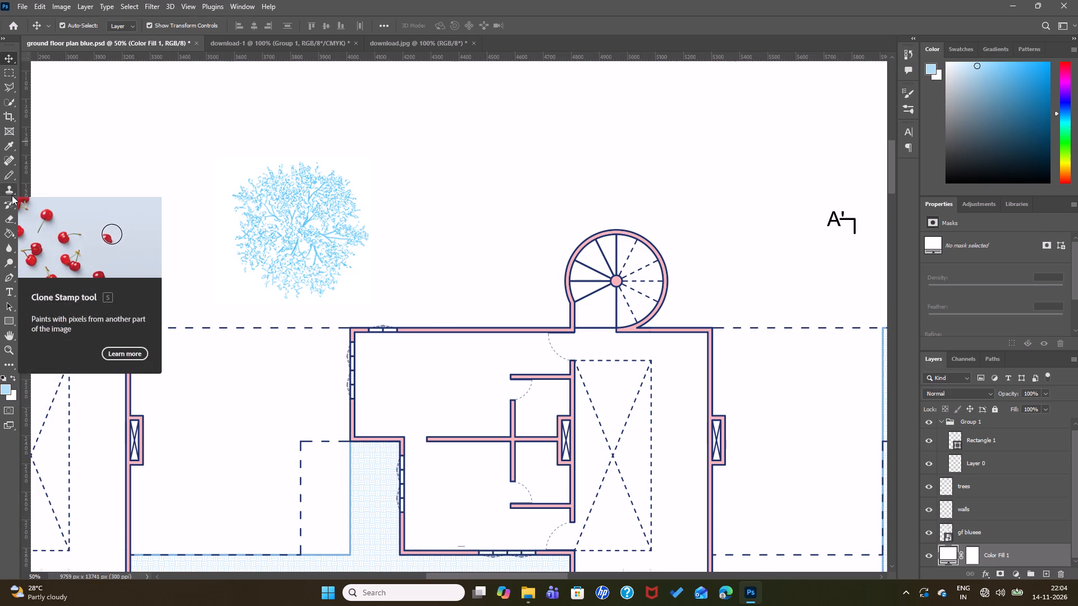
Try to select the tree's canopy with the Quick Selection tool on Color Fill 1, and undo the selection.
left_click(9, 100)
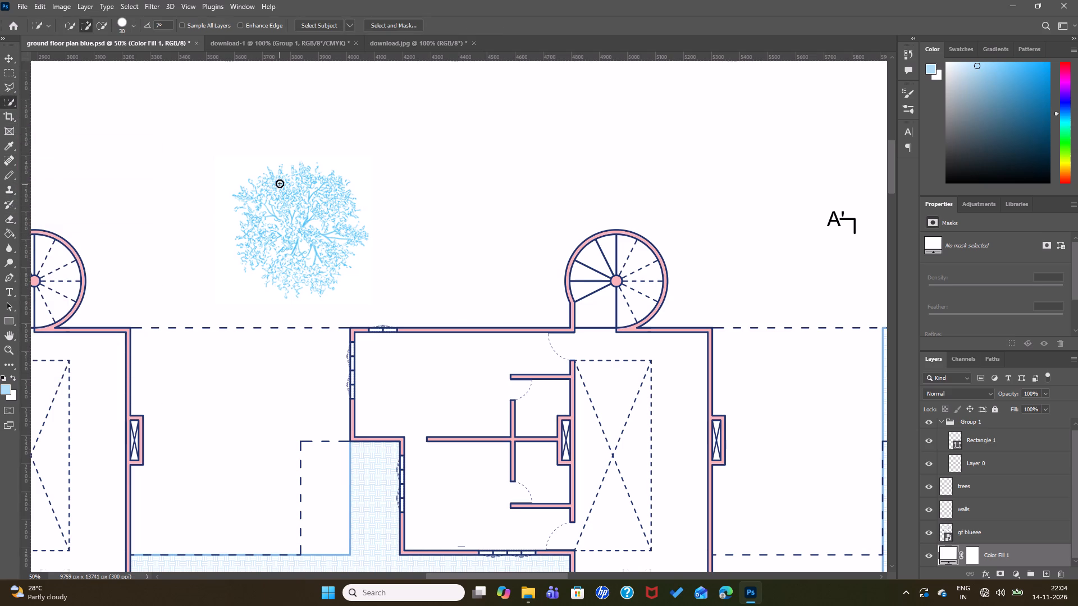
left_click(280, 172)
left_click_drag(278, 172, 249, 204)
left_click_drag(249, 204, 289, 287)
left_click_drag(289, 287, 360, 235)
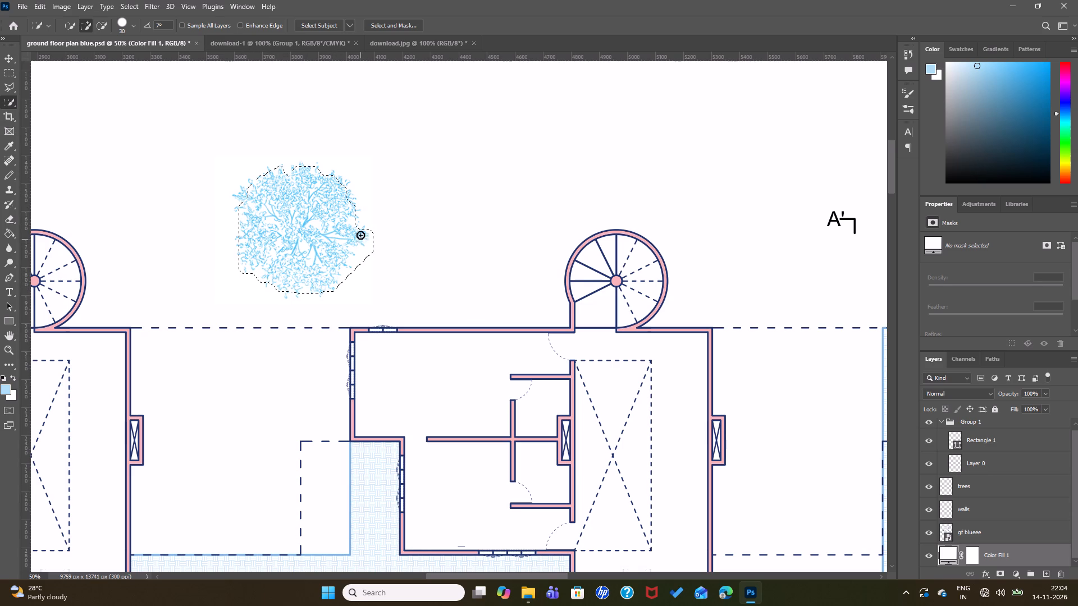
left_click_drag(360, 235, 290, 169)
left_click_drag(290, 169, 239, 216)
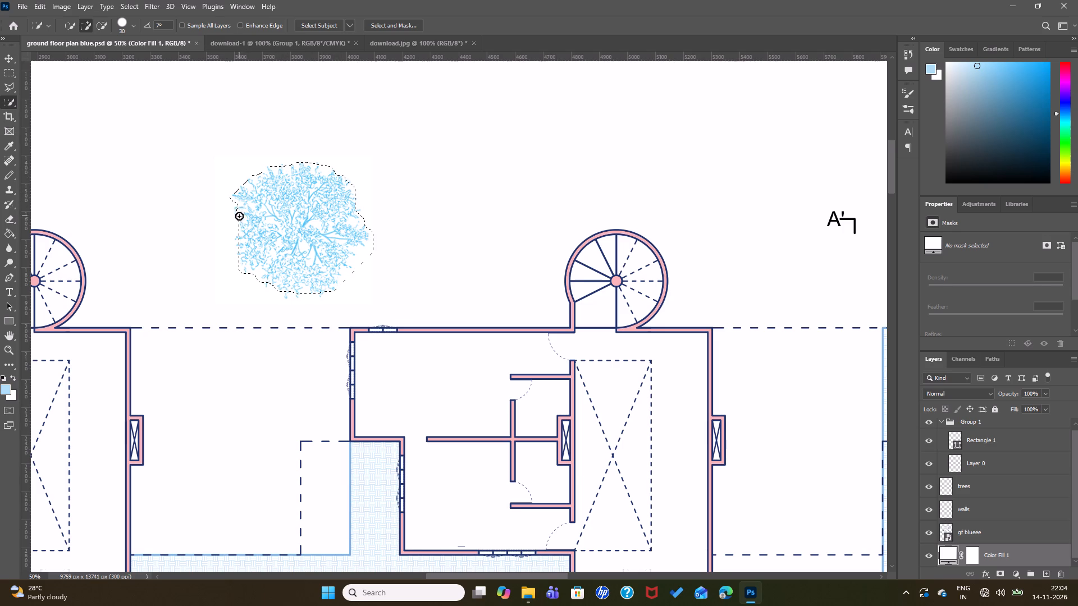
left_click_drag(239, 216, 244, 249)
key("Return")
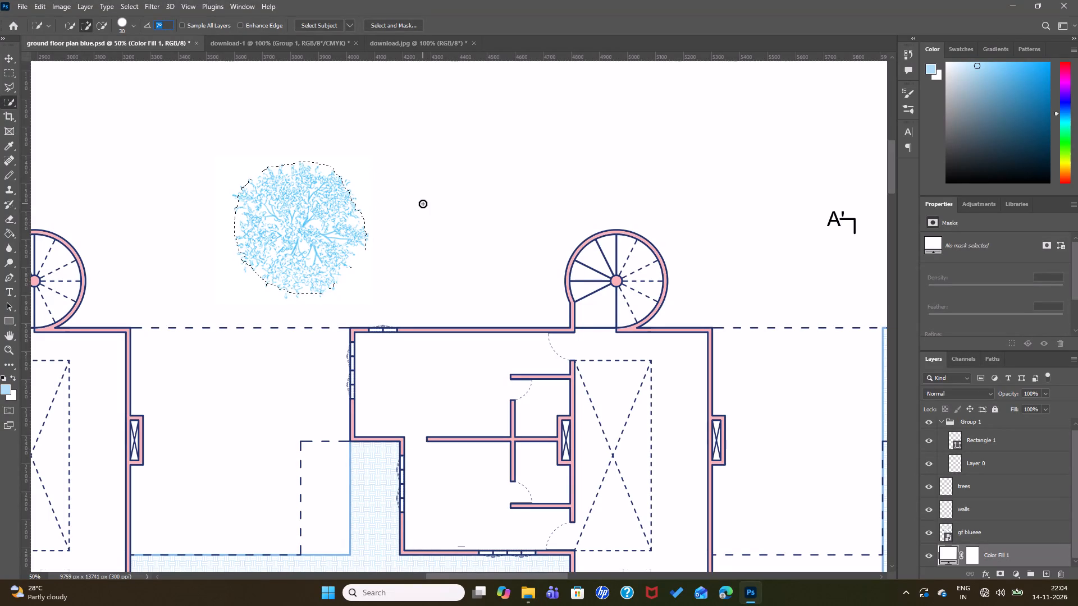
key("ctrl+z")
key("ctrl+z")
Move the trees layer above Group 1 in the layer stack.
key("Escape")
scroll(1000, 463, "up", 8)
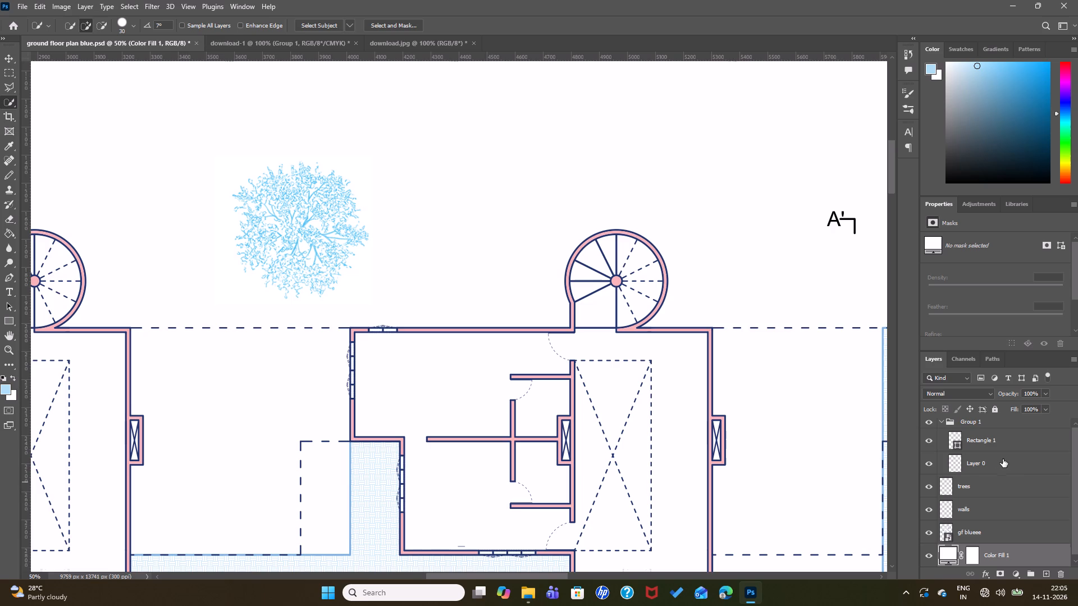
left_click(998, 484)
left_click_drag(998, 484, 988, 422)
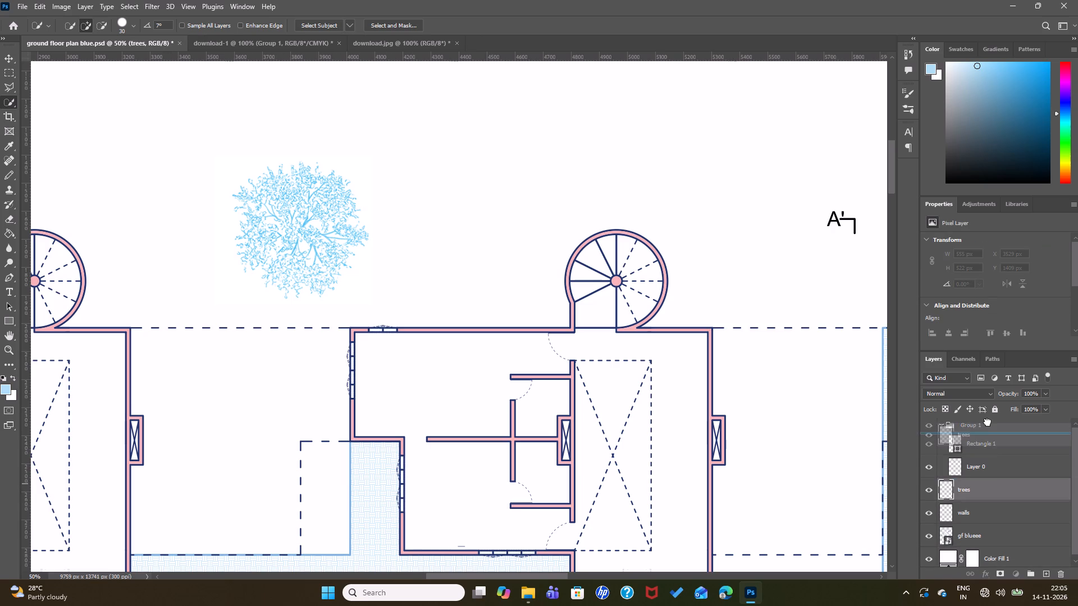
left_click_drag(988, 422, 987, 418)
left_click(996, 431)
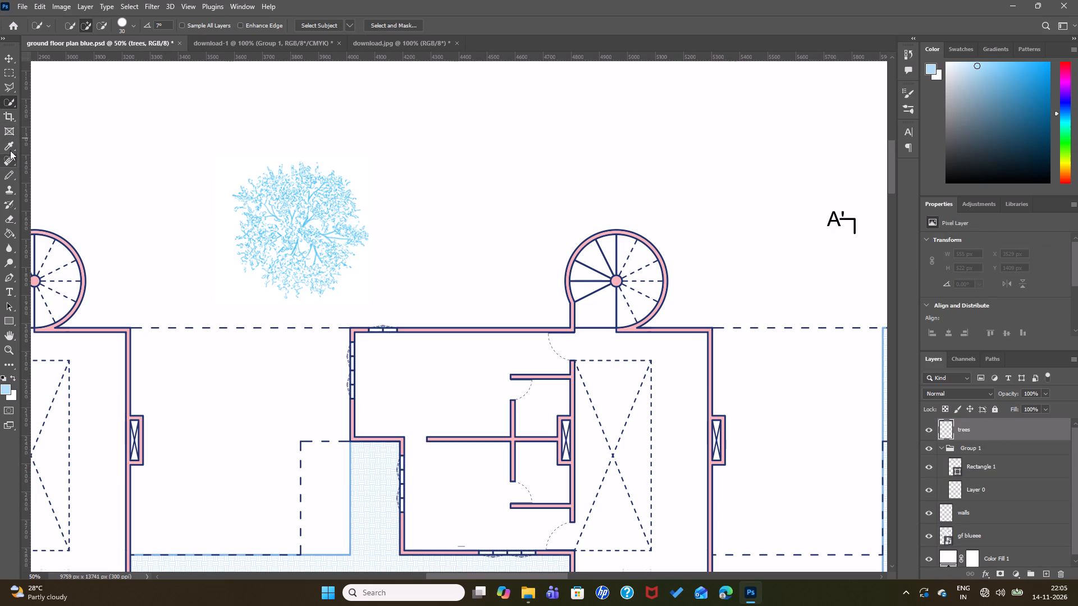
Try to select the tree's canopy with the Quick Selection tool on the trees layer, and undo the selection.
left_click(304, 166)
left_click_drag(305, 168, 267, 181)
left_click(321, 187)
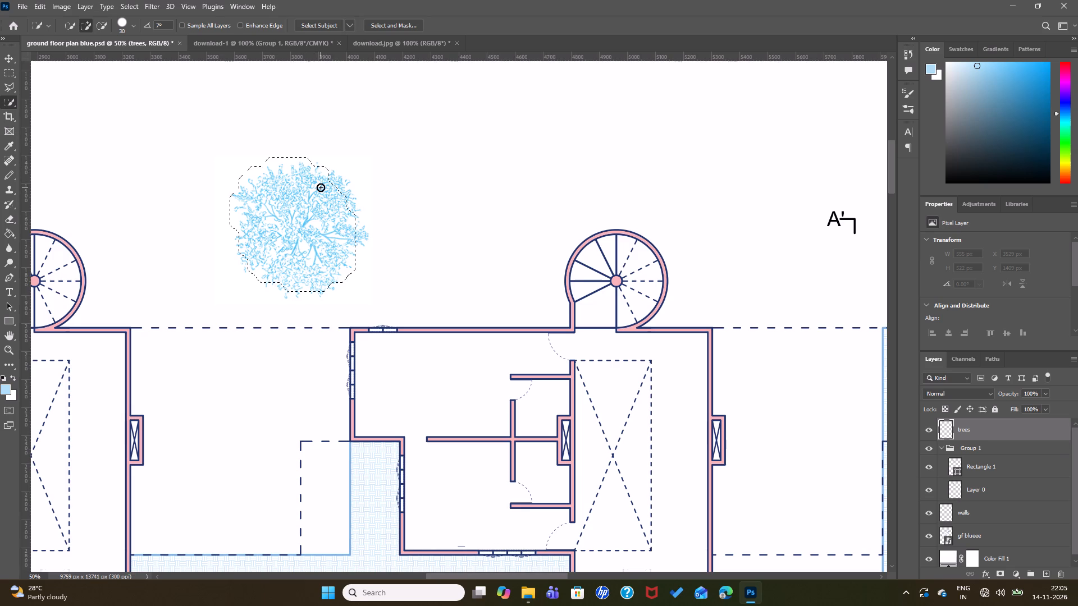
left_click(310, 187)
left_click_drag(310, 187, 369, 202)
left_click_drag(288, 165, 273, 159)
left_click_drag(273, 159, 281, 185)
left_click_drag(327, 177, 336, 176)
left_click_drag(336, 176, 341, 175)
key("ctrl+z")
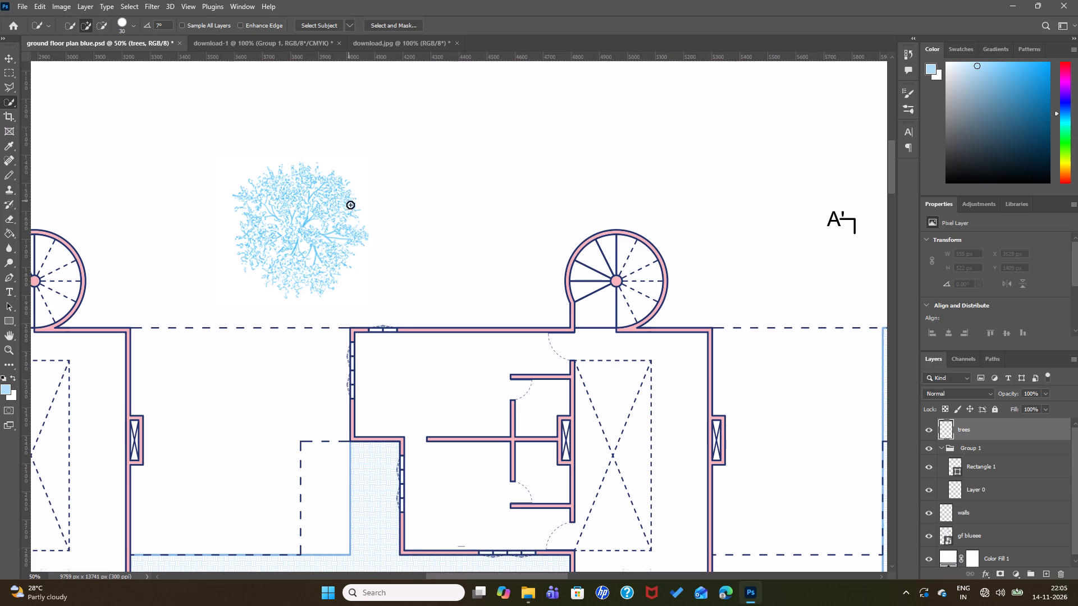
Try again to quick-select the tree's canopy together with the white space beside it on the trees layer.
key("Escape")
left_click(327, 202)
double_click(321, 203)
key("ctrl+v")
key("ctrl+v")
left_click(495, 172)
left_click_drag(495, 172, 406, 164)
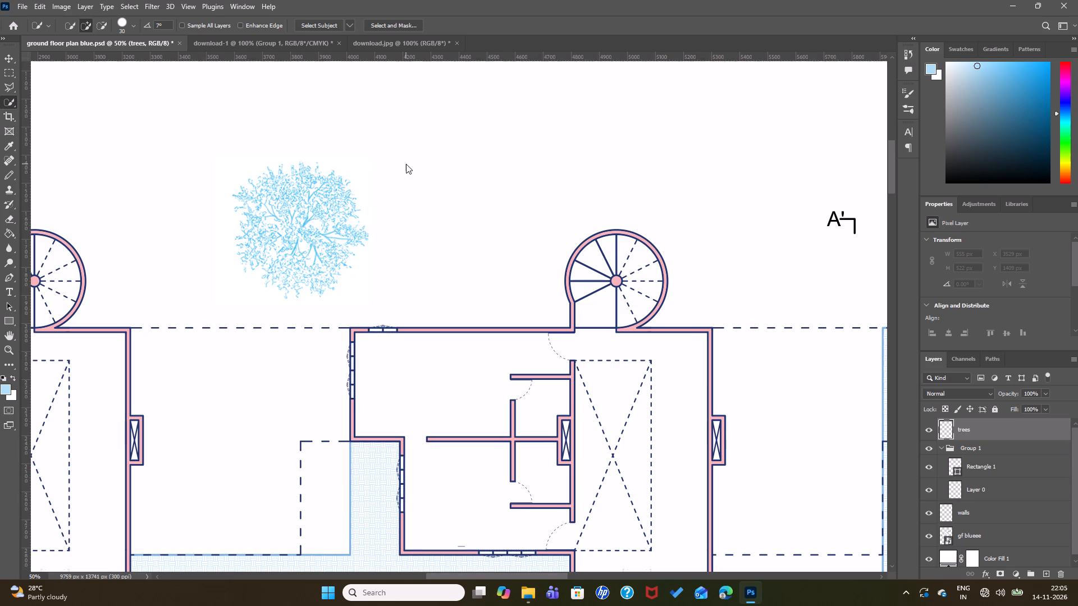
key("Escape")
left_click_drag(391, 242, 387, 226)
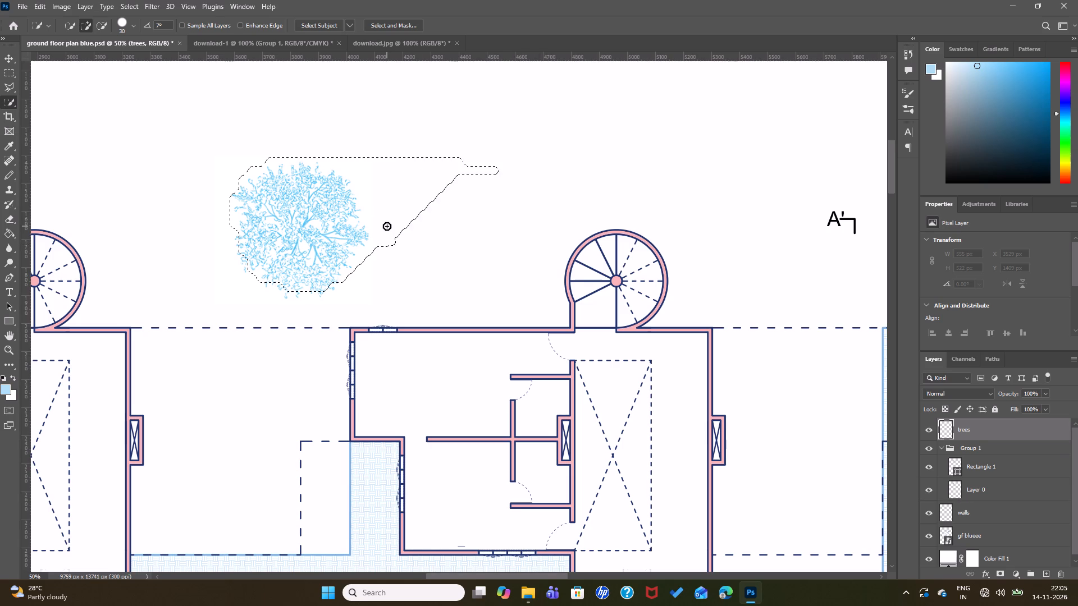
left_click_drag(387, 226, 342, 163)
Delete the trees layer.
key("Delete")
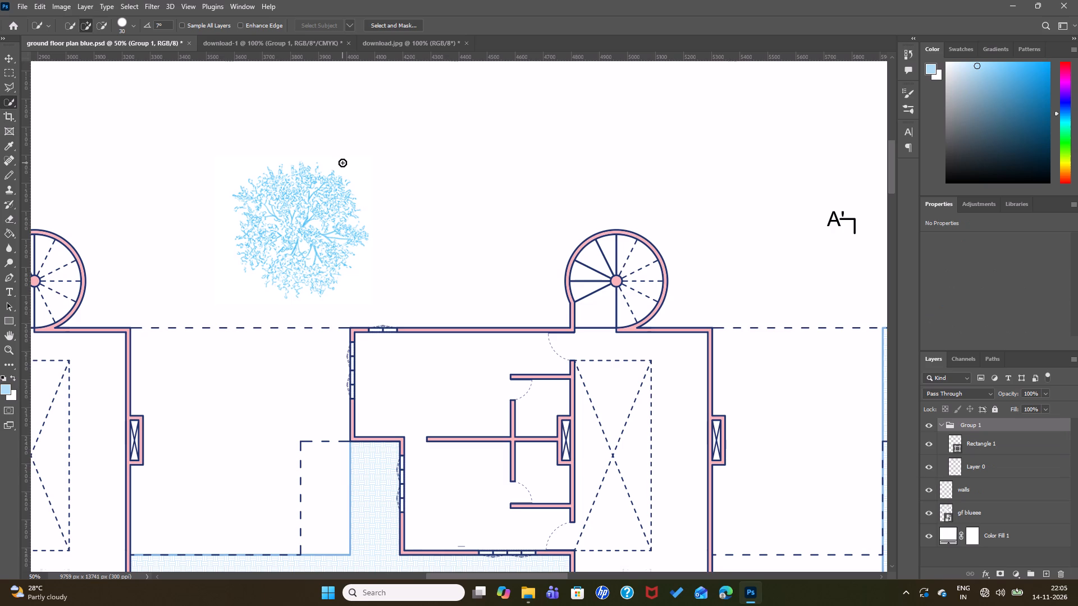
key("Escape")
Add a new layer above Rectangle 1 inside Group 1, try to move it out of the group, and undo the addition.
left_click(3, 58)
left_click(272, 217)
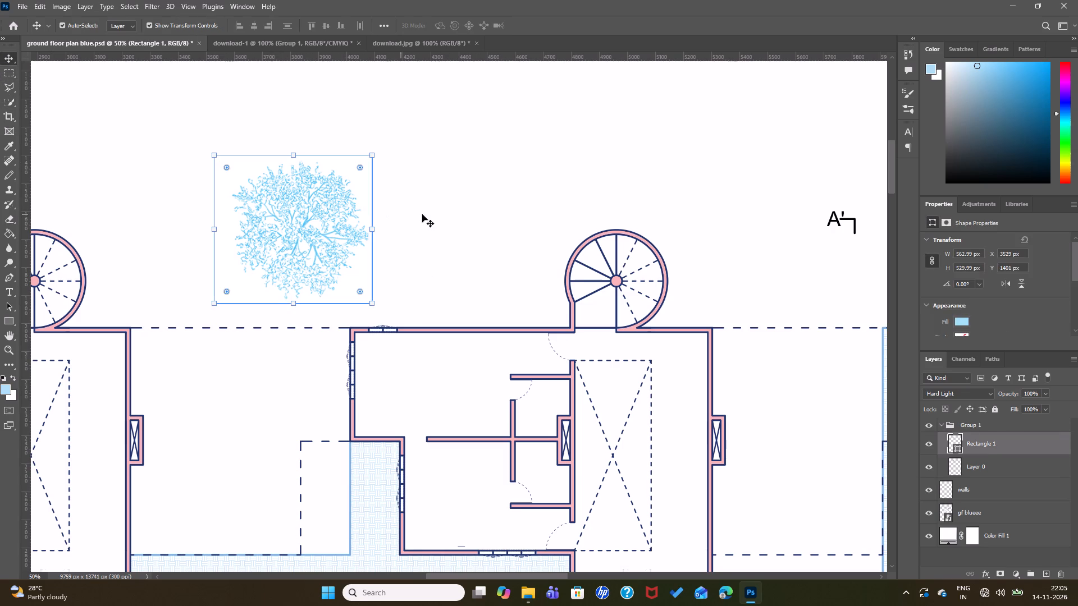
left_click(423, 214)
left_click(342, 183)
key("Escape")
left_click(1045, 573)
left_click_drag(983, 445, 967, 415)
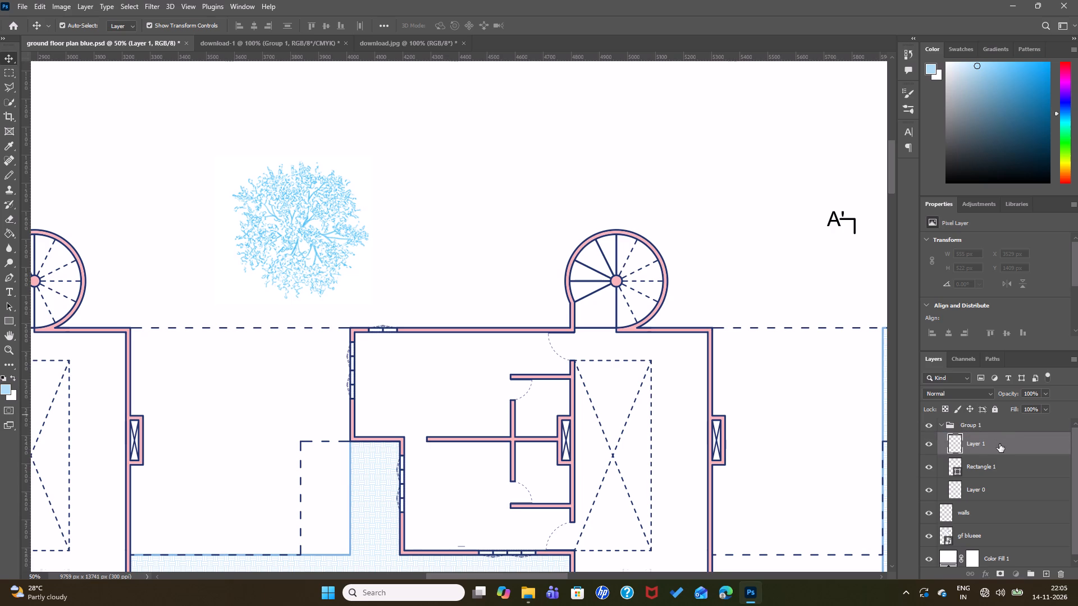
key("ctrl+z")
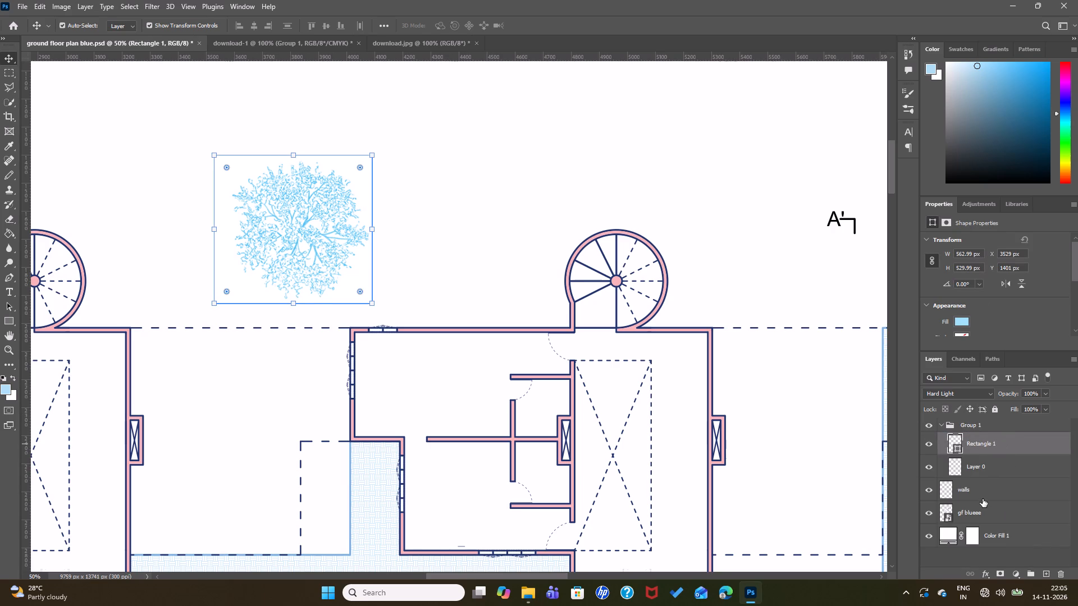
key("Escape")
Collapse Group 1 and add a new blank layer above it, outside the group.
left_click(937, 421)
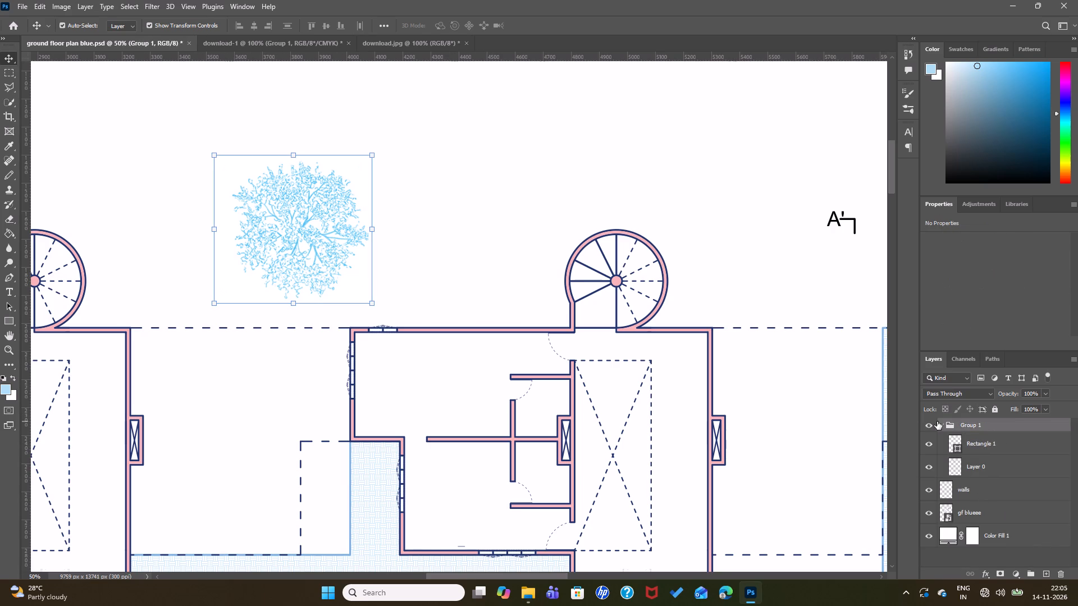
left_click(937, 421)
left_click(944, 424)
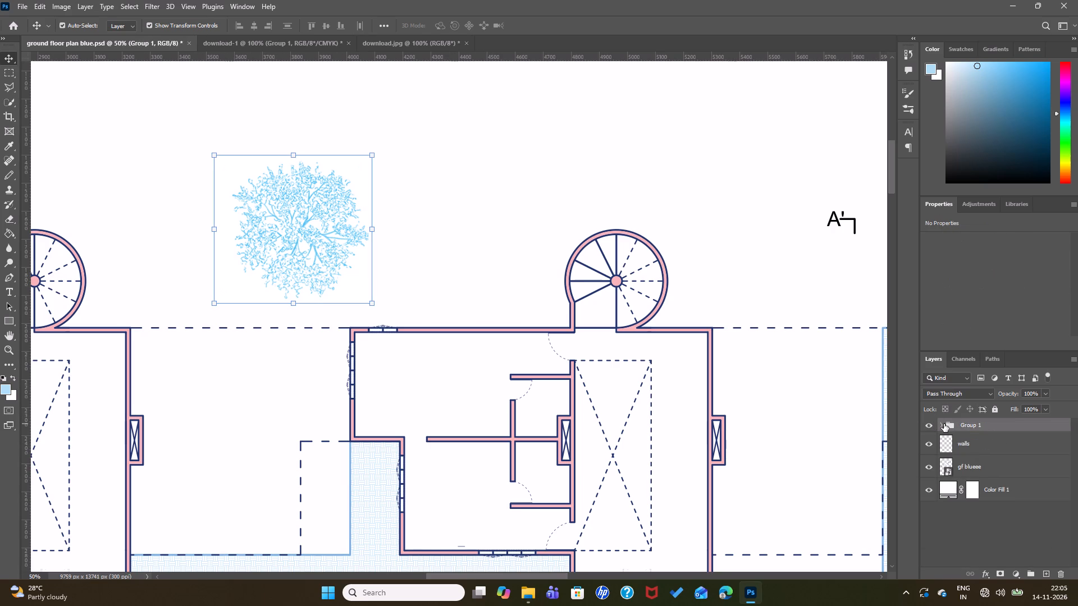
left_click(1022, 536)
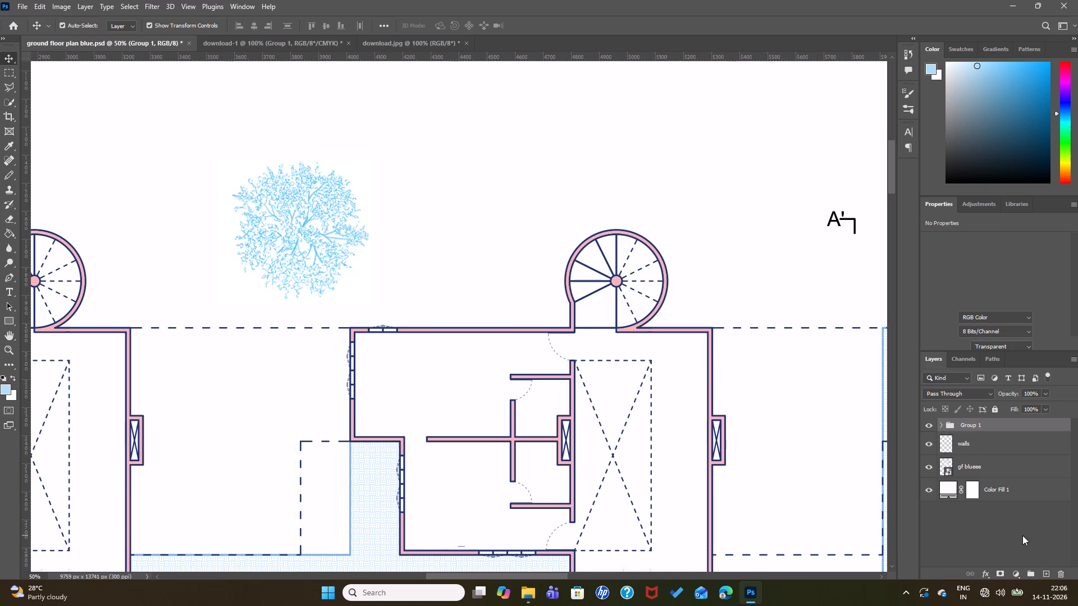
left_click(1044, 572)
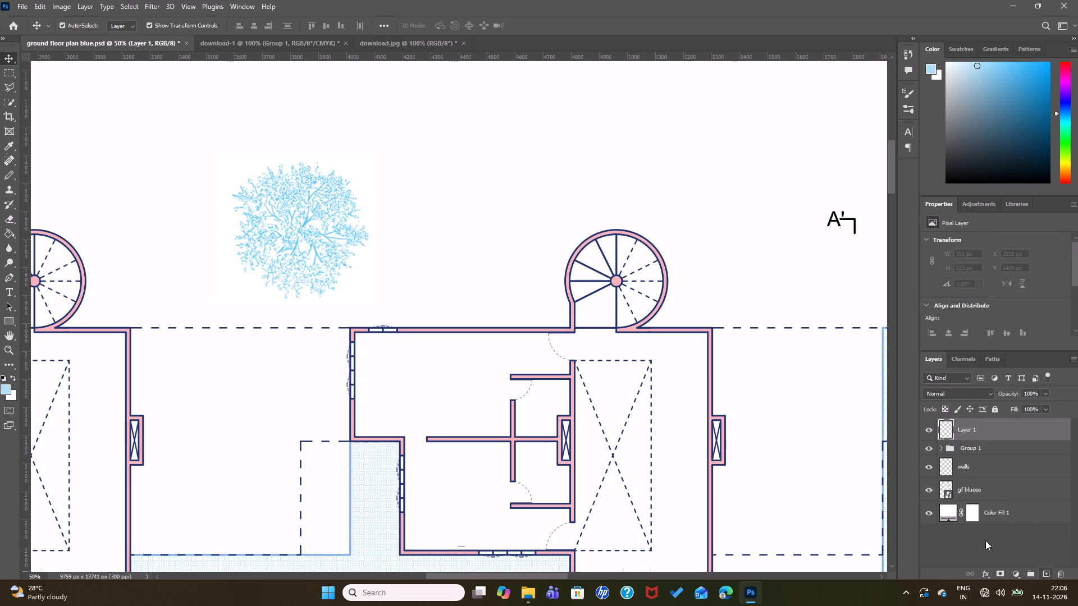
key("Escape")
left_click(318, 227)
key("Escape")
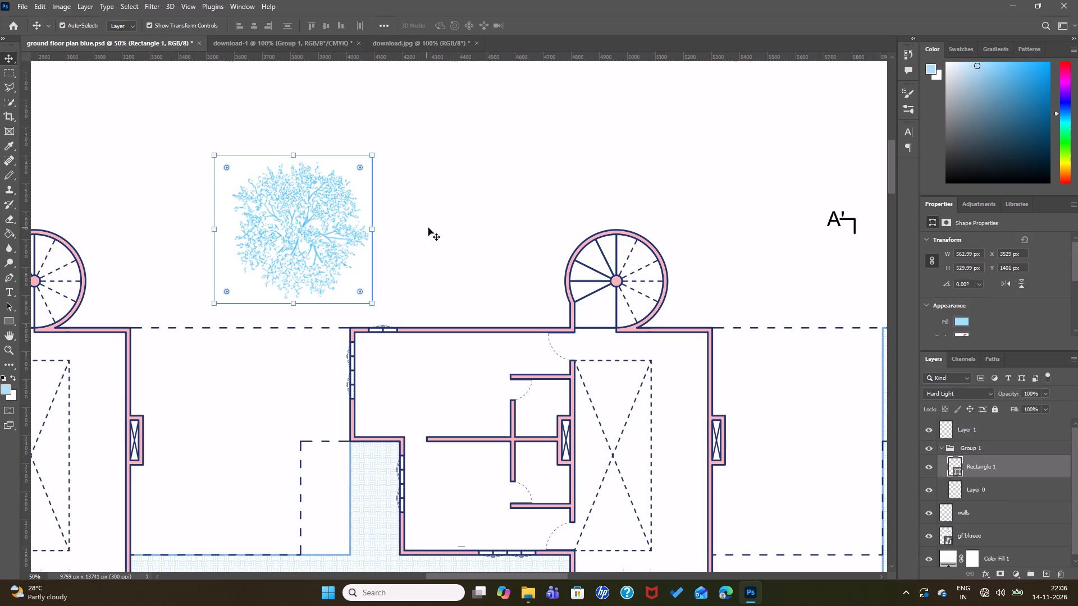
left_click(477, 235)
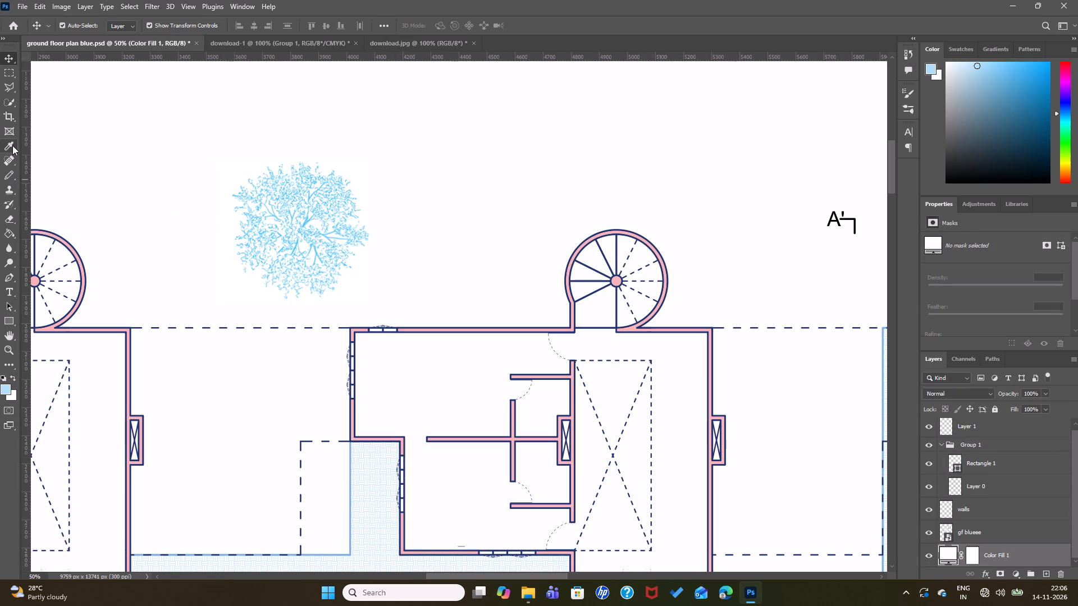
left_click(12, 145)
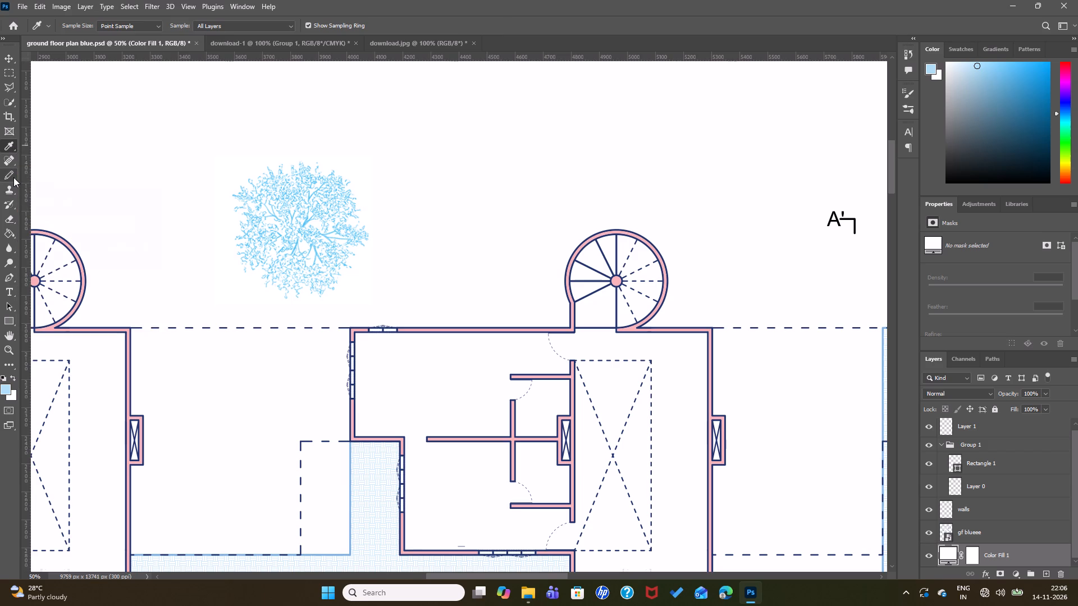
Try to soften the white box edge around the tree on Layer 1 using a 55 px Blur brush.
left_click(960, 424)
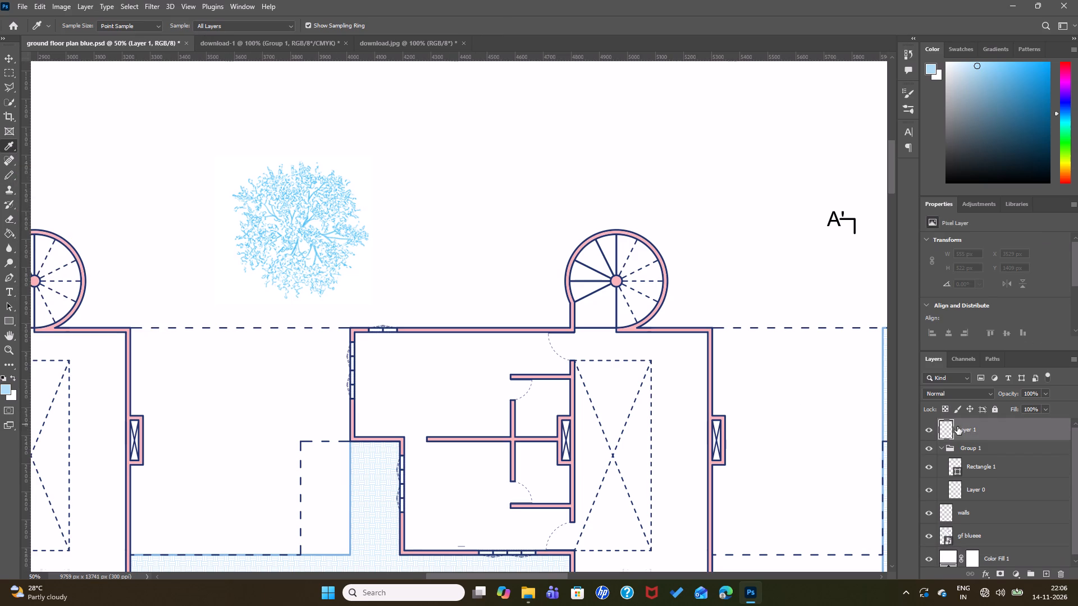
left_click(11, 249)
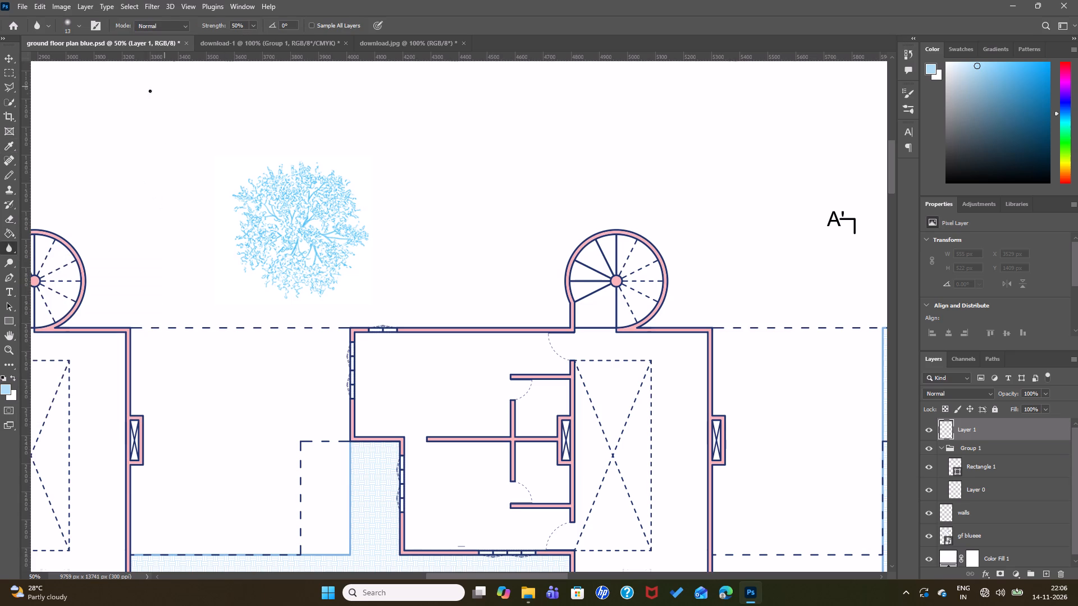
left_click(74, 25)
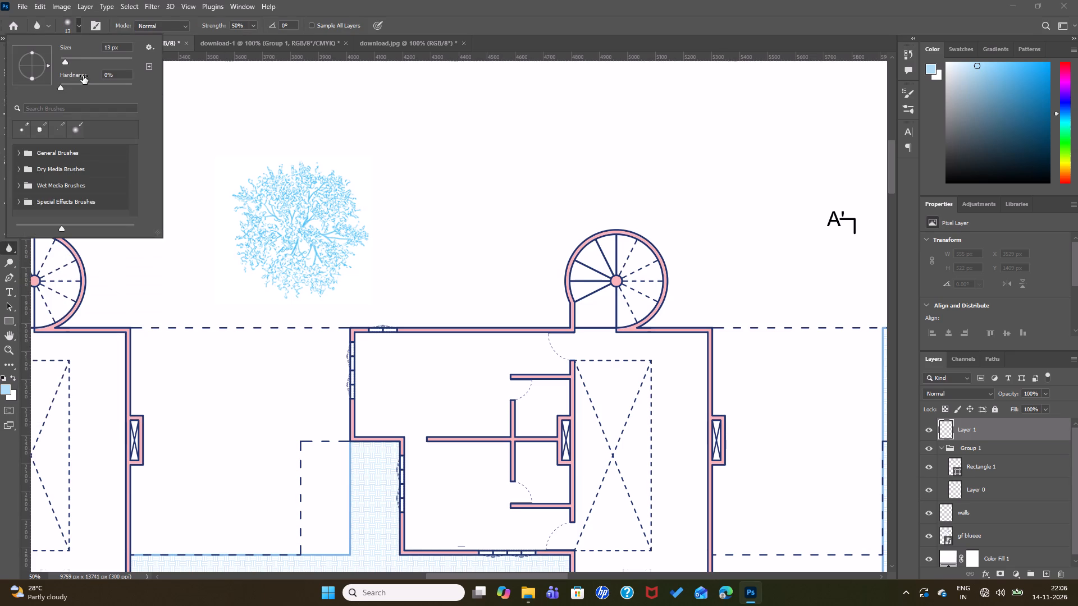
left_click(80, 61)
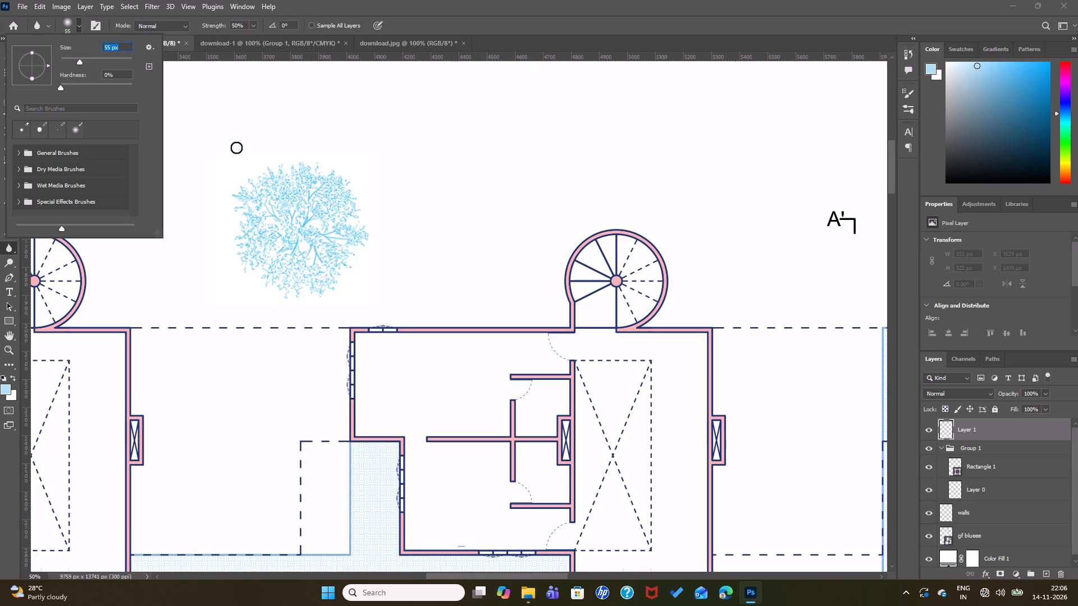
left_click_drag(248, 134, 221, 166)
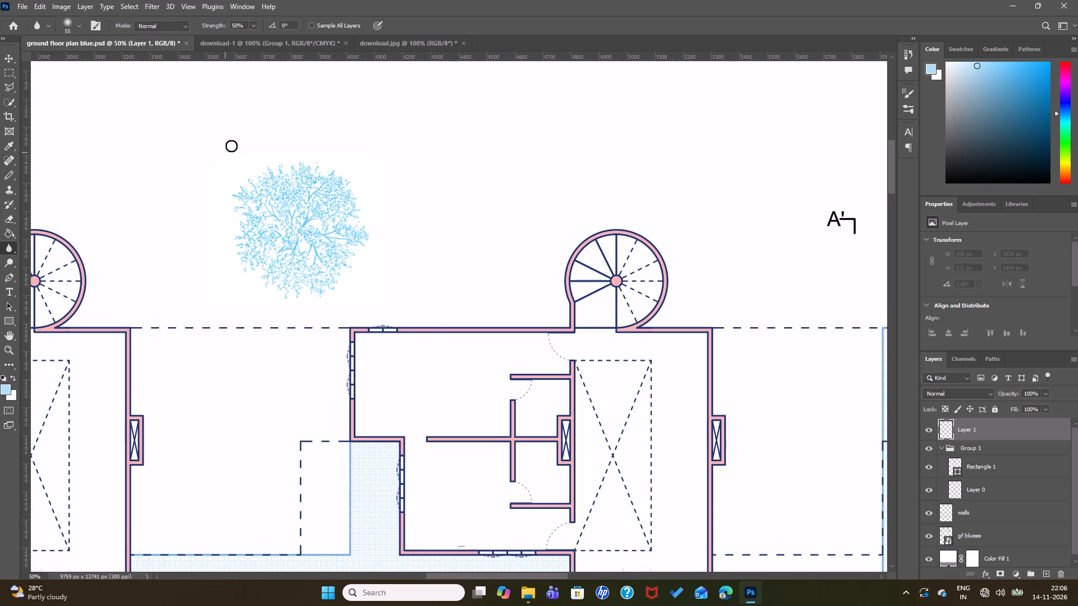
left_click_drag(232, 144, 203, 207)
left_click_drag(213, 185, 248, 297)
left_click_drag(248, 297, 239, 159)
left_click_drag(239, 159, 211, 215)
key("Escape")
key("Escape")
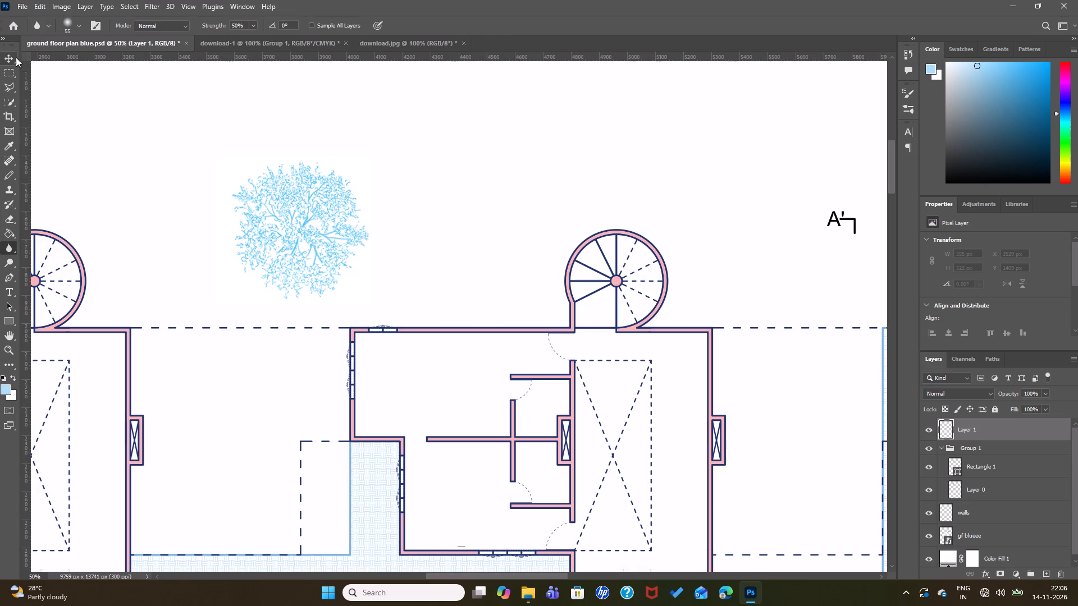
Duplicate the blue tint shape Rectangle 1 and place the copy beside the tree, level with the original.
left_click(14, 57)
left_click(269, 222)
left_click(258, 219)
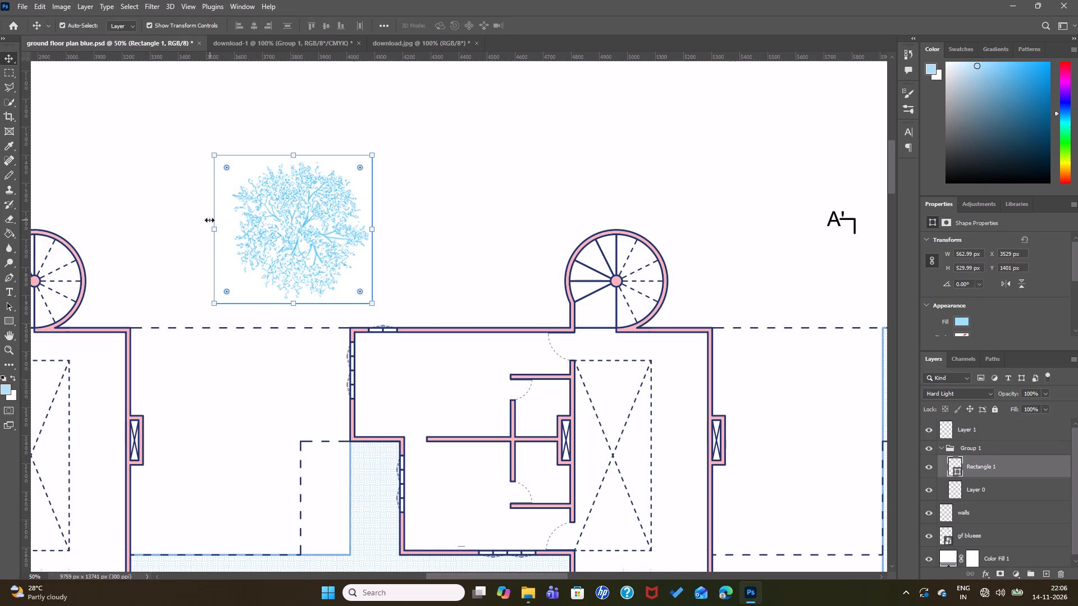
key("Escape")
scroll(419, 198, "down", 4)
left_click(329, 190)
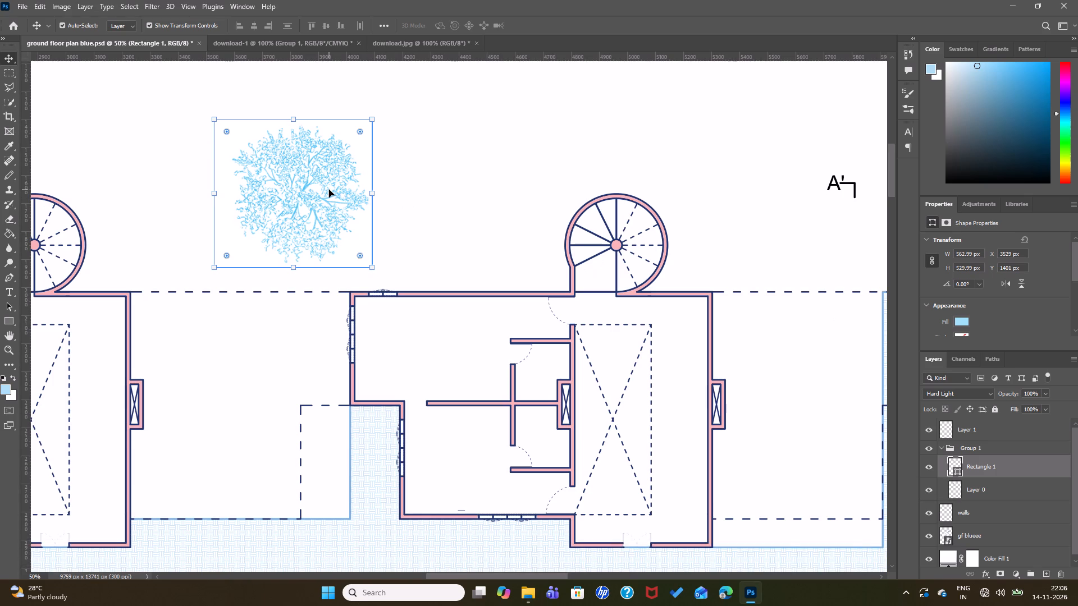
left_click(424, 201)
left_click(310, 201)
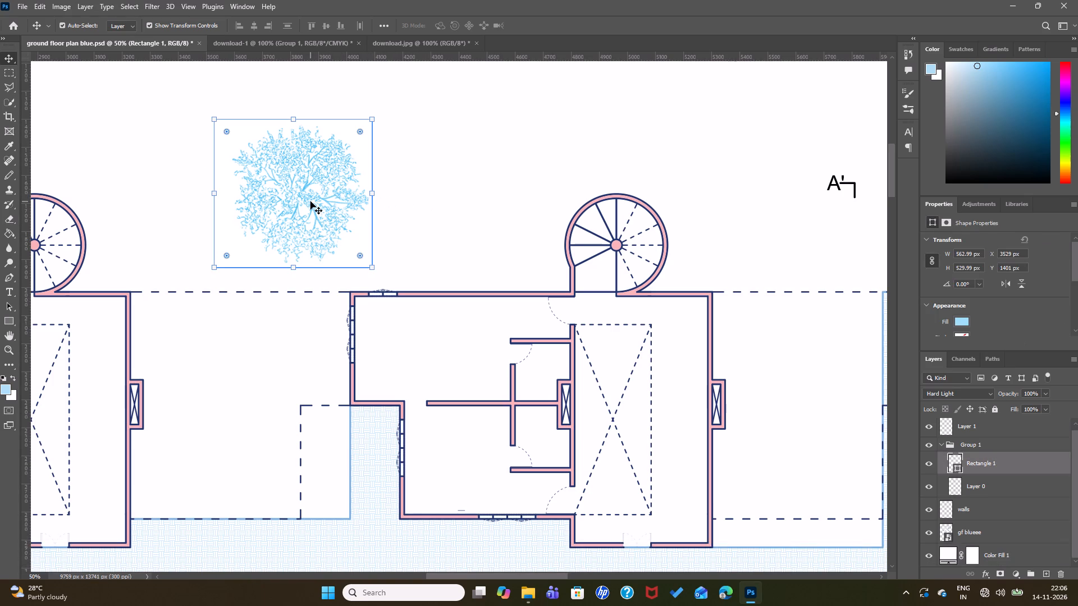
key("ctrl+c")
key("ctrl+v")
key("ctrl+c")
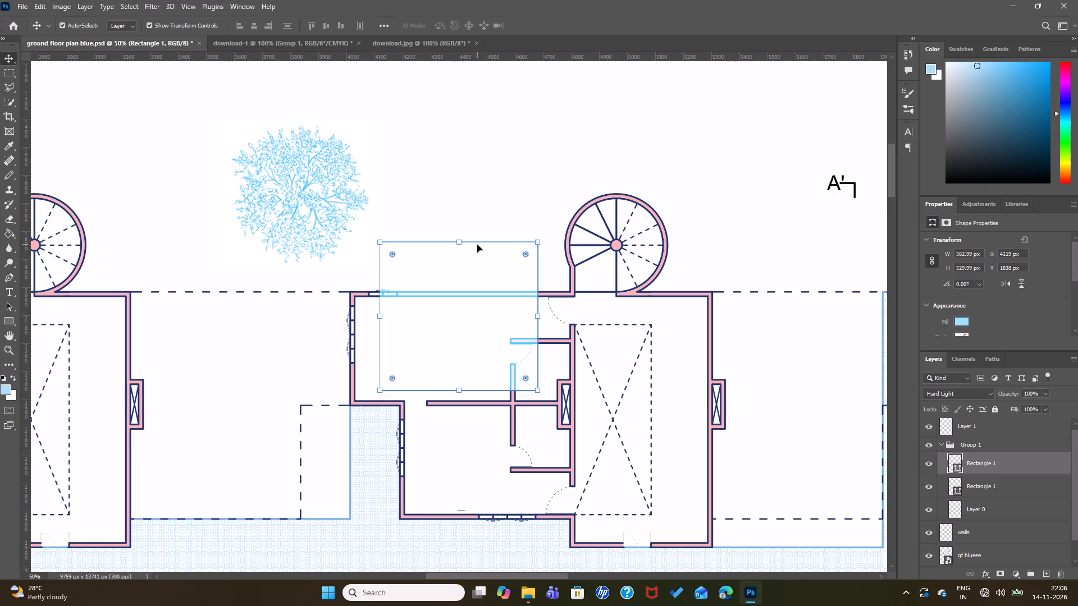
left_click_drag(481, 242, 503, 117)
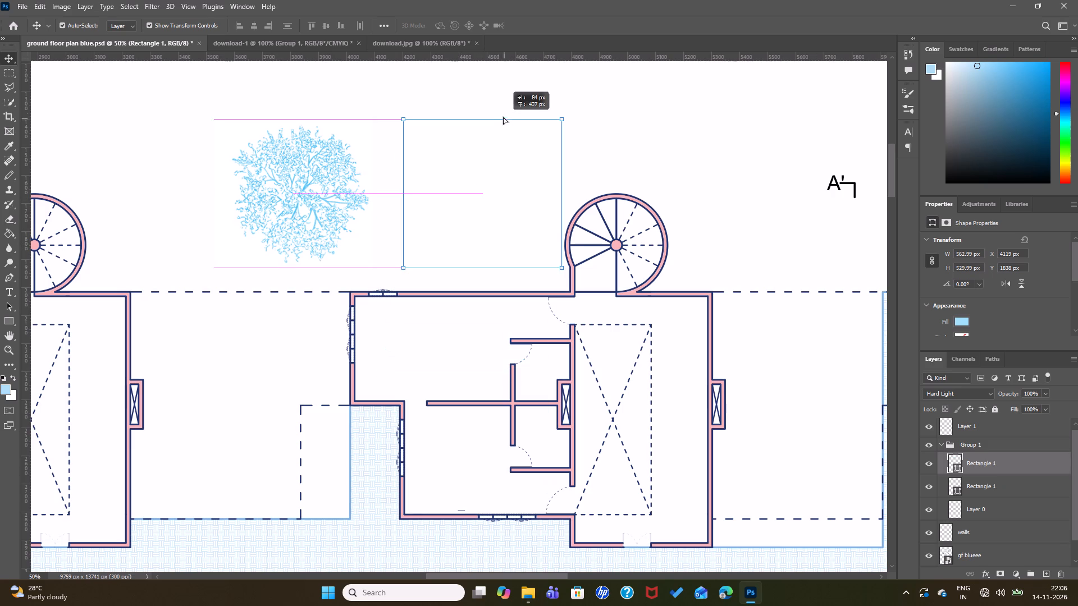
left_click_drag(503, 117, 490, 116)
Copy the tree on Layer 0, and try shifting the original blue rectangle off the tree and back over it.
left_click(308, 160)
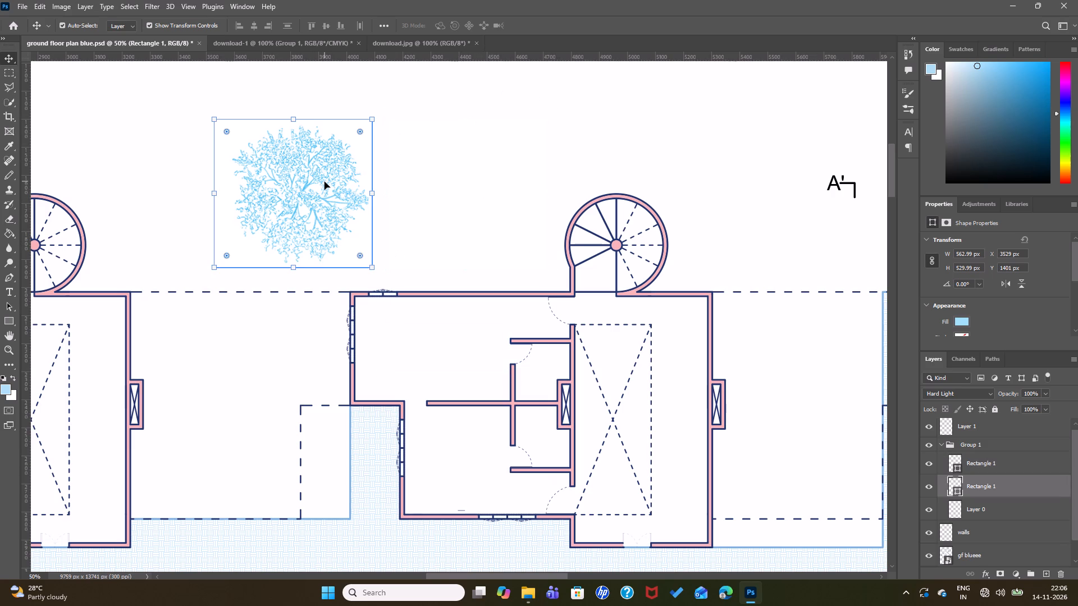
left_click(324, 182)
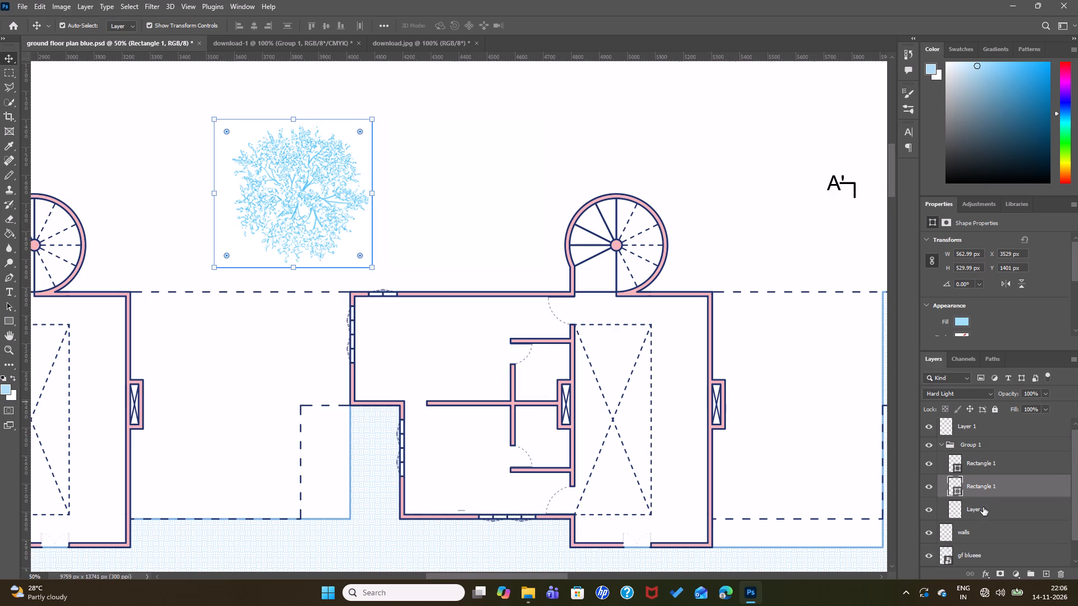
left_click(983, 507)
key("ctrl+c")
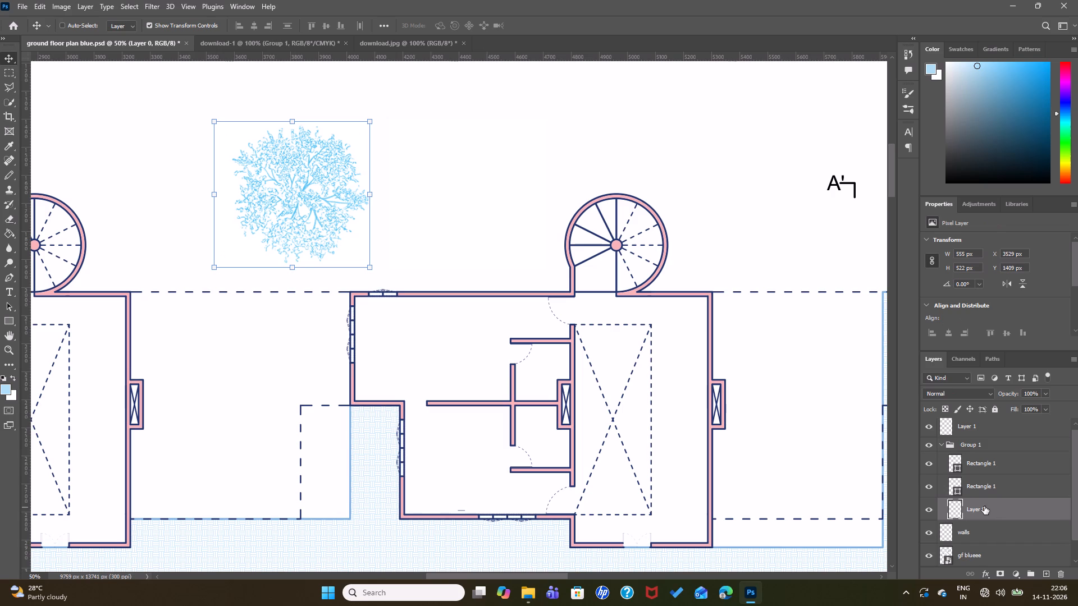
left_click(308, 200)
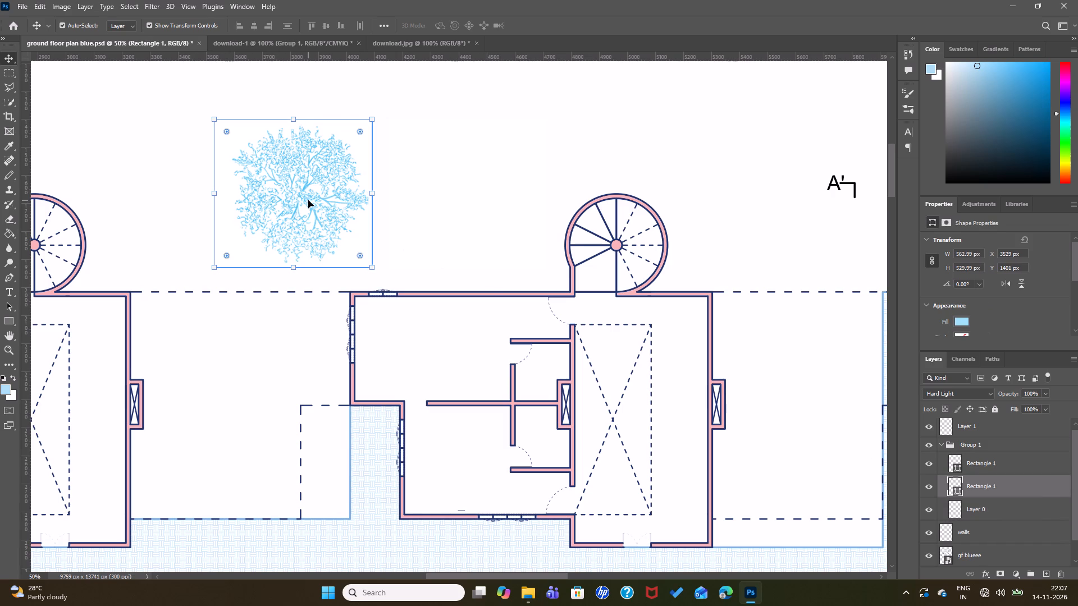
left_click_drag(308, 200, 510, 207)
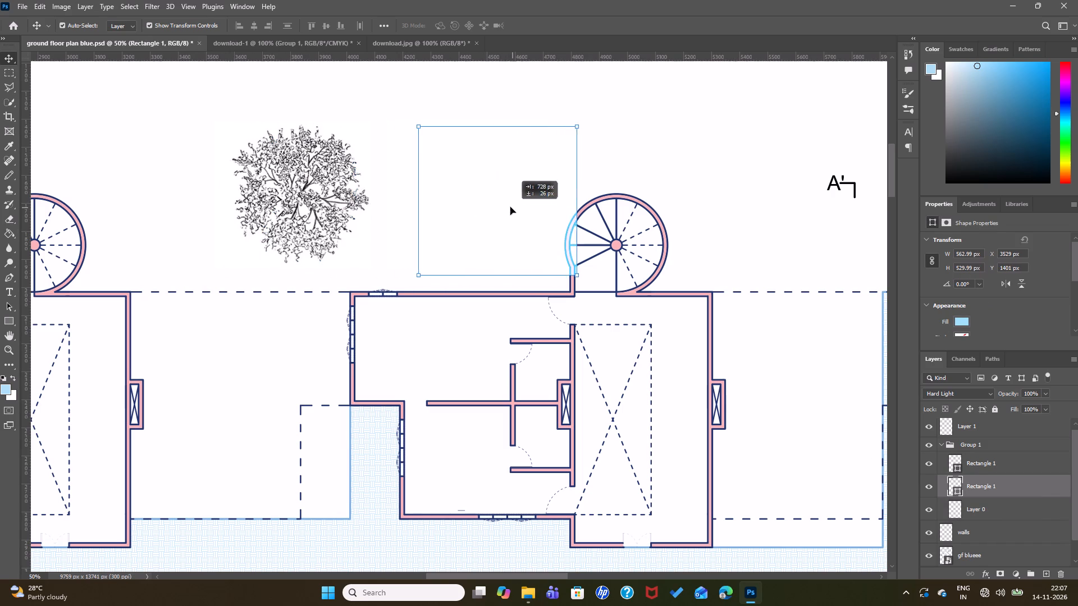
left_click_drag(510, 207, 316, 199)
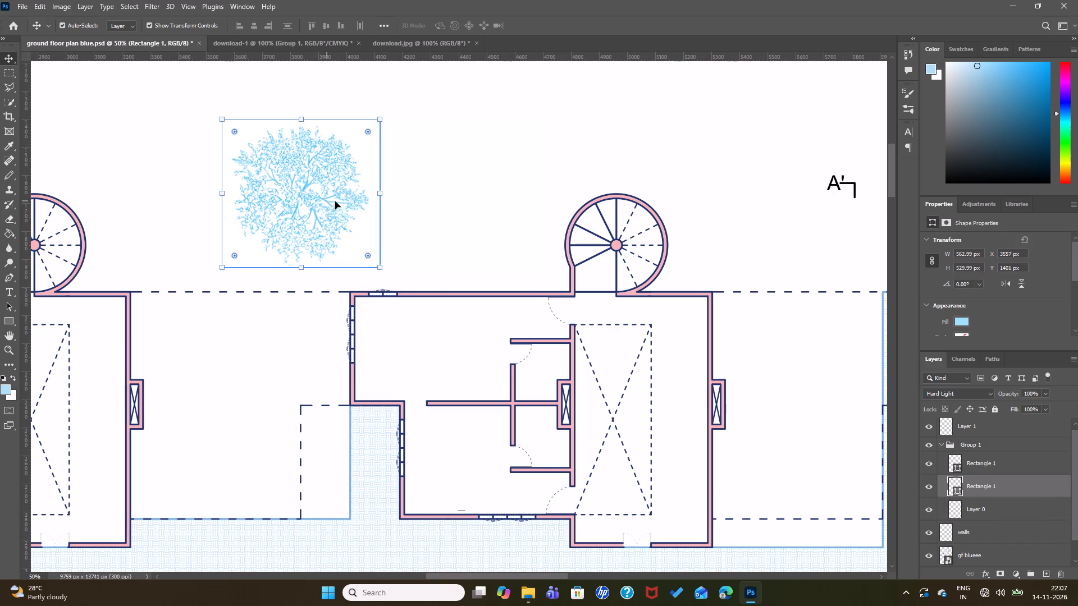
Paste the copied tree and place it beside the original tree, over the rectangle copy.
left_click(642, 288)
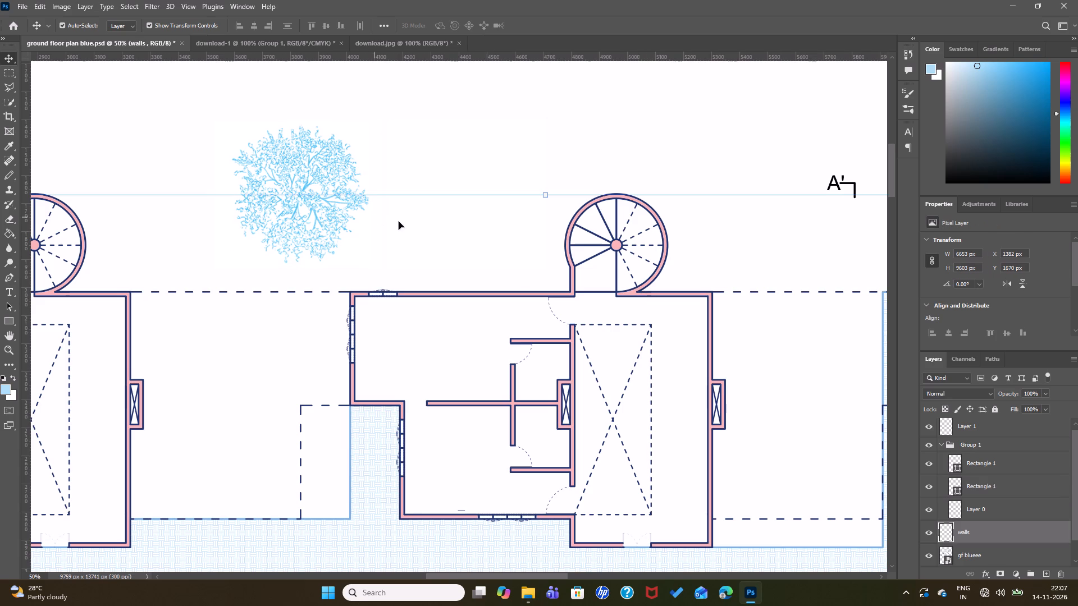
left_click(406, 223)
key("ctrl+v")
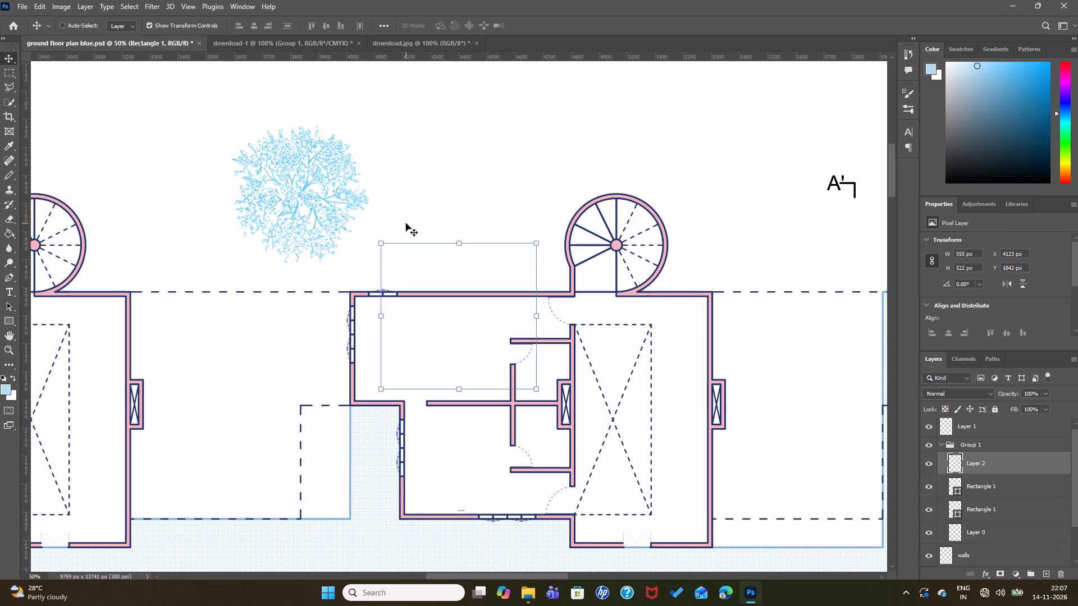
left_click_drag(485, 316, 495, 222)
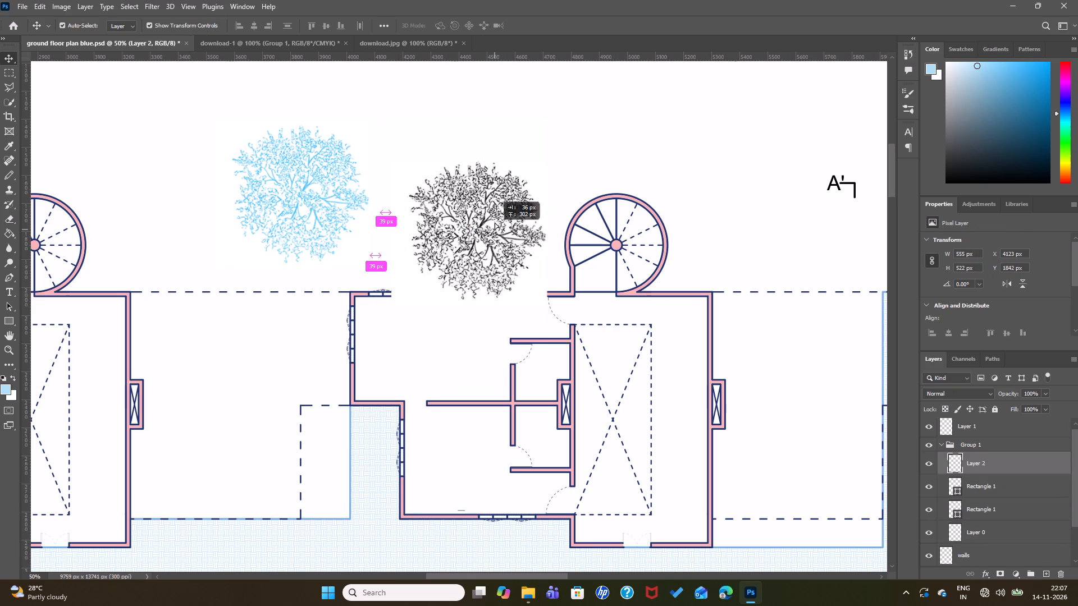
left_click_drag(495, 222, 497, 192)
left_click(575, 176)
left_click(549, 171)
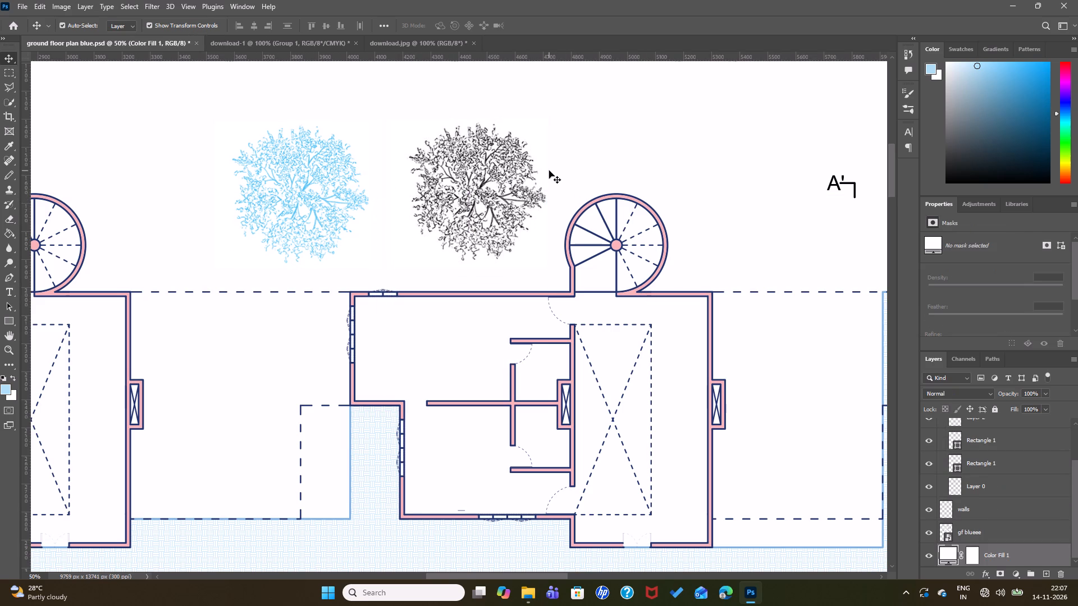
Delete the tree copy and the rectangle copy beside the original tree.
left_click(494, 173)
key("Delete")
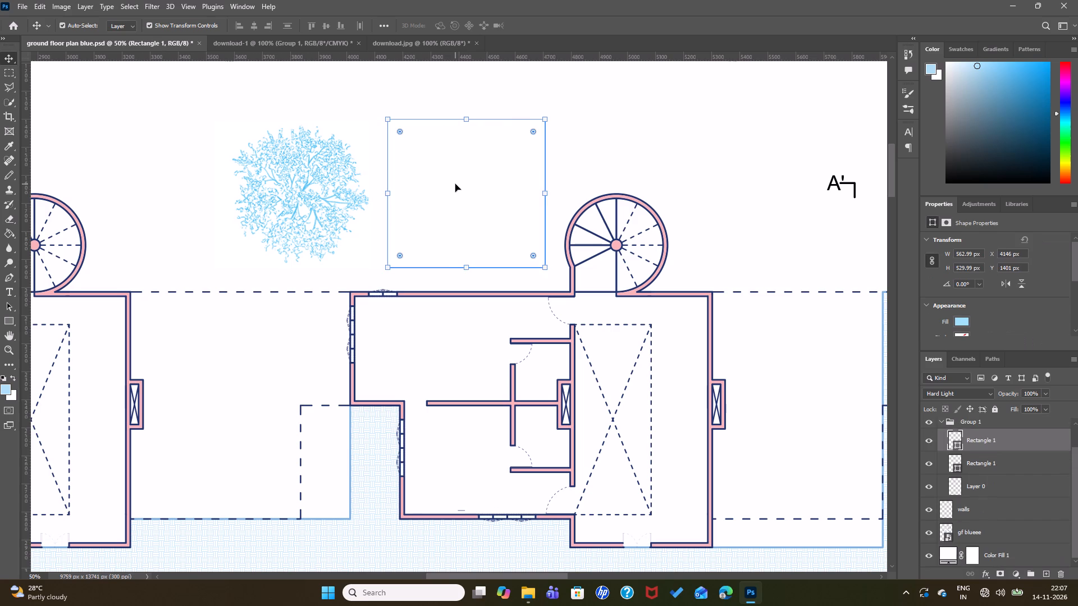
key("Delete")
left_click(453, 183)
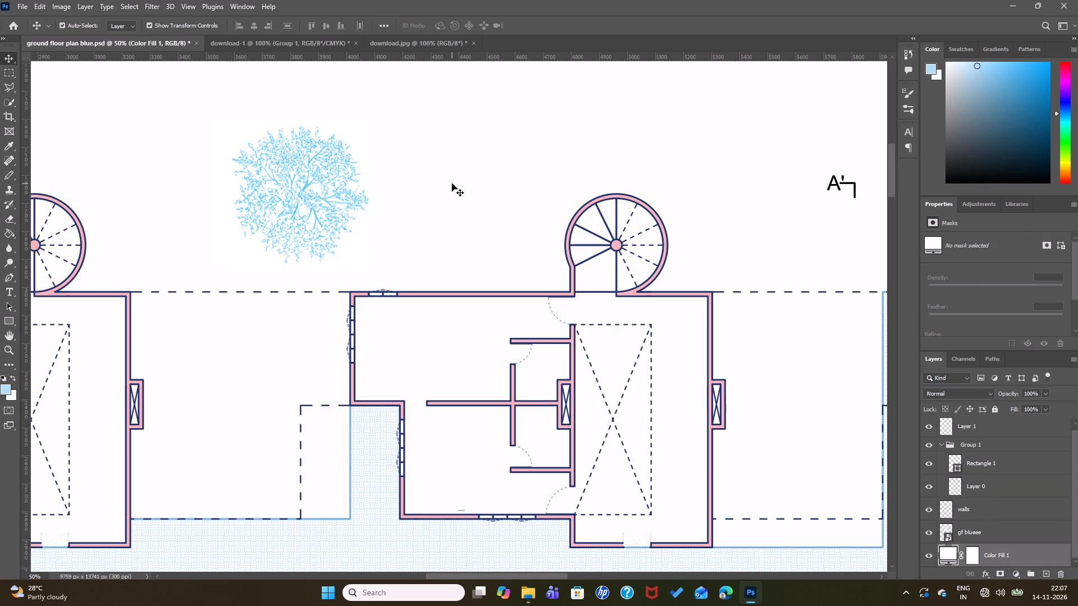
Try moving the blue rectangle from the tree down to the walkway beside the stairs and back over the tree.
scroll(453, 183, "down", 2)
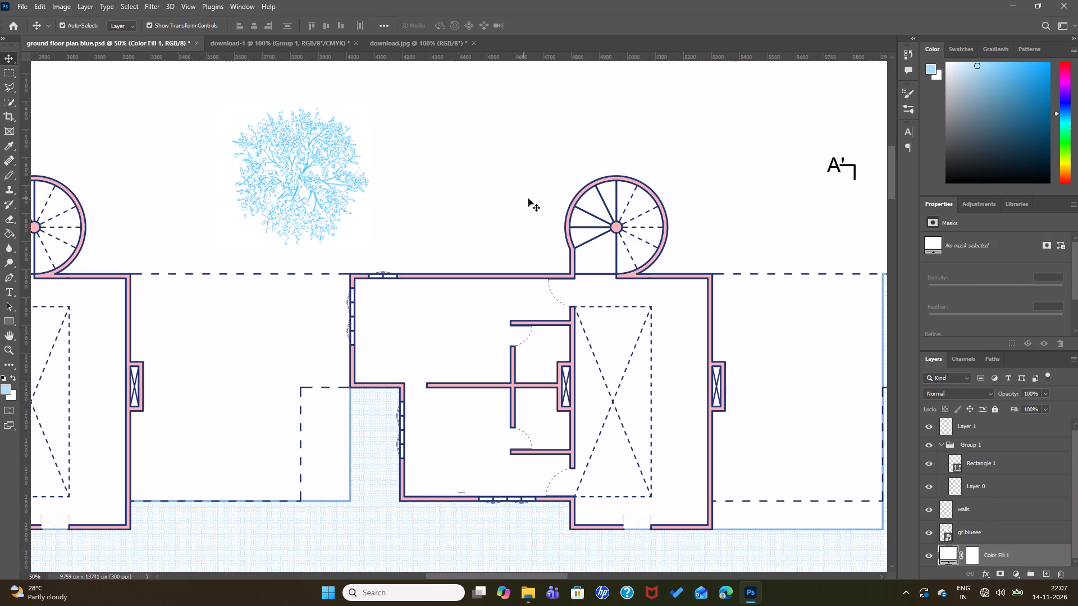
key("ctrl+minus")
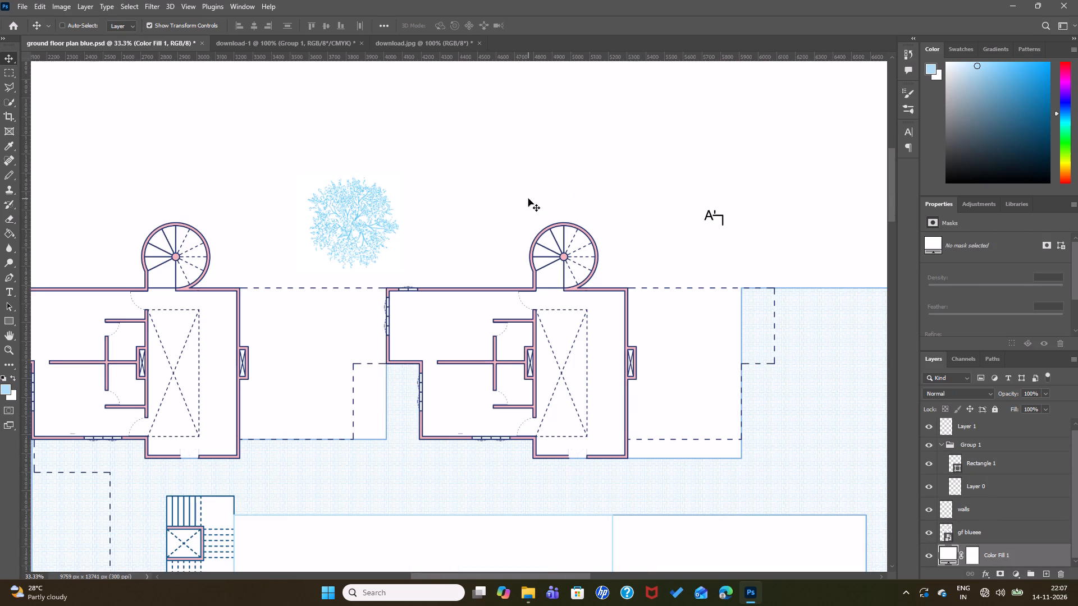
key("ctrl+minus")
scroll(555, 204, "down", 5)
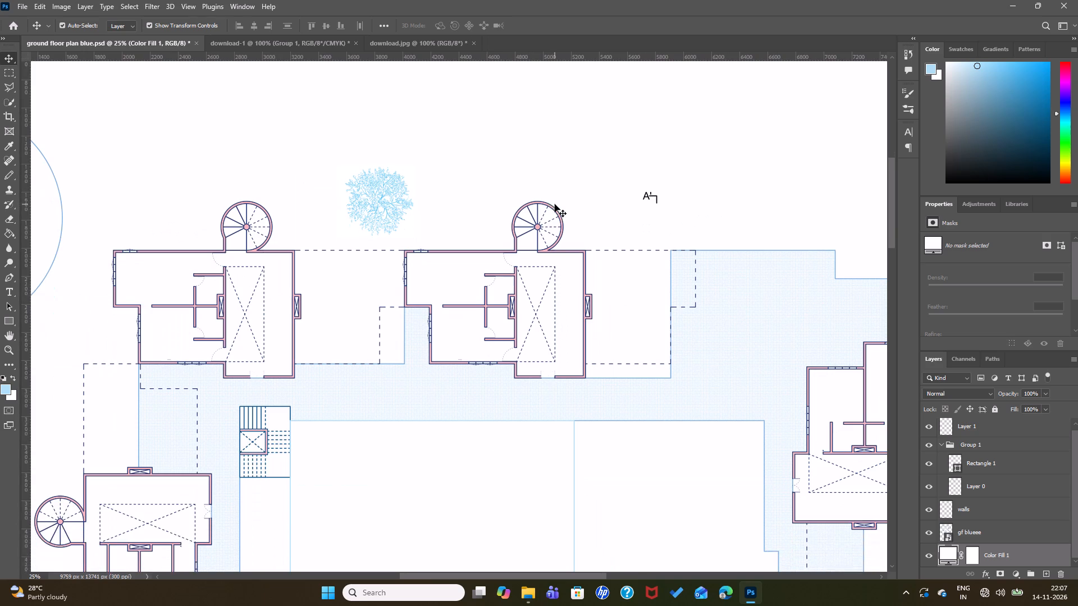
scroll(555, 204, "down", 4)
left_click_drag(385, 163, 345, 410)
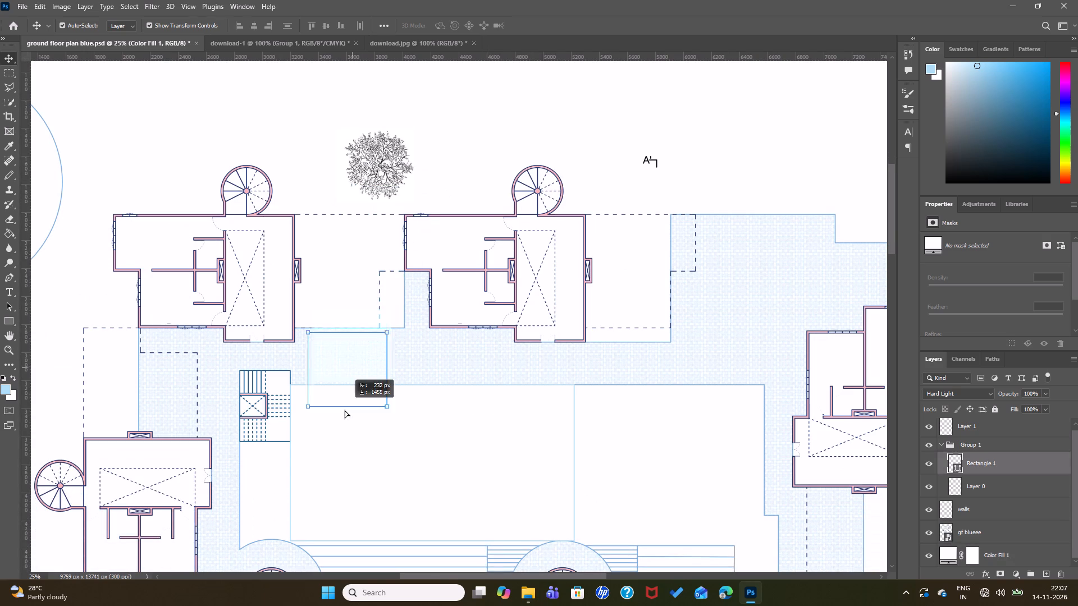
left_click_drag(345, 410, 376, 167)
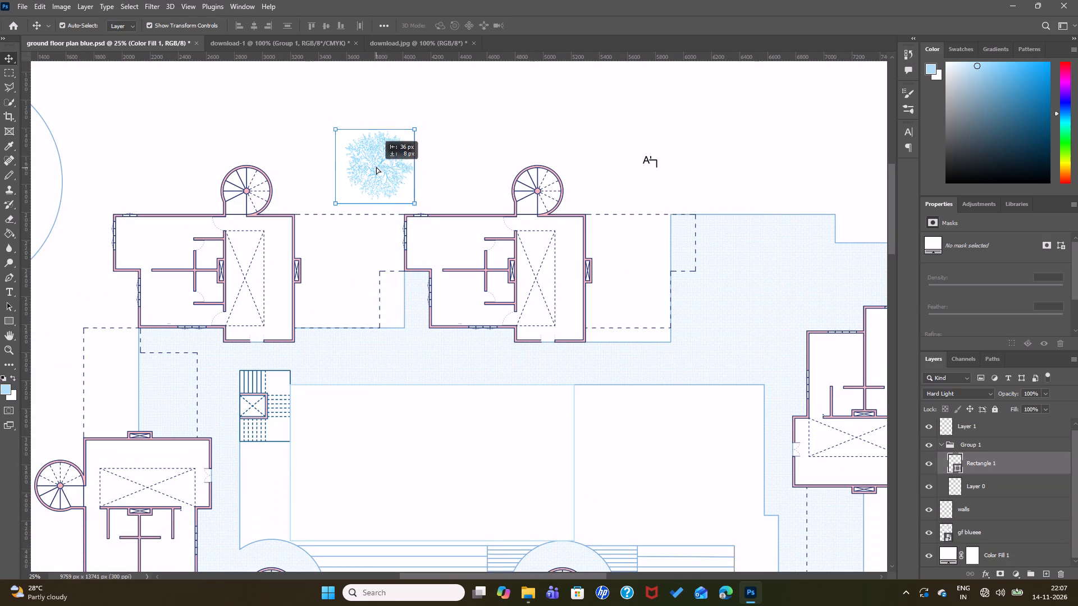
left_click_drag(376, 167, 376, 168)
Move the blue rectangle off the tree to the blank area above the second building, near its spiral staircase.
left_click(401, 155)
left_click(433, 154)
left_click(397, 158)
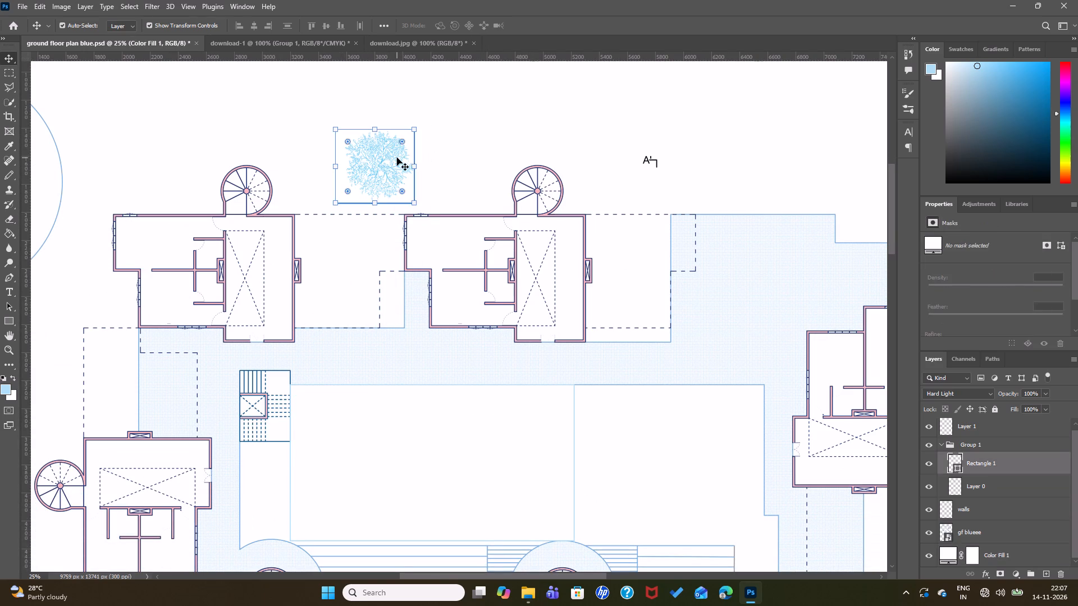
left_click_drag(396, 158, 468, 136)
Move the Layer 0 tree down into the courtyard and position it directly below the staircase block, near the curved steps.
left_click(366, 160)
left_click_drag(366, 159, 304, 486)
left_click(420, 147)
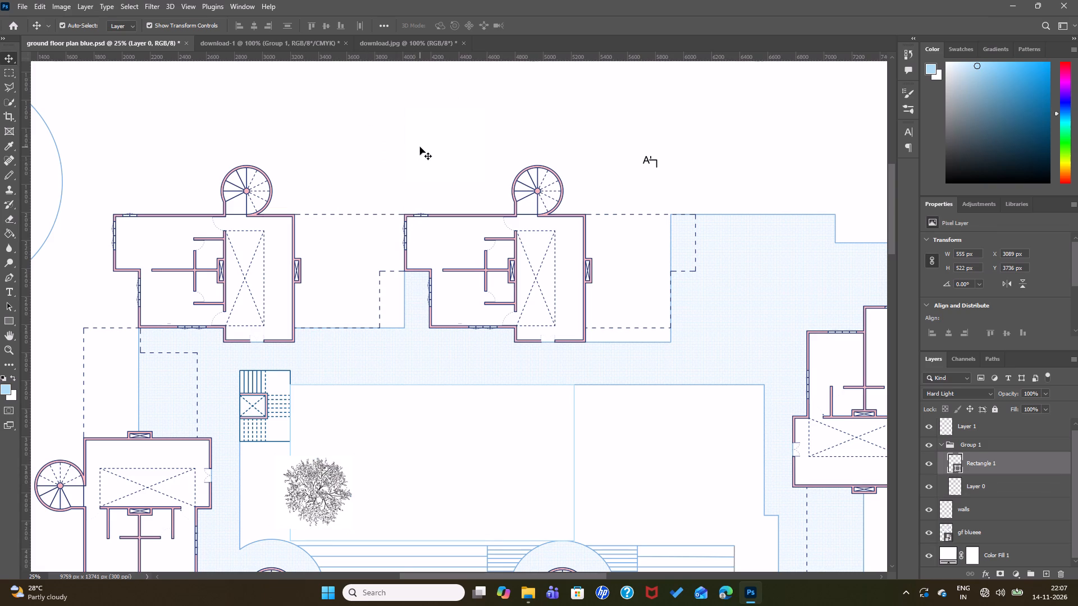
middle_click_drag(415, 477, 445, 425)
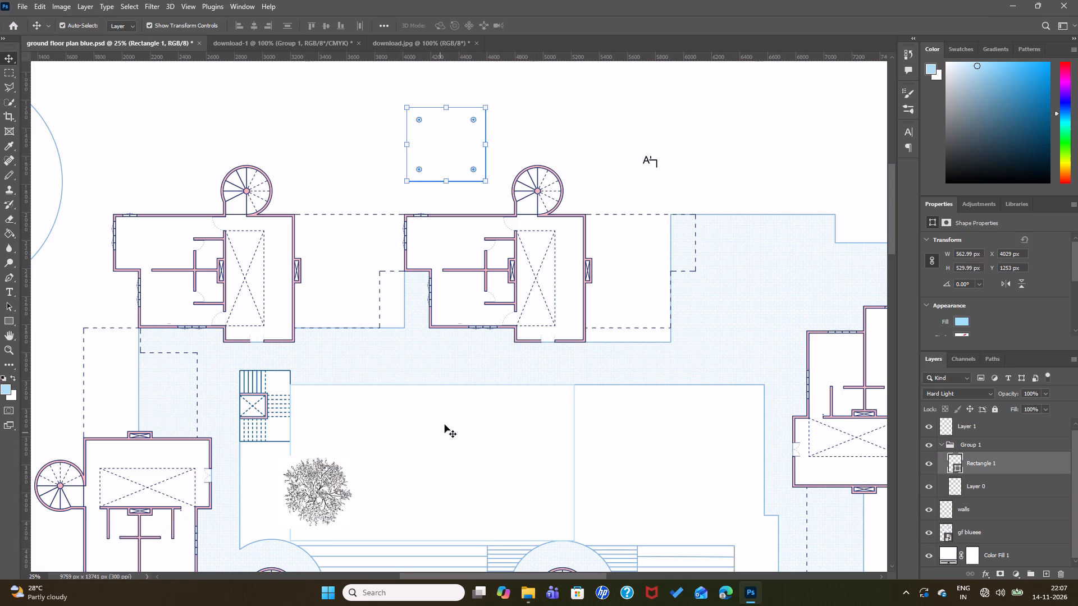
middle_click_drag(445, 425, 445, 424)
right_click_drag(444, 443, 453, 435)
scroll(453, 435, "down", 6)
left_click(398, 449)
left_click_drag(326, 485, 318, 484)
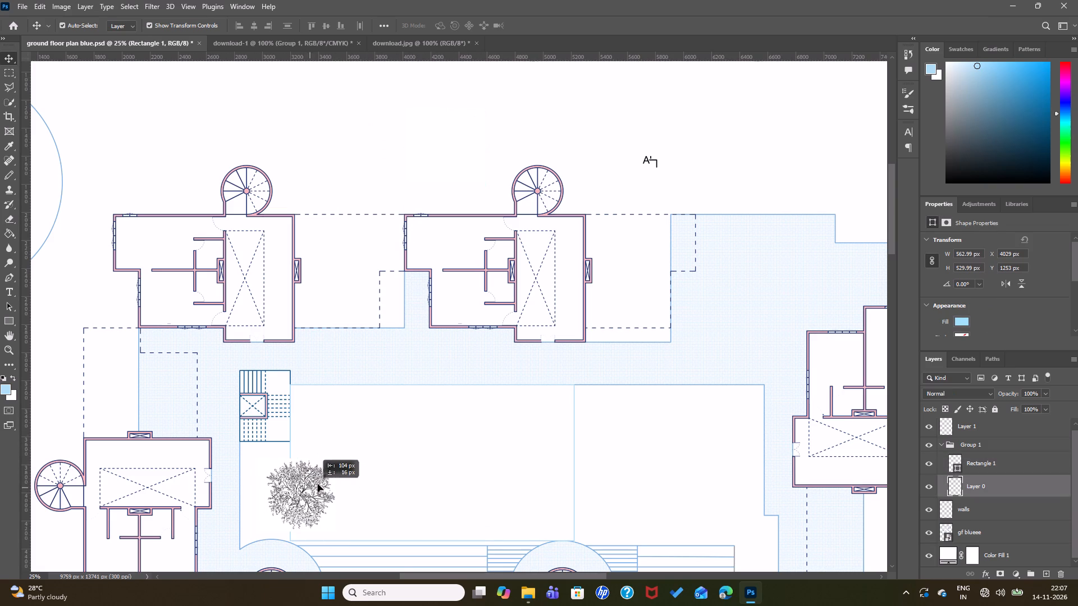
left_click_drag(318, 484, 284, 508)
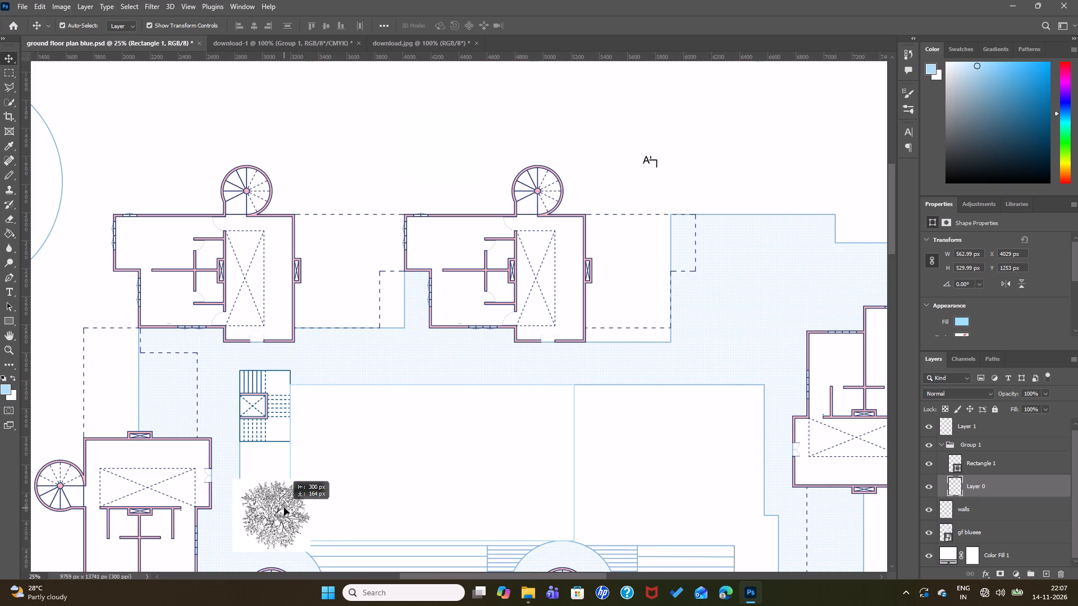
left_click_drag(284, 508, 292, 497)
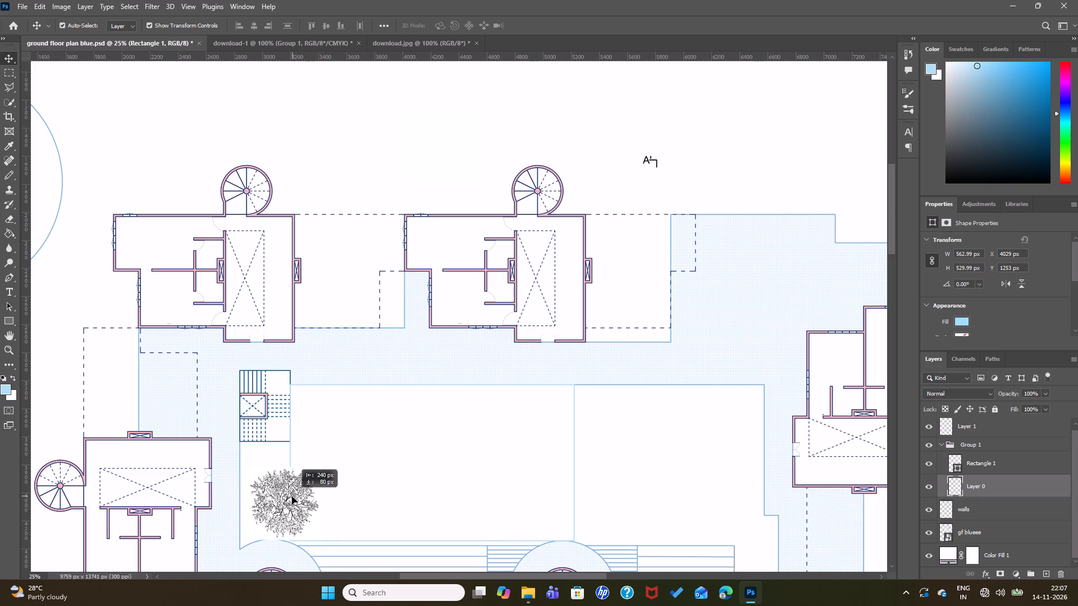
left_click_drag(292, 497, 289, 474)
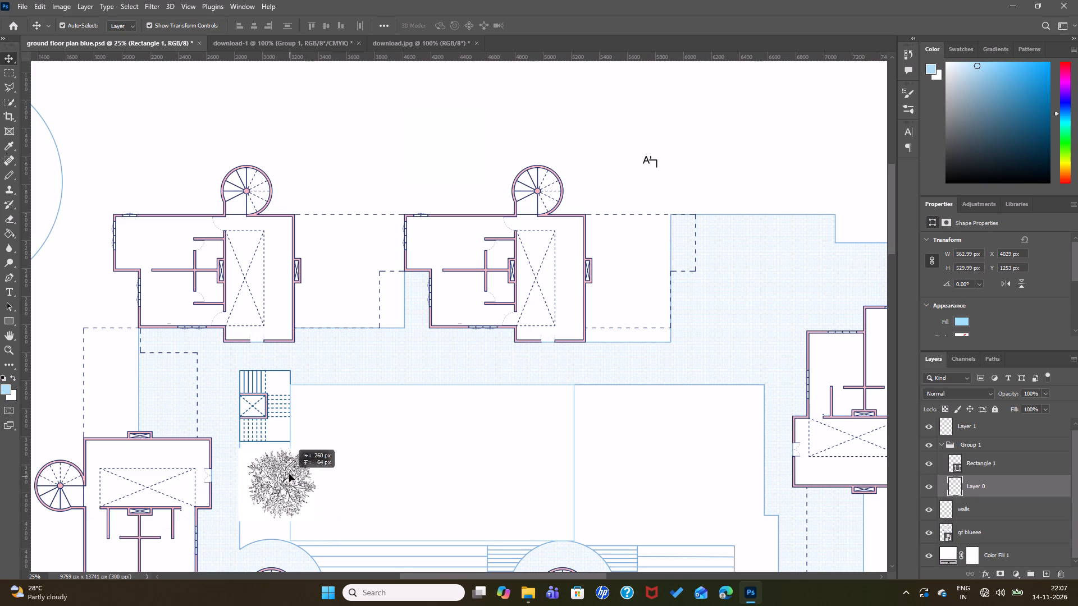
left_click_drag(289, 474, 293, 471)
left_click(355, 483)
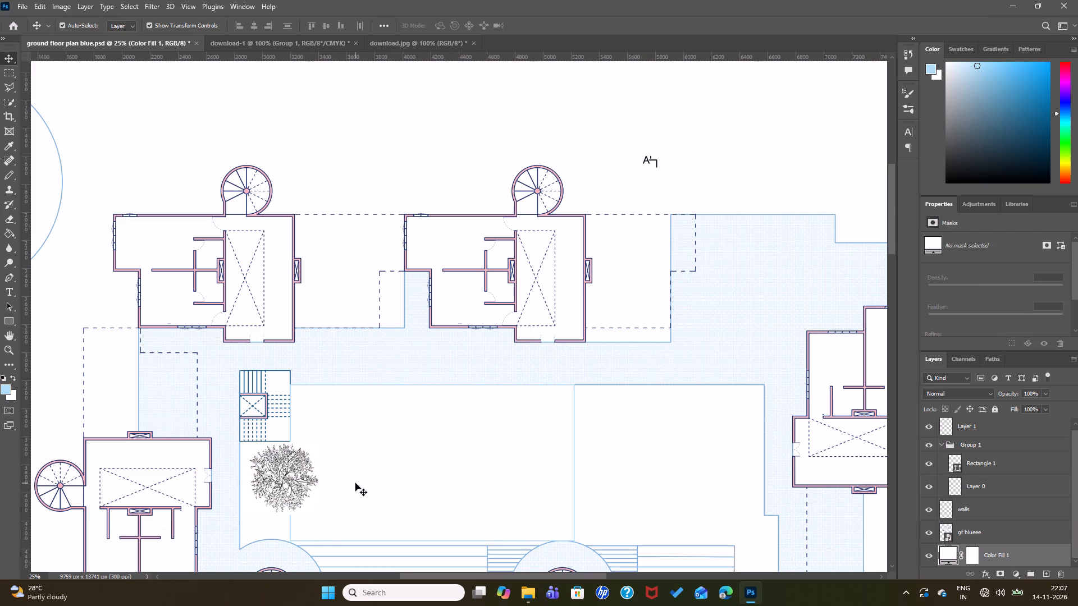
Select Group 1 and save the ground floor plan blue.psd document.
scroll(403, 398, "down", 16)
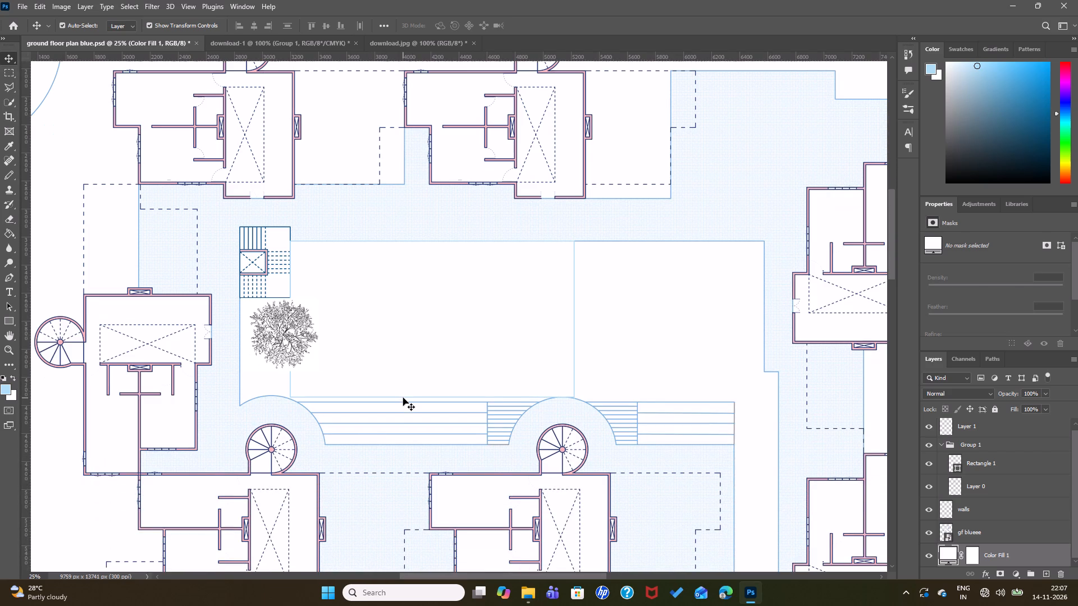
scroll(403, 398, "up", 2)
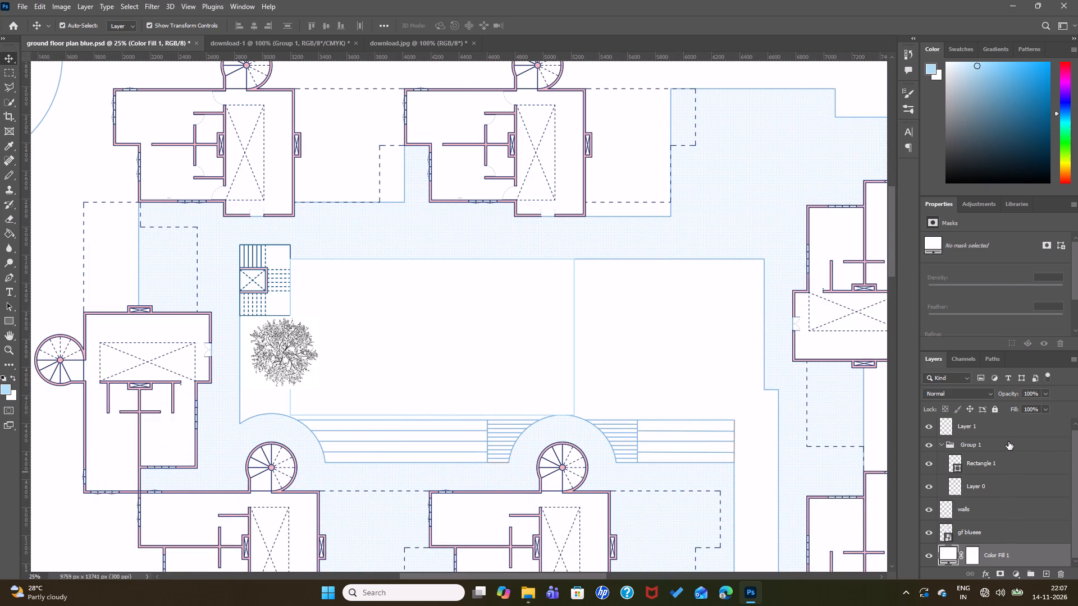
scroll(999, 444, "down", 4)
left_click(992, 448)
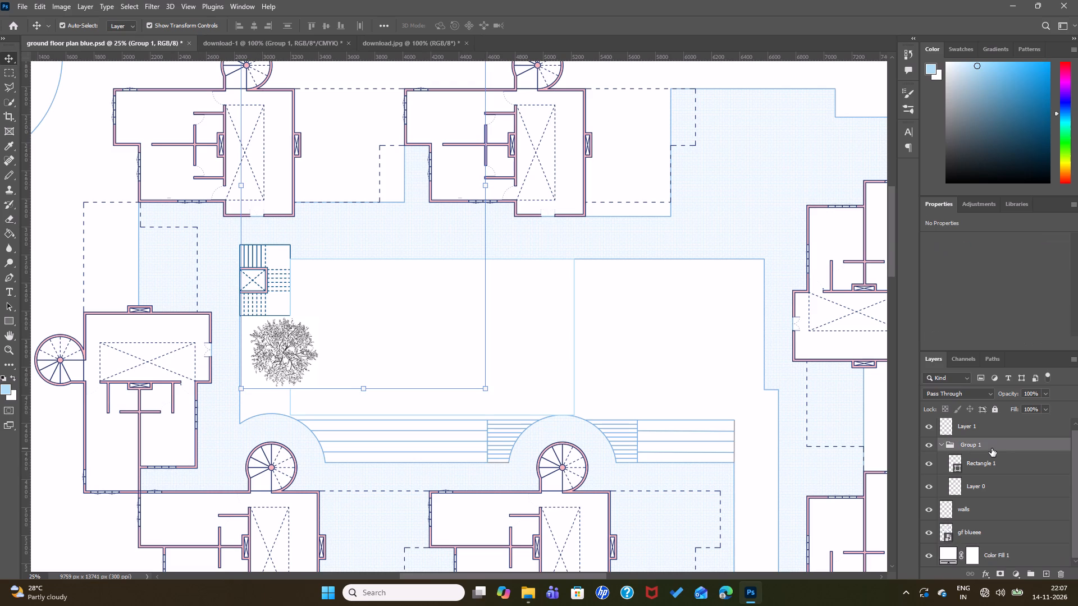
key("ctrl+s")
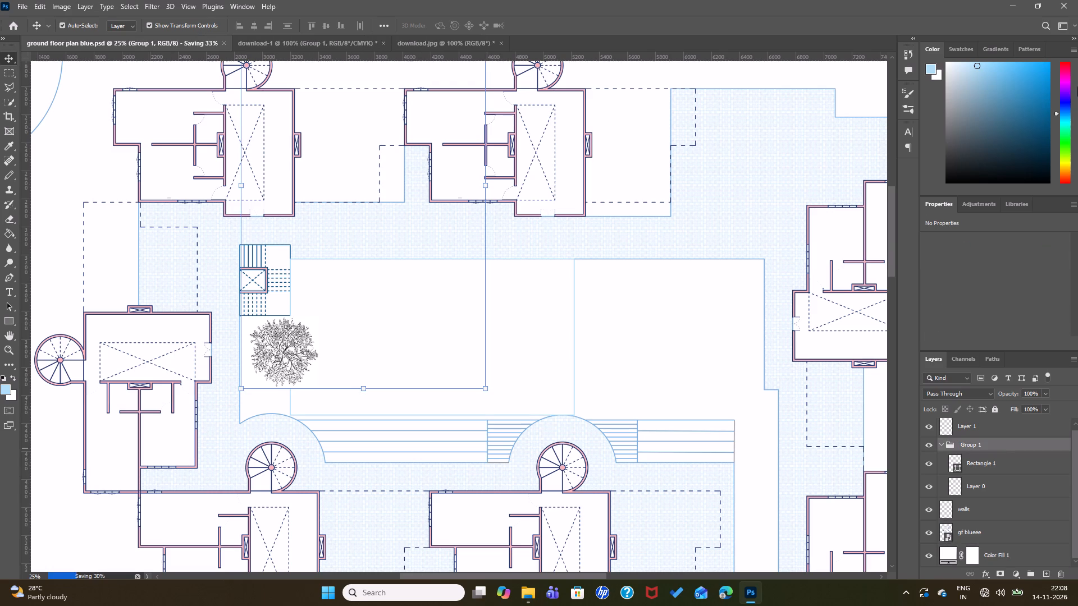
Minimize the plan's window to reach the desktop and open the computer's power options.
left_click(1016, 1)
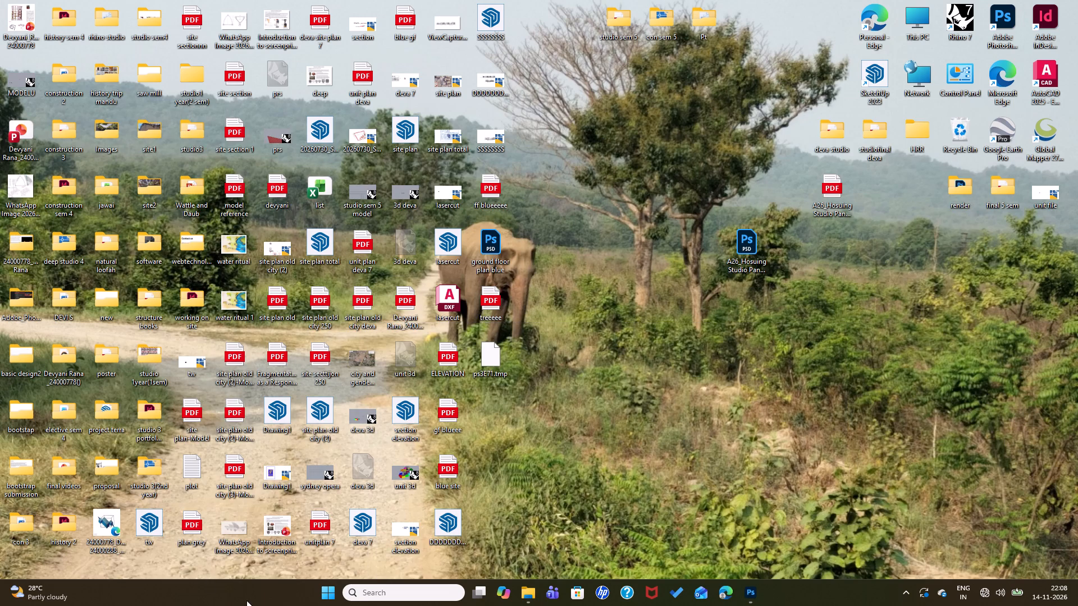
left_click(341, 591)
left_click(329, 592)
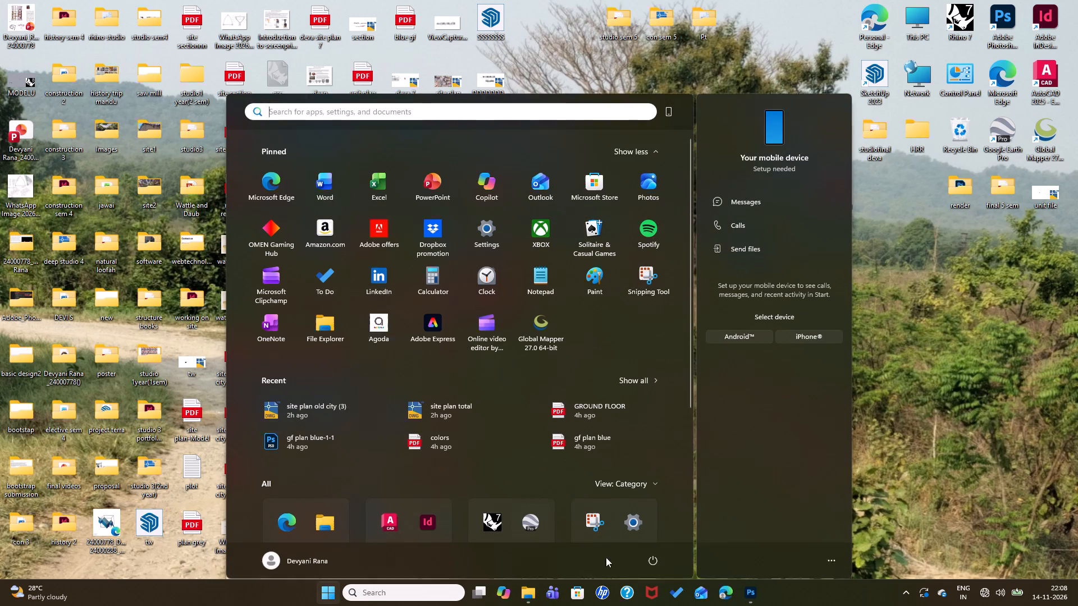
left_click(657, 554)
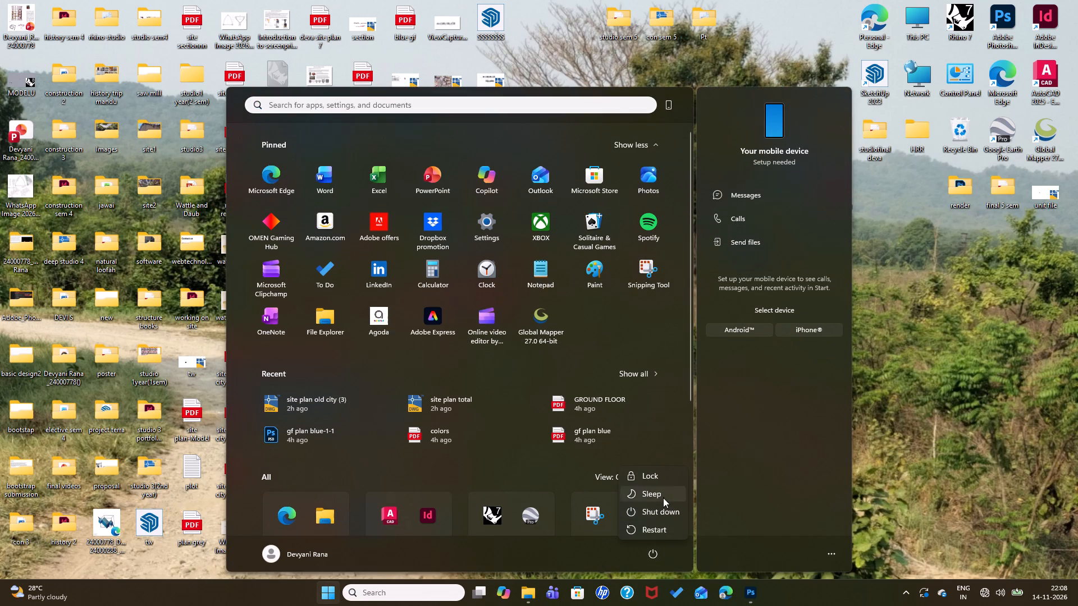
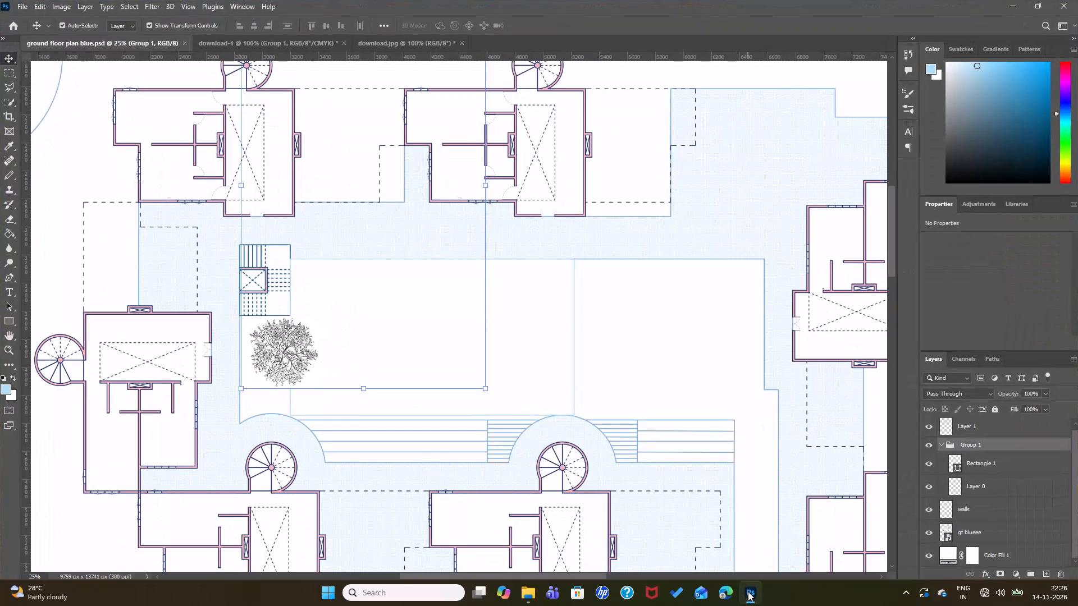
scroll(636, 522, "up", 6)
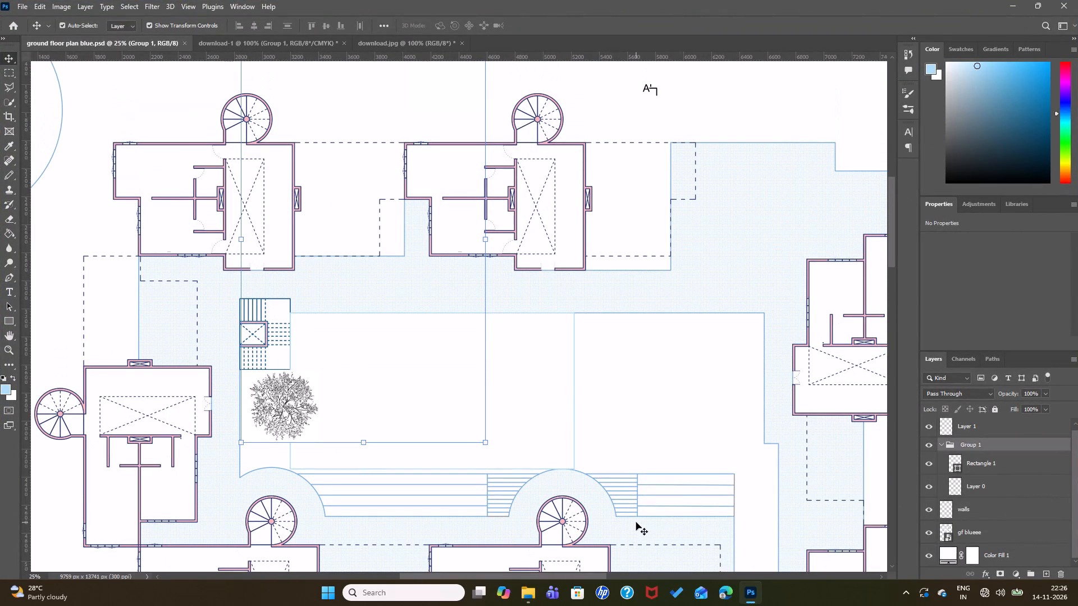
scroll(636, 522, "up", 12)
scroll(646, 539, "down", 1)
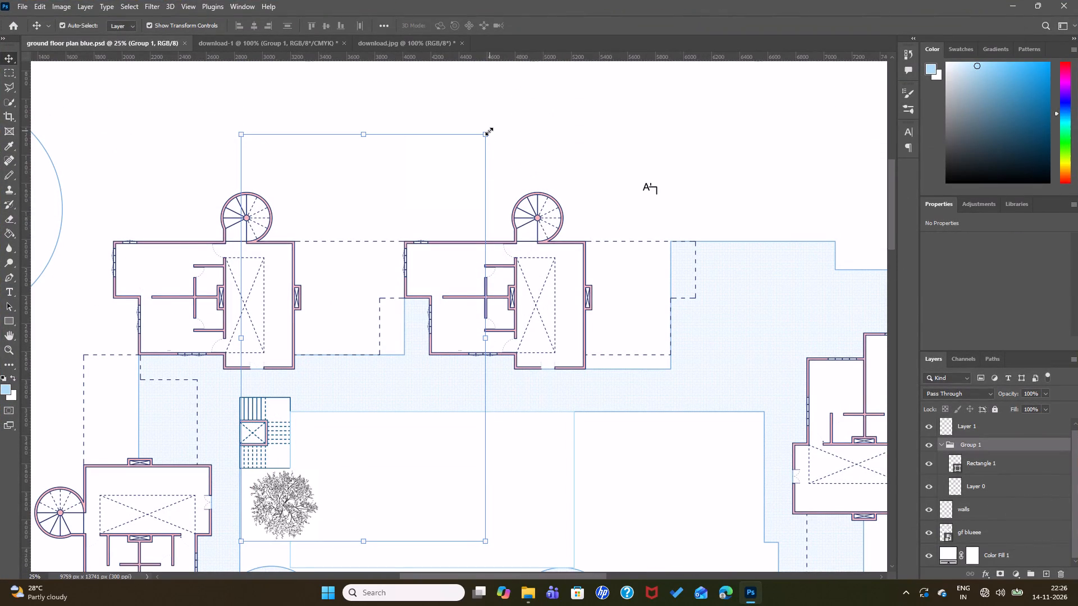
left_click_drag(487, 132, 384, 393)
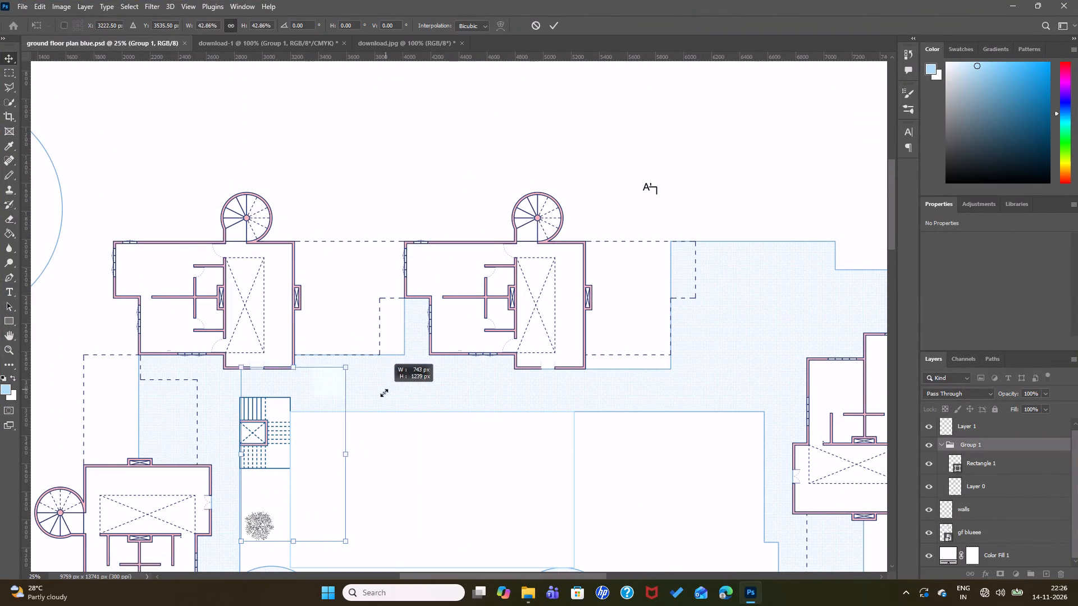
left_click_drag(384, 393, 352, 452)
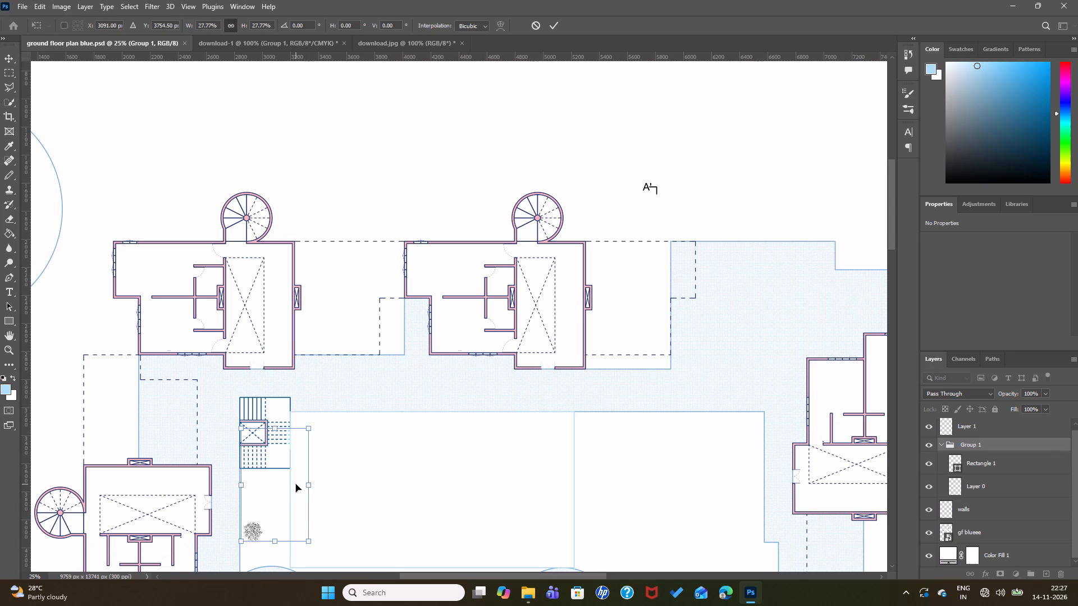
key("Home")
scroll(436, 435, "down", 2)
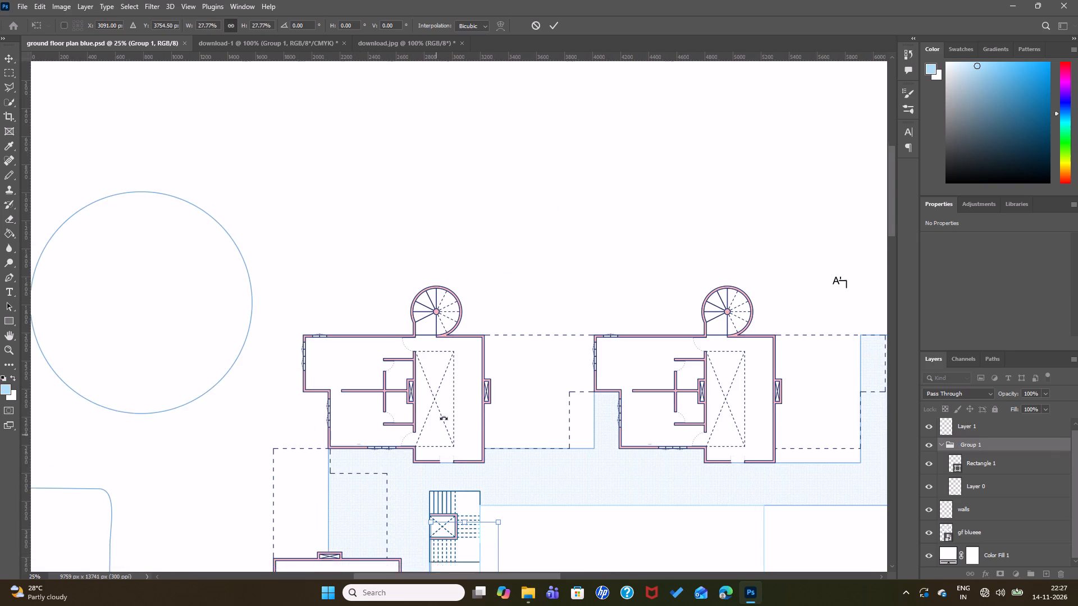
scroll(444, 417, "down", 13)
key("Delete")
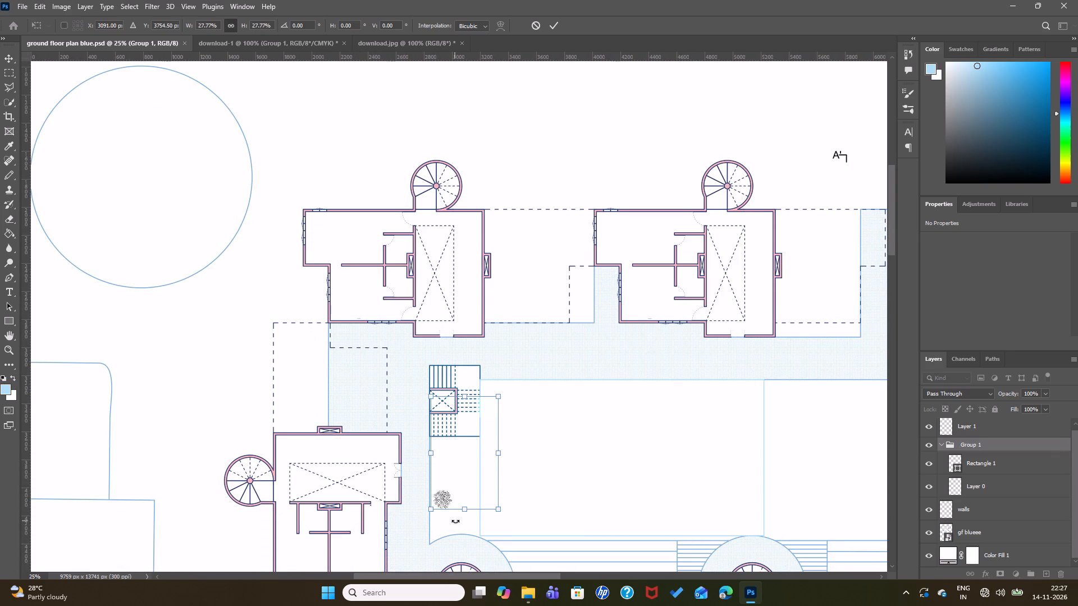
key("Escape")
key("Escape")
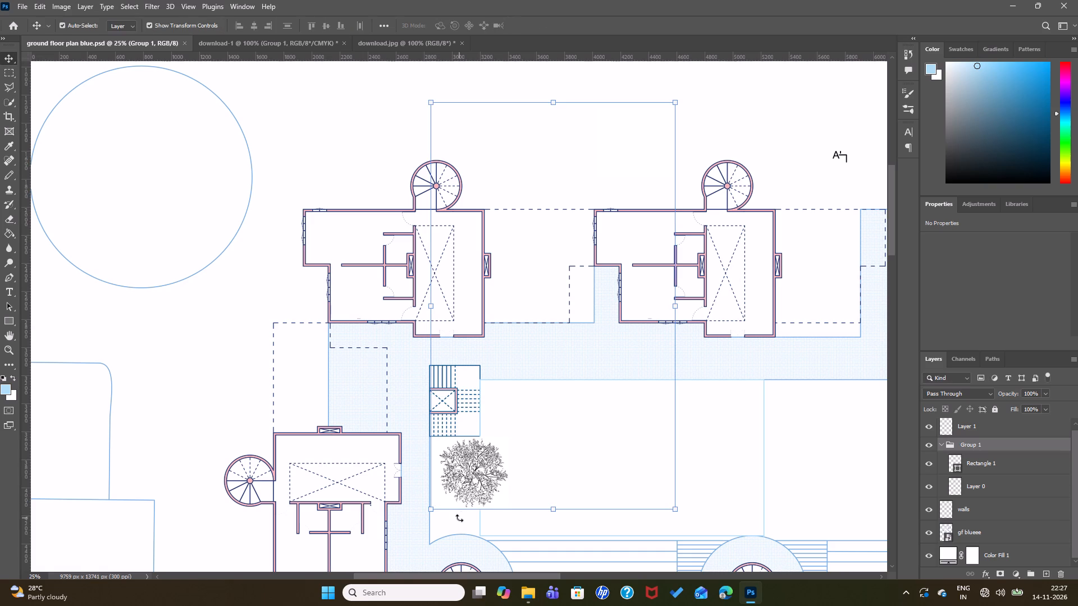
Delete Group 1 with the tree and rectangle, and delete Layer 1, from the ground floor plan.
left_click(996, 441)
key("Delete")
left_click(977, 423)
key("Delete")
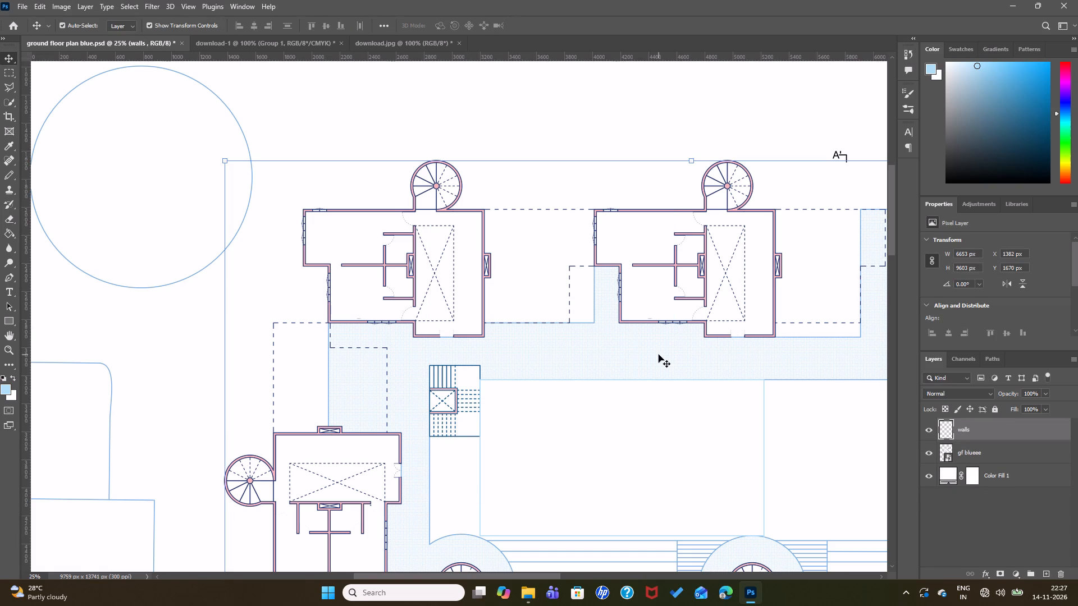
Examine the whole ground floor plan sheet with no layer selected.
key("ctrl+minus")
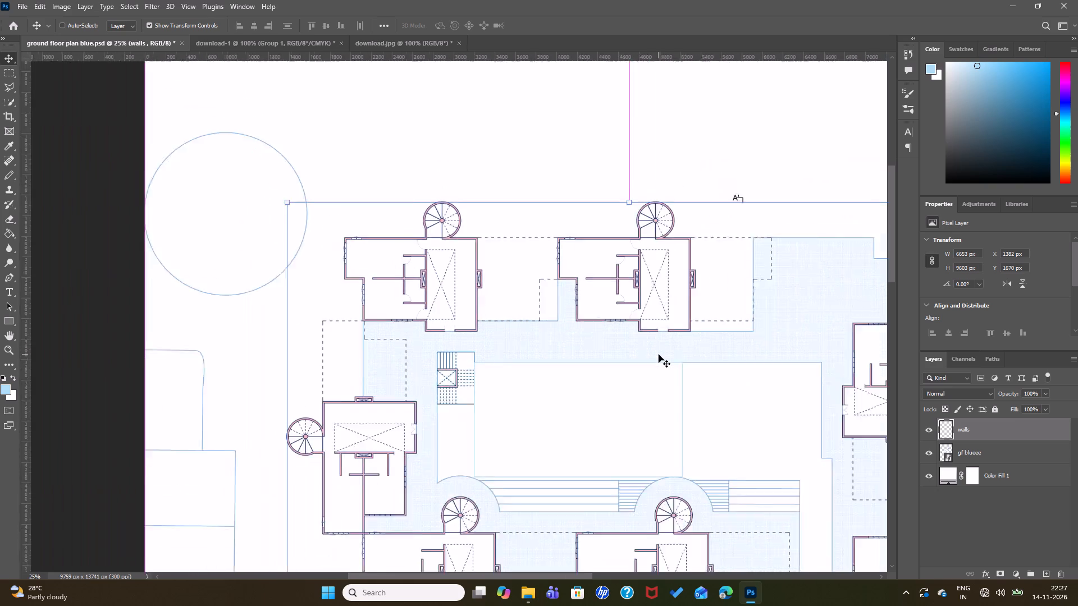
key("ctrl+minus")
key("ctrl+minus")
key("ctrl+minus")
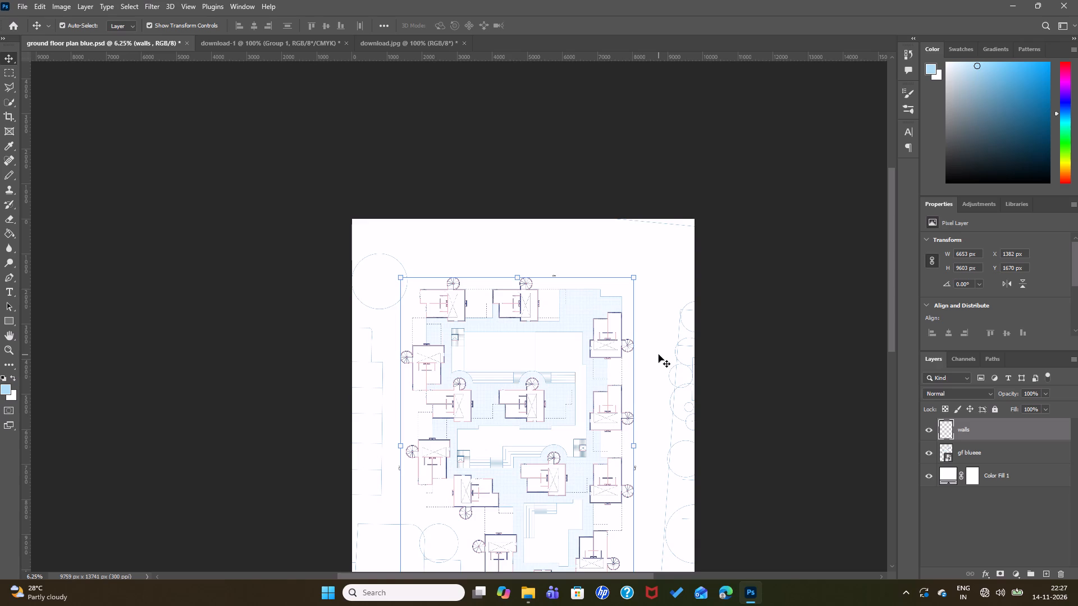
scroll(242, 370, "down", 7)
scroll(437, 327, "down", 6)
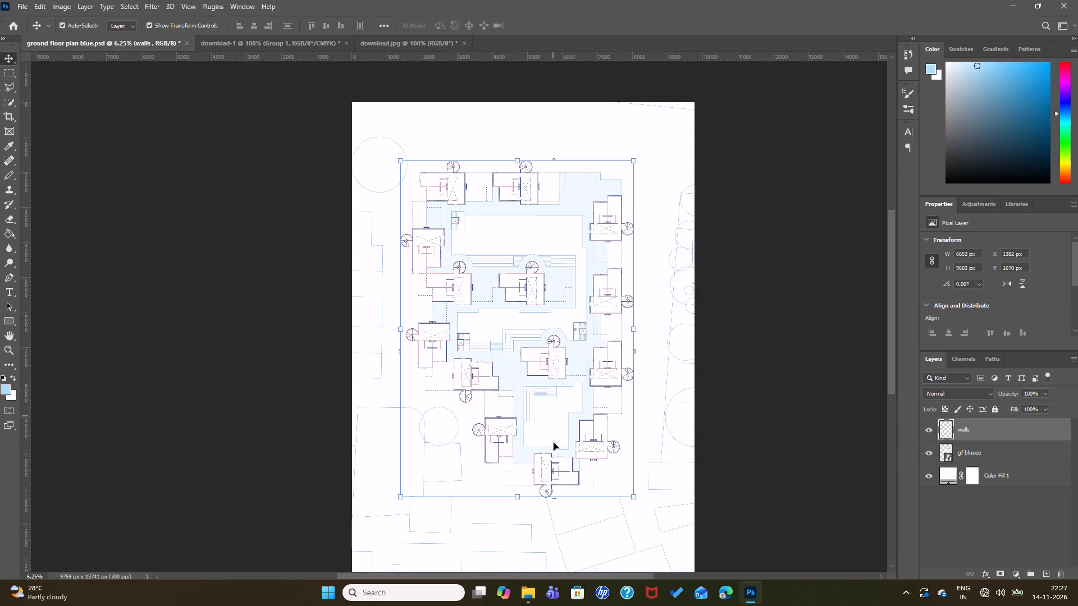
left_click(772, 402)
scroll(742, 387, "down", 8)
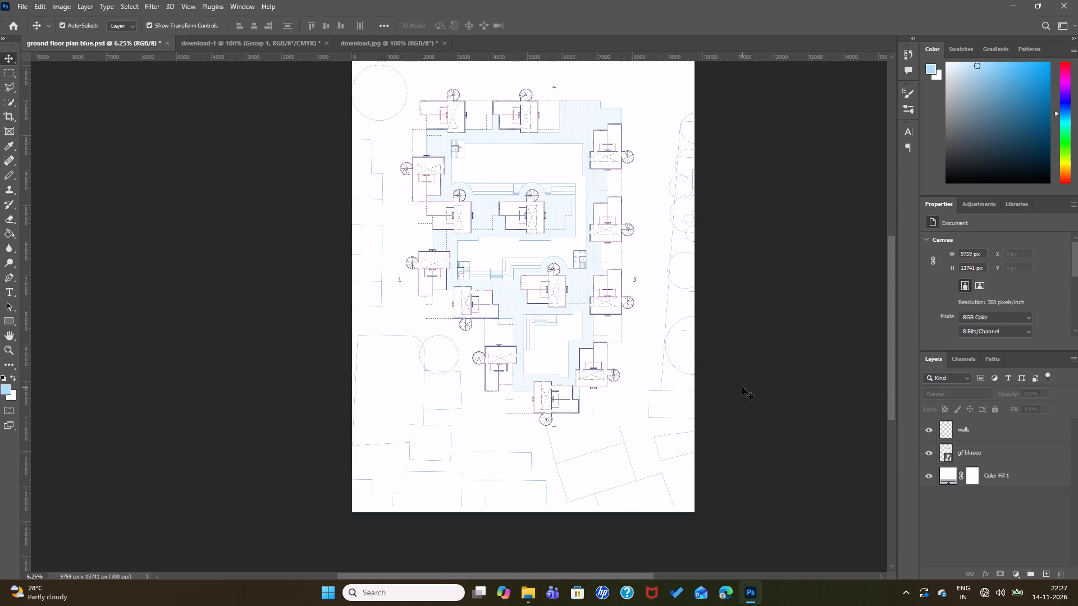
scroll(742, 387, "up", 5)
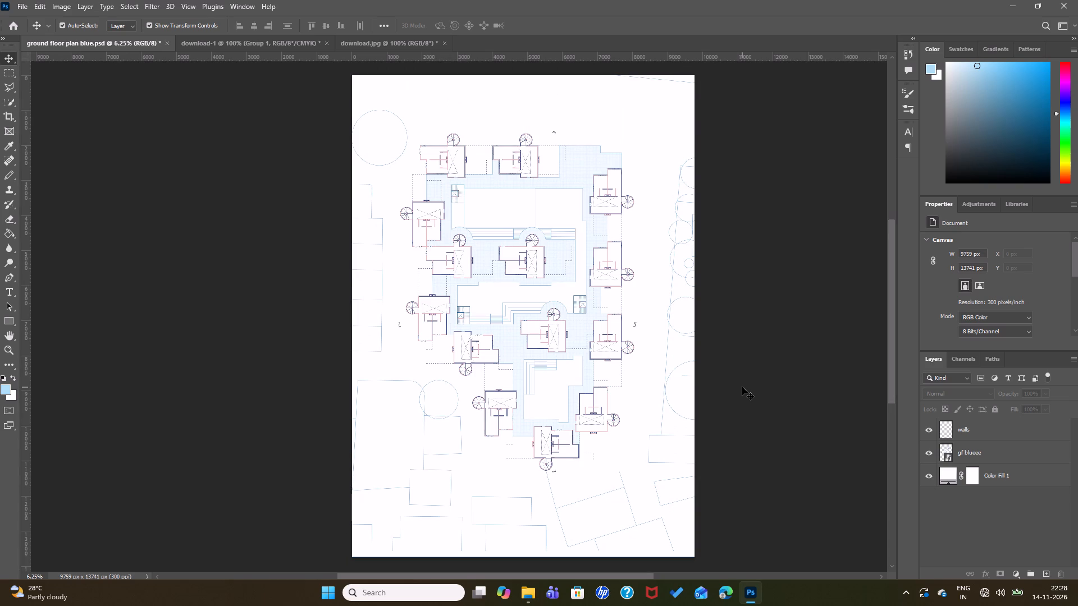
Copy the collapsed Group 1 from download.jpg into ground floor plan blue.psd, placing it in the blank area above the buildings.
left_click(389, 46)
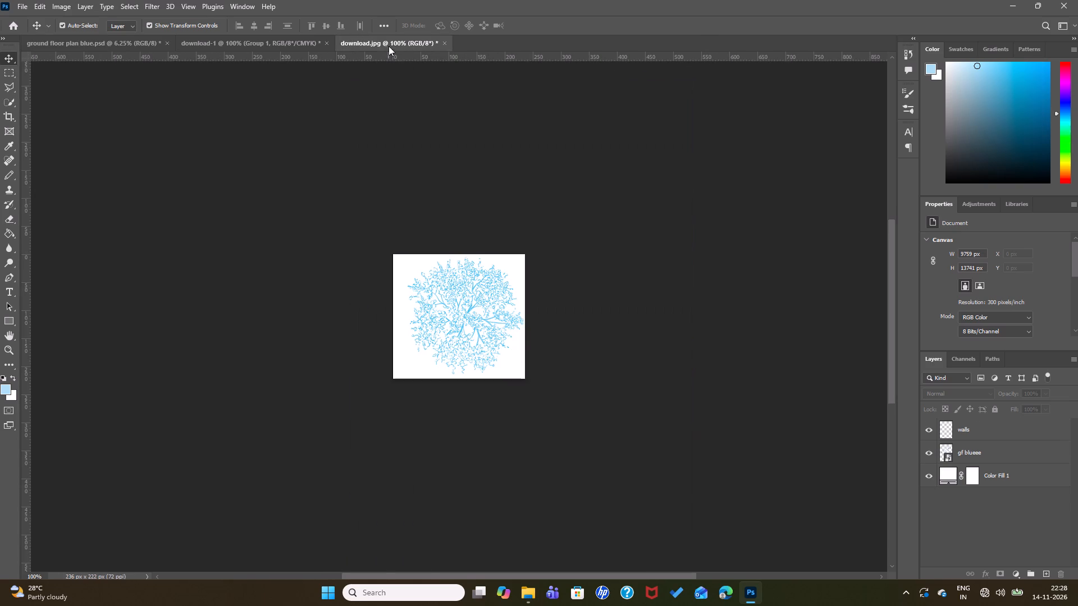
scroll(543, 376, "up", 1)
scroll(543, 378, "down", 3)
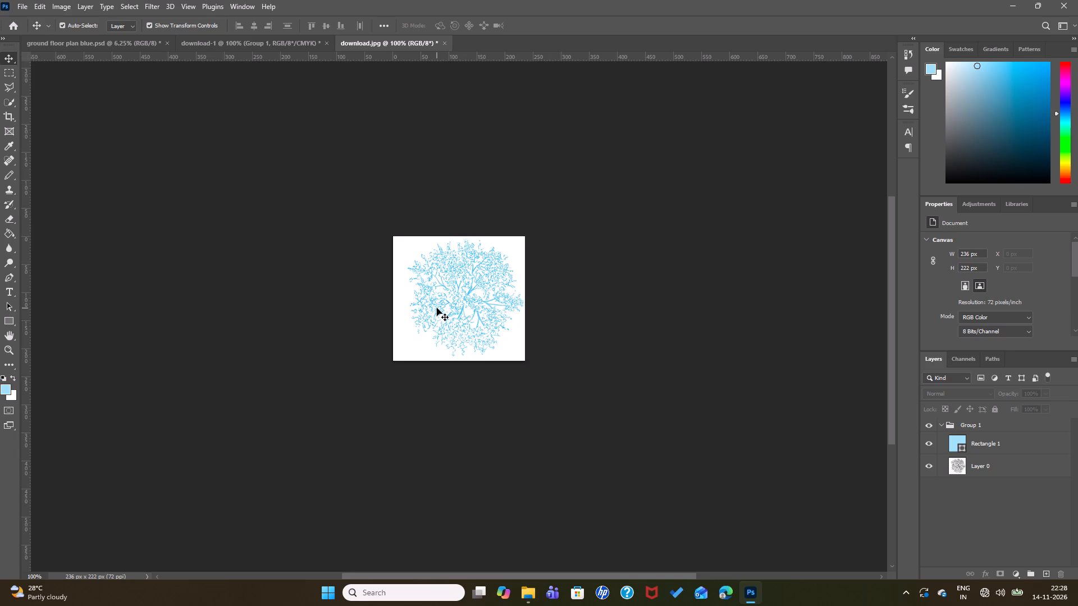
scroll(472, 304, "down", 3)
left_click(596, 277)
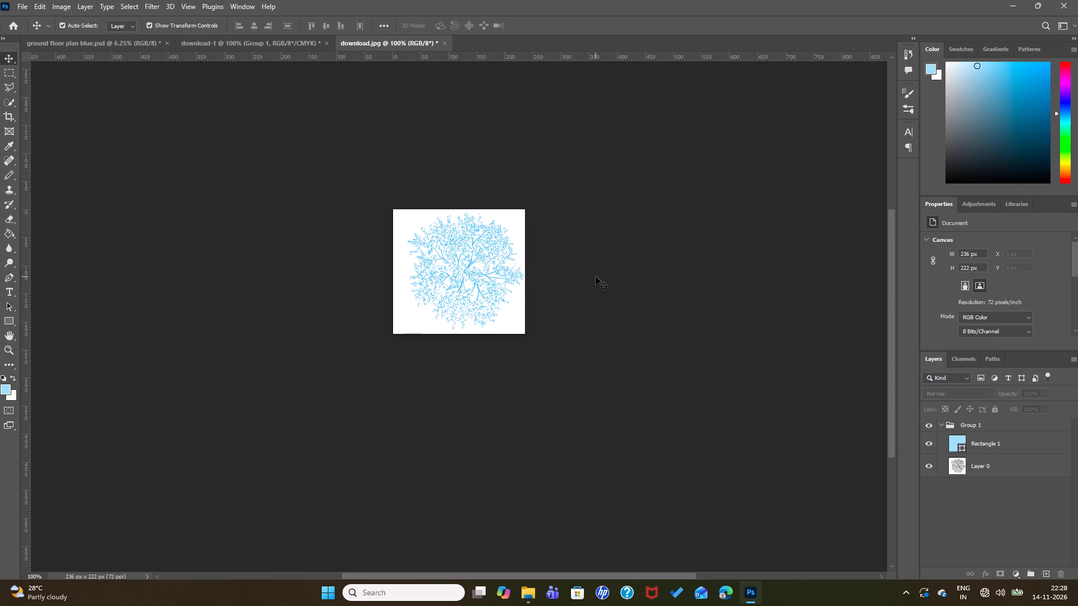
left_click(568, 272)
left_click_drag(984, 425, 938, 420)
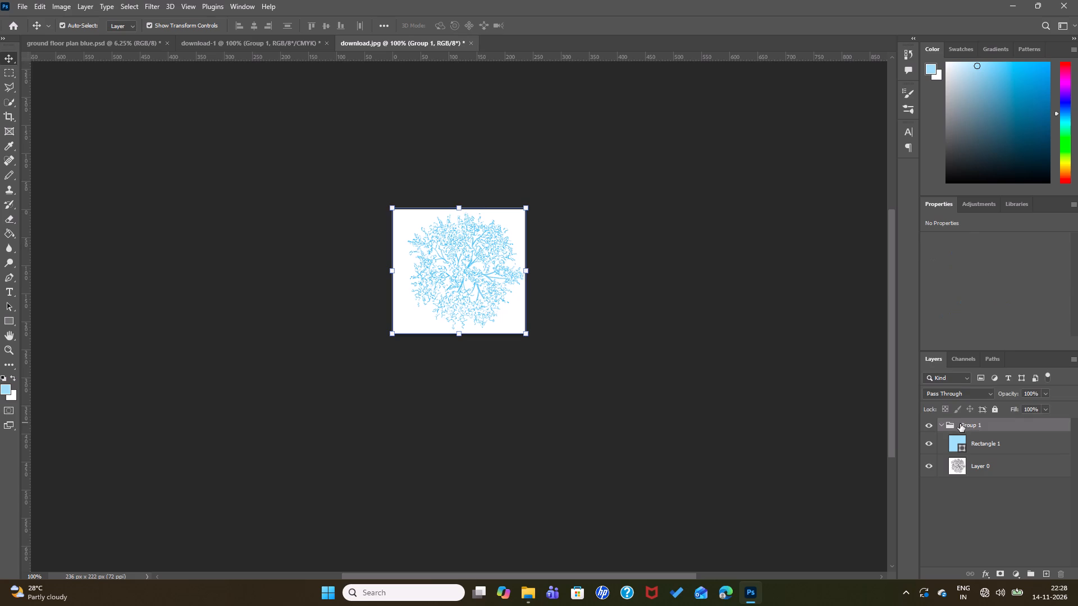
left_click(960, 424)
left_click(940, 425)
left_click_drag(984, 425, 129, 52)
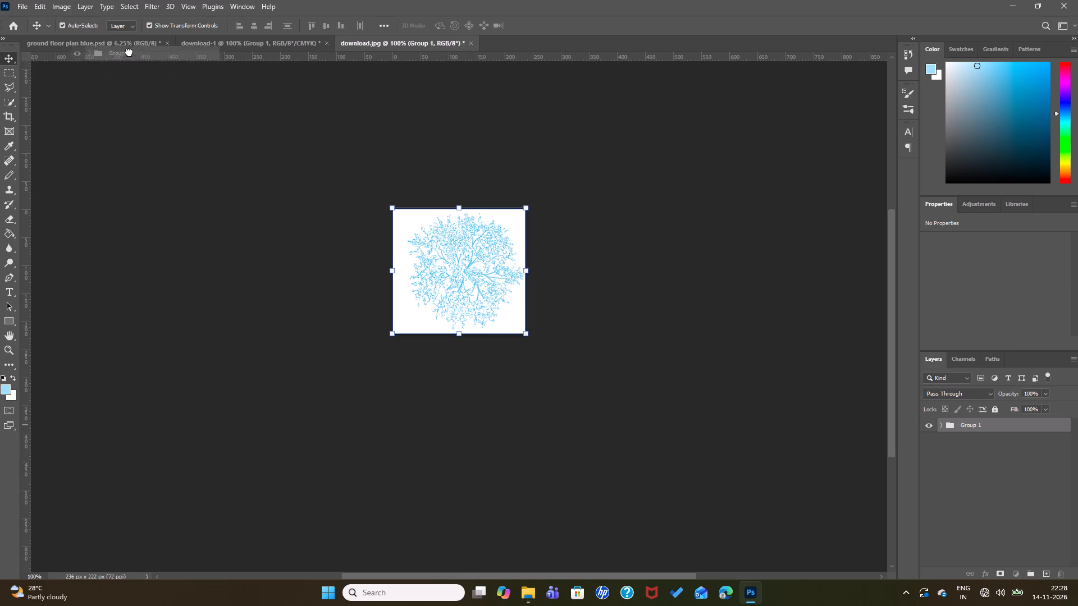
left_click_drag(129, 52, 583, 101)
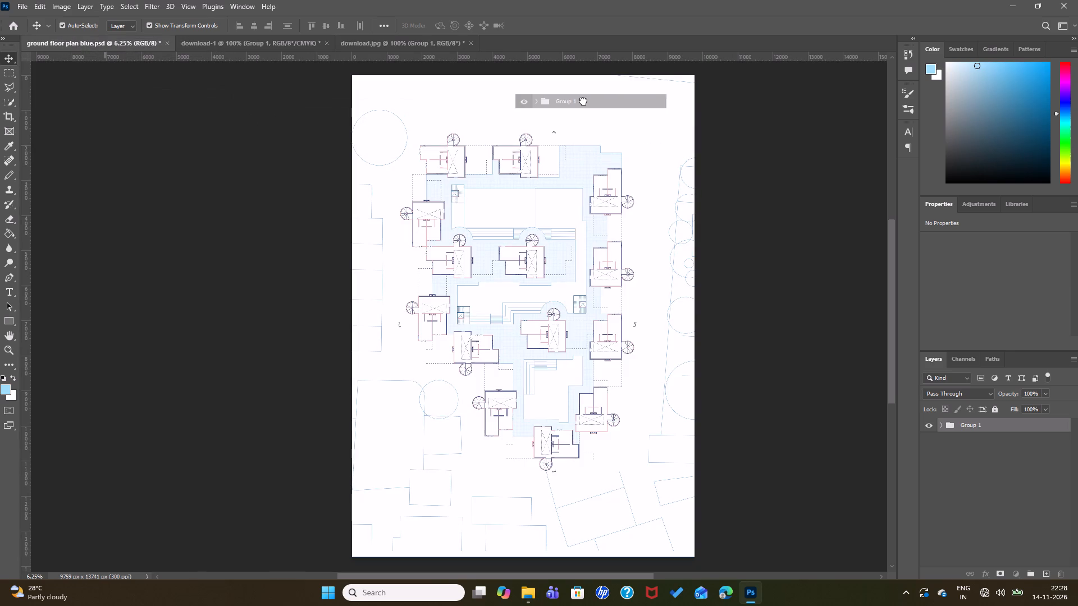
left_click_drag(583, 101, 584, 102)
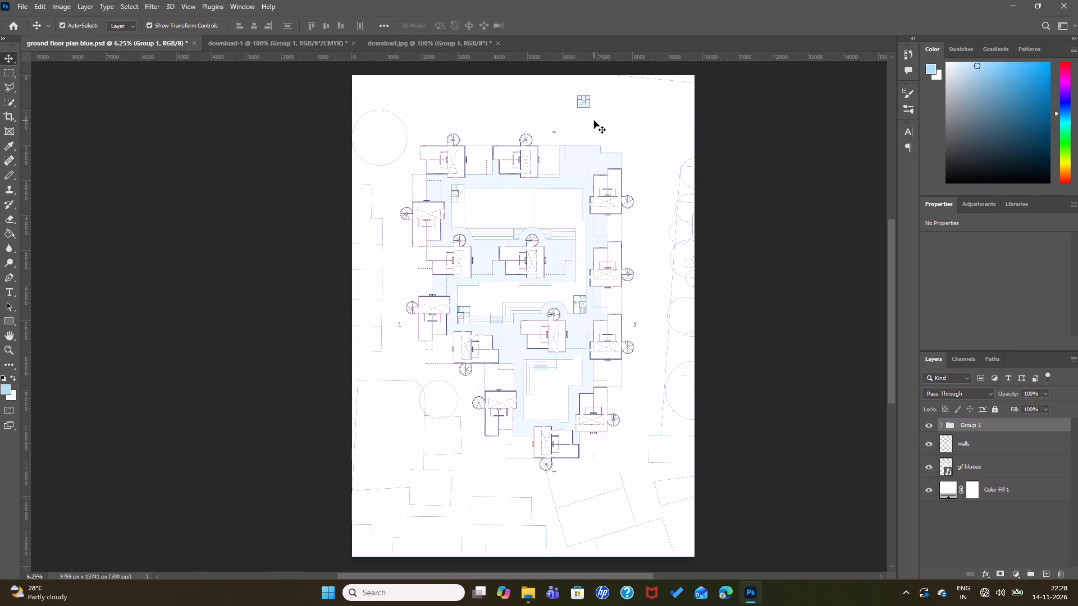
Scale the blue tree group up to about 266%, roughly 633 by 597 px.
key("ctrl+equal")
key("ctrl+equal")
key("ctrl+equal")
key("ctrl+equal")
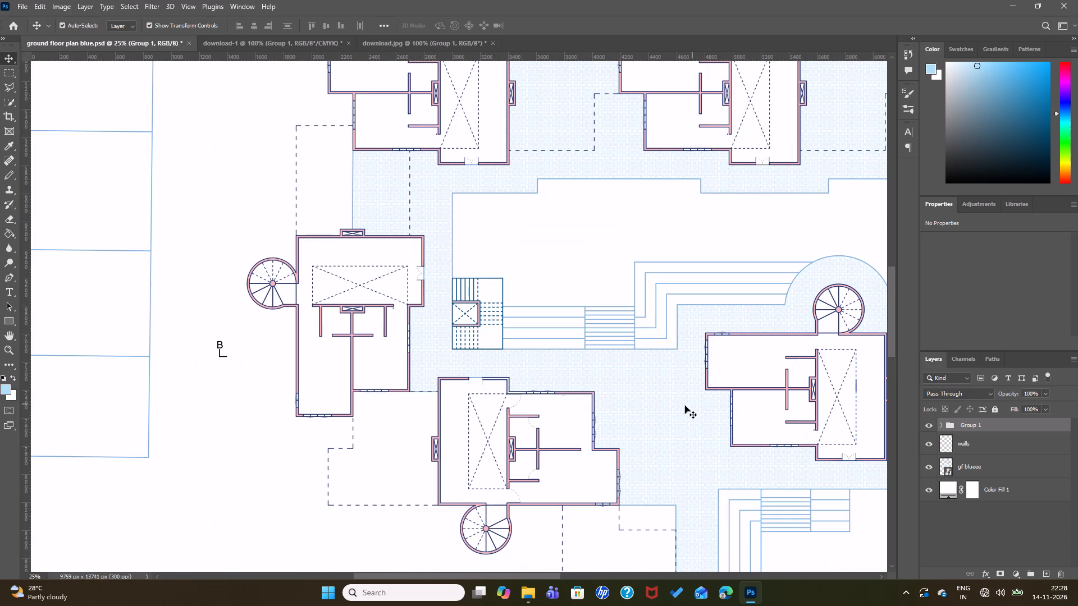
left_click_drag(549, 573, 624, 573)
scroll(600, 385, "up", 20)
scroll(600, 385, "up", 4)
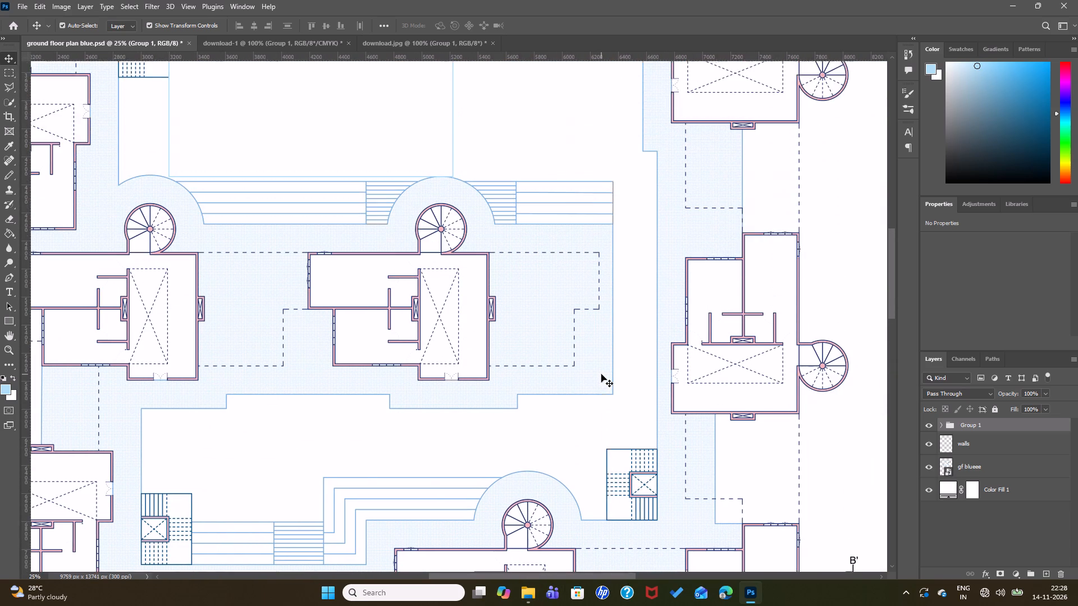
scroll(601, 374, "up", 20)
scroll(601, 374, "up", 18)
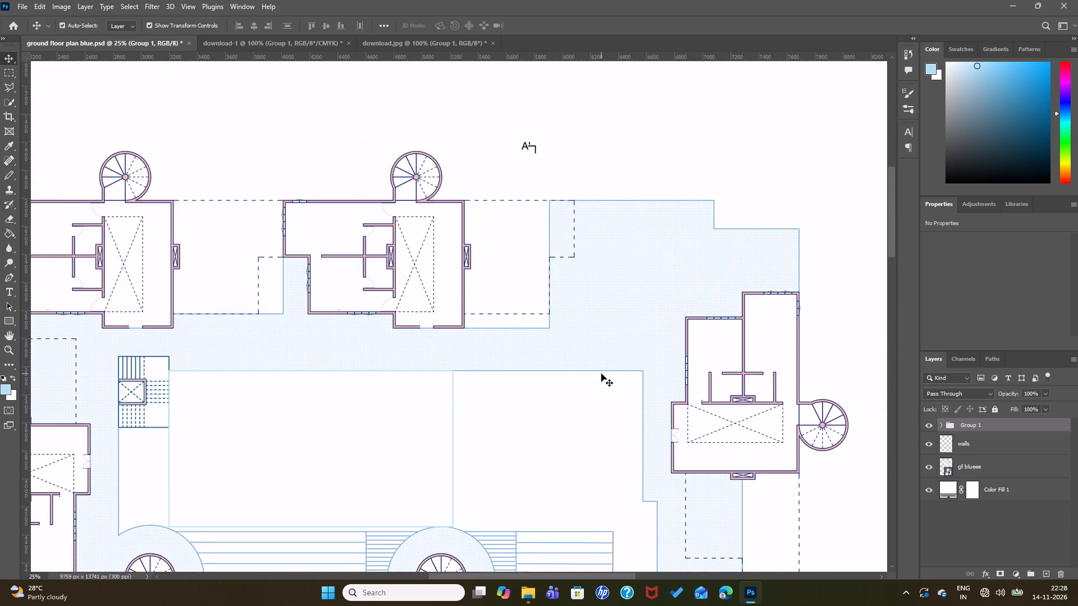
scroll(601, 374, "up", 16)
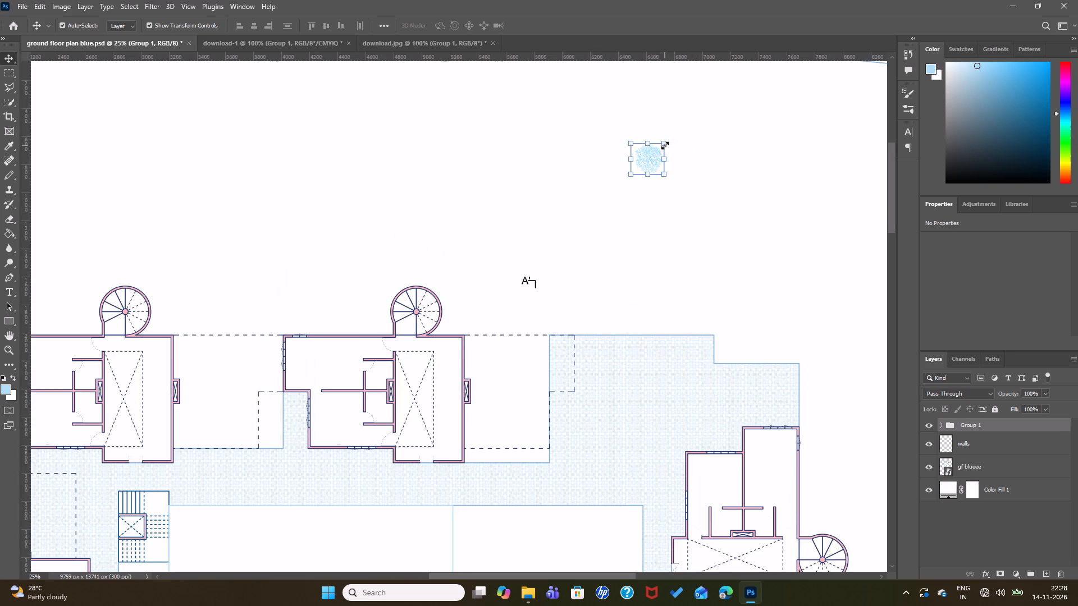
left_click_drag(665, 145, 728, 104)
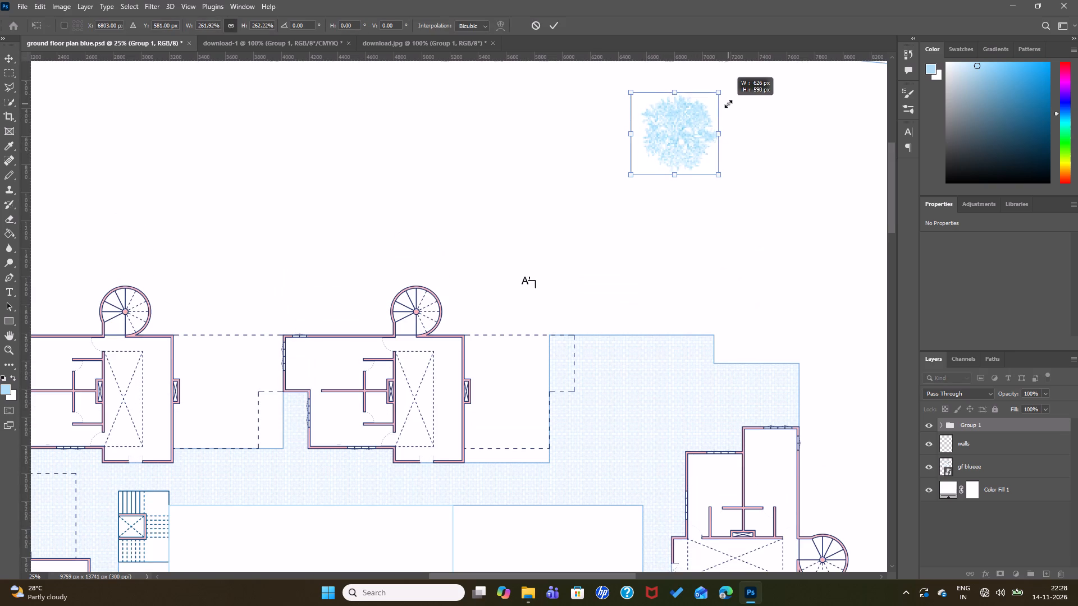
left_click_drag(728, 104, 730, 103)
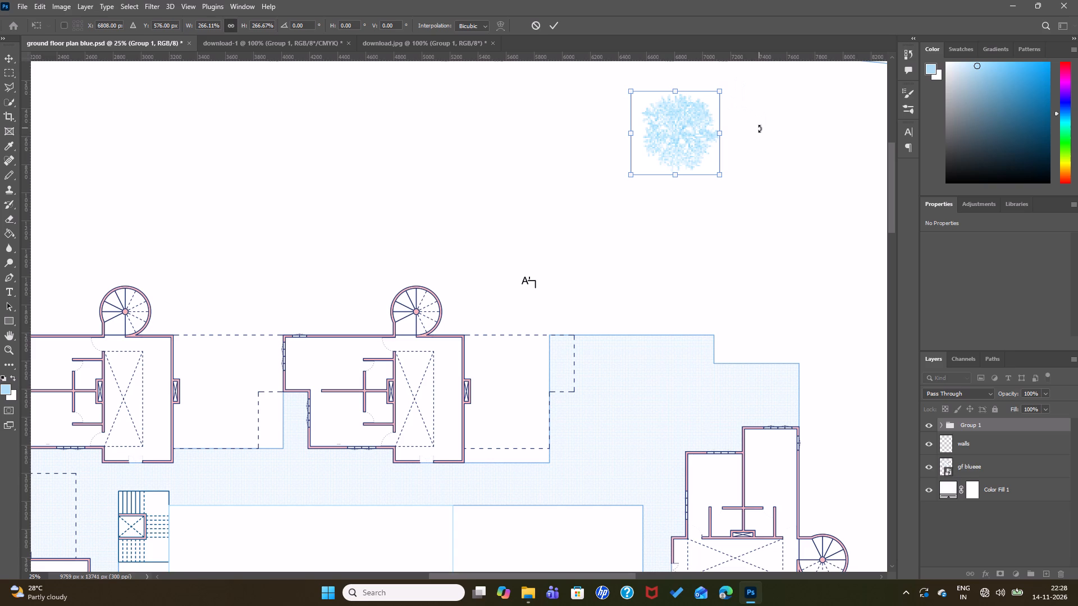
key("Return")
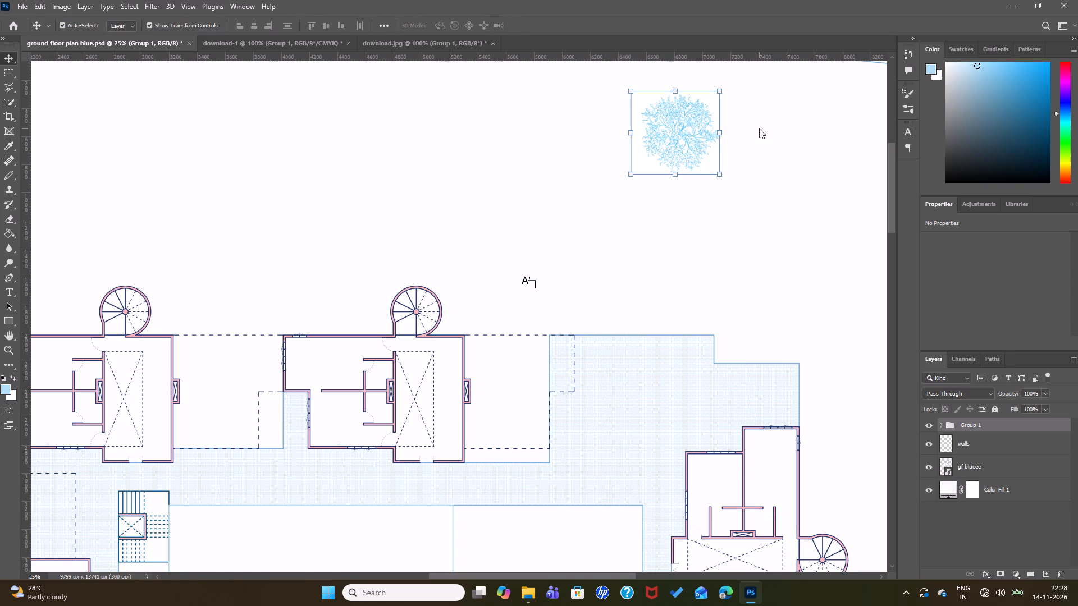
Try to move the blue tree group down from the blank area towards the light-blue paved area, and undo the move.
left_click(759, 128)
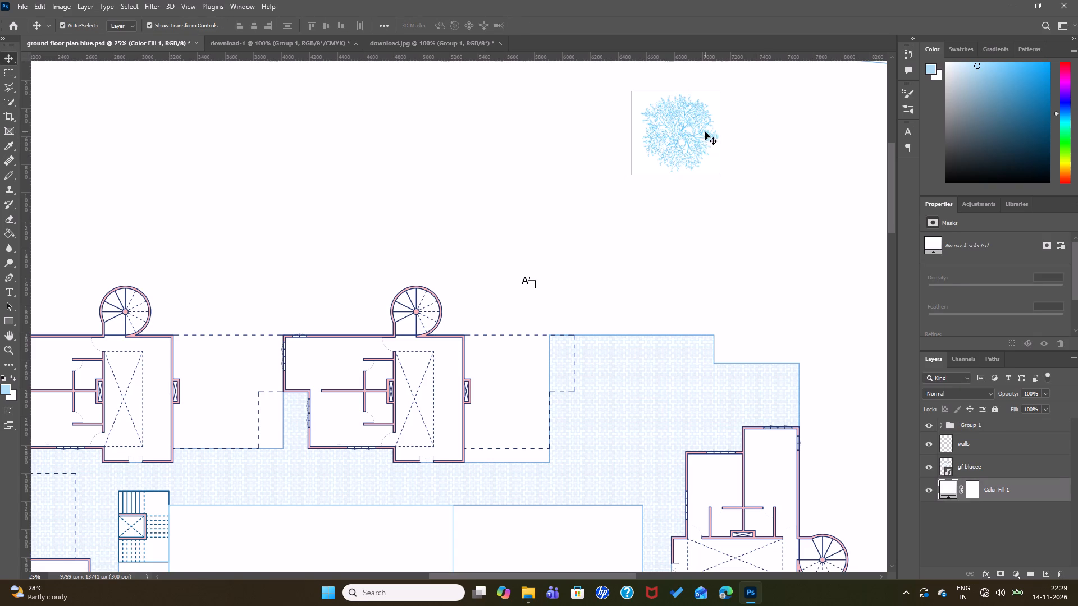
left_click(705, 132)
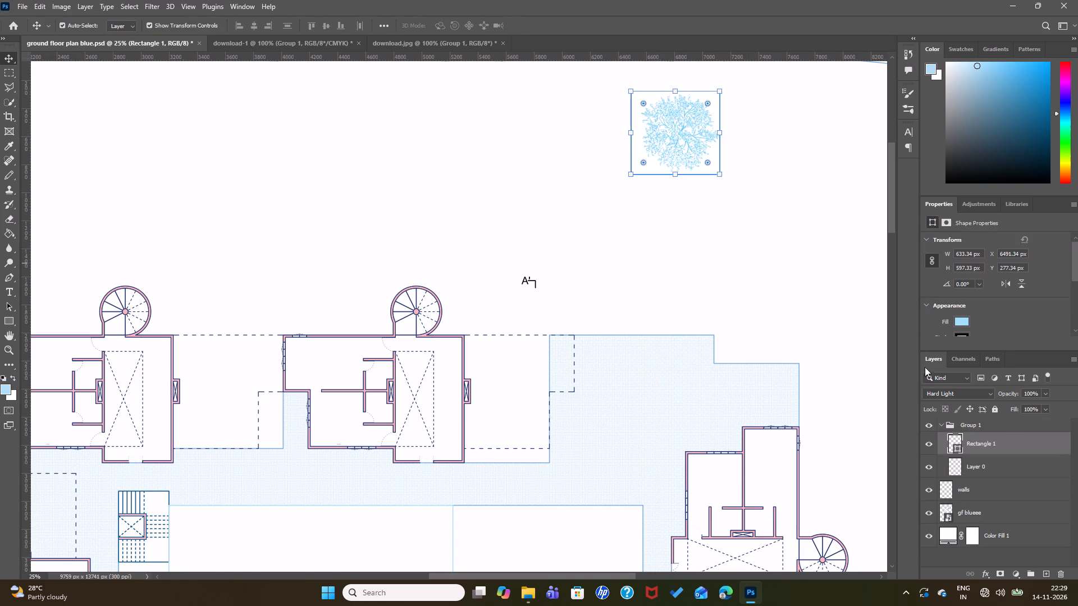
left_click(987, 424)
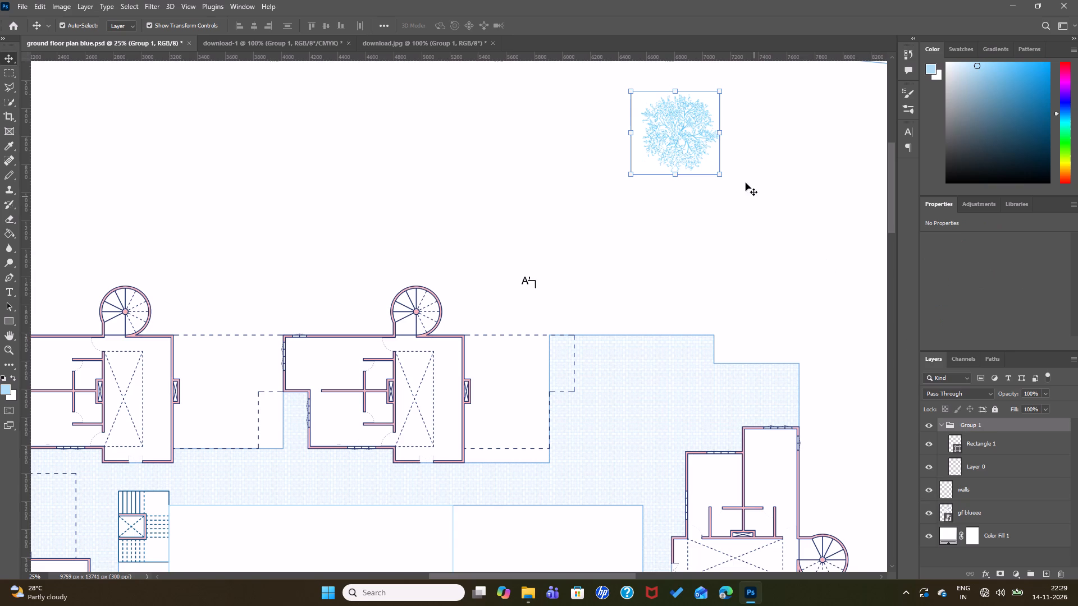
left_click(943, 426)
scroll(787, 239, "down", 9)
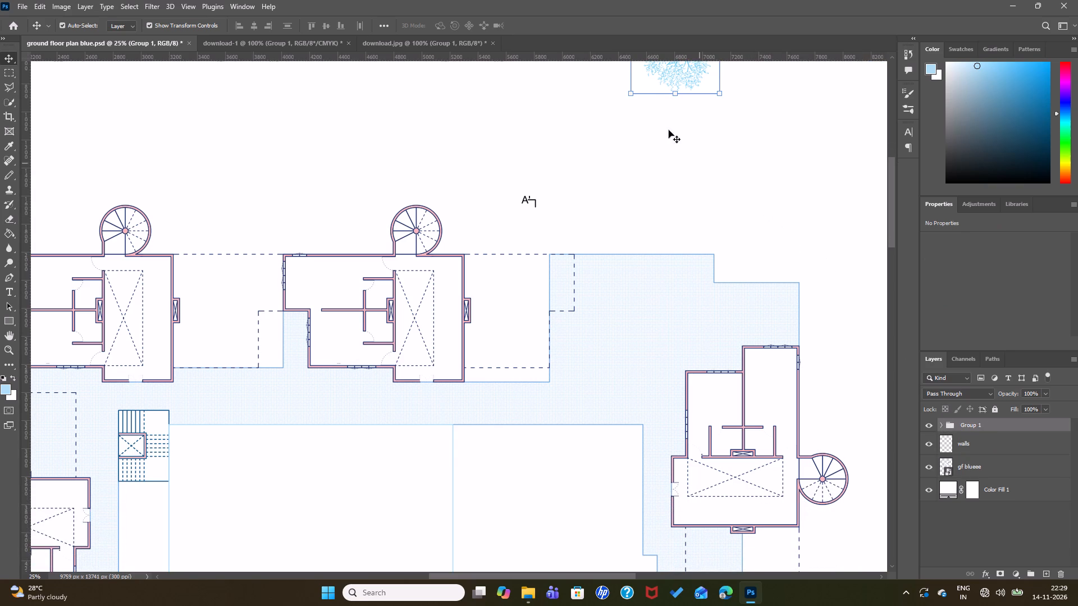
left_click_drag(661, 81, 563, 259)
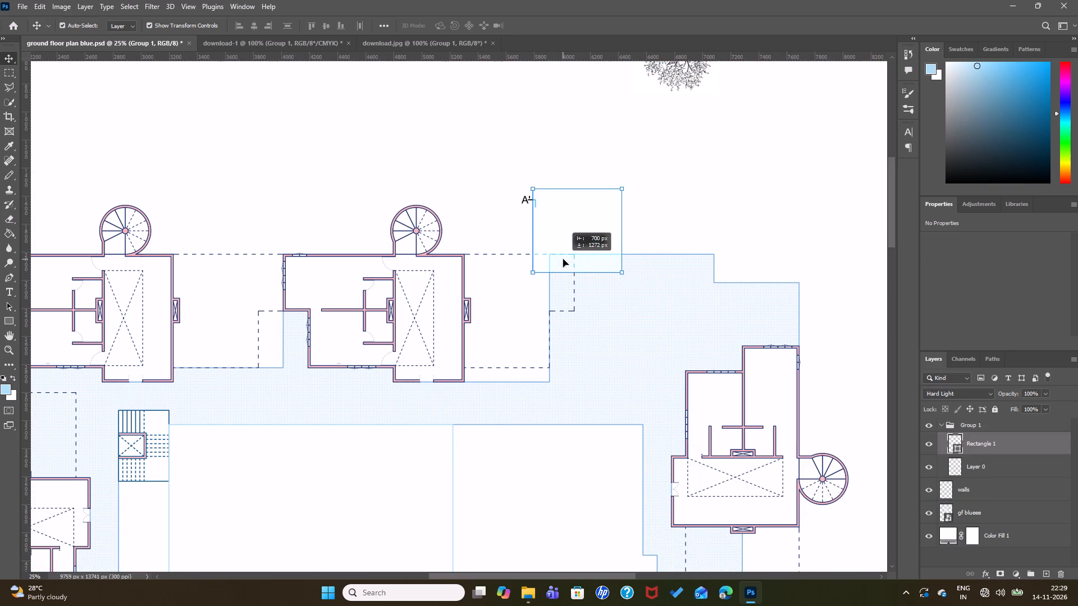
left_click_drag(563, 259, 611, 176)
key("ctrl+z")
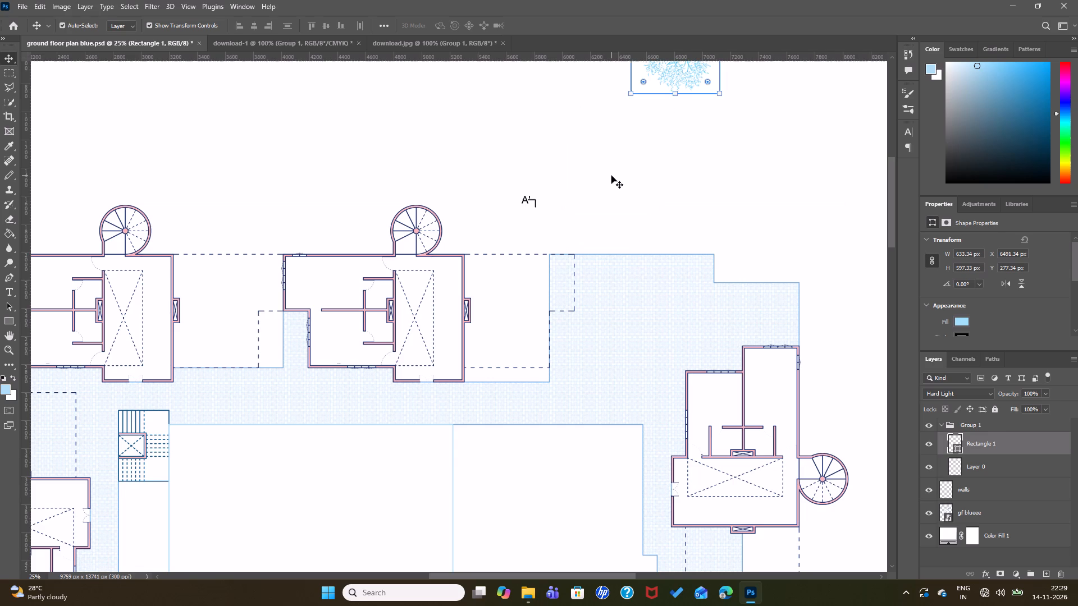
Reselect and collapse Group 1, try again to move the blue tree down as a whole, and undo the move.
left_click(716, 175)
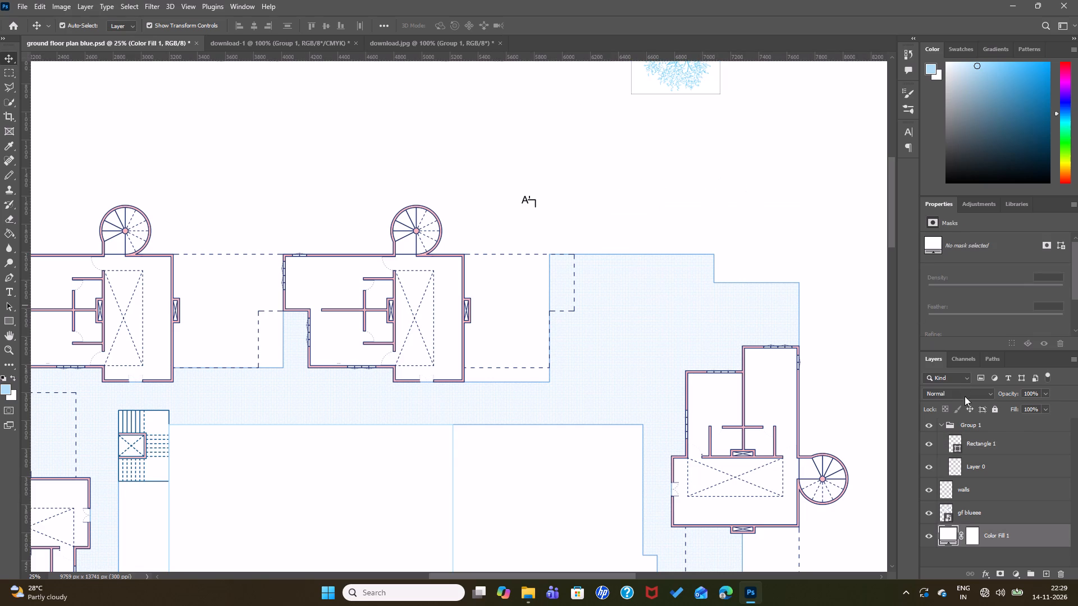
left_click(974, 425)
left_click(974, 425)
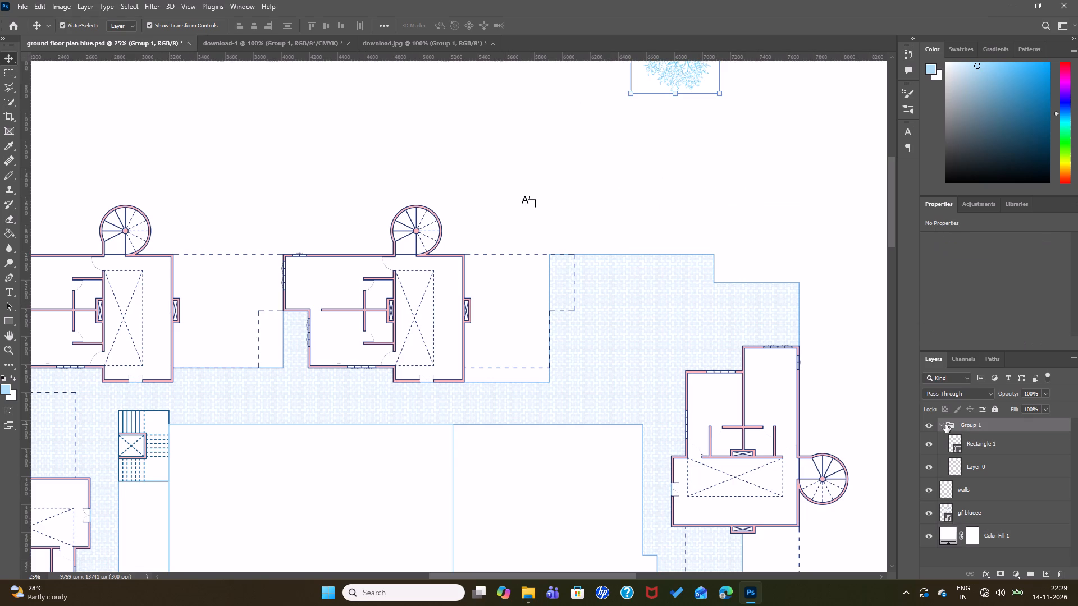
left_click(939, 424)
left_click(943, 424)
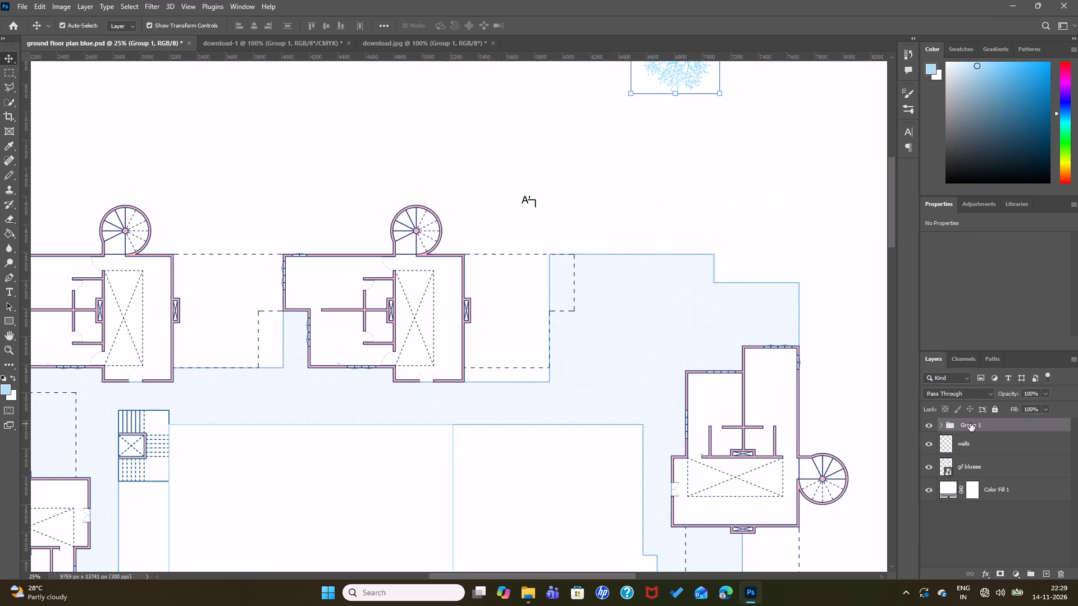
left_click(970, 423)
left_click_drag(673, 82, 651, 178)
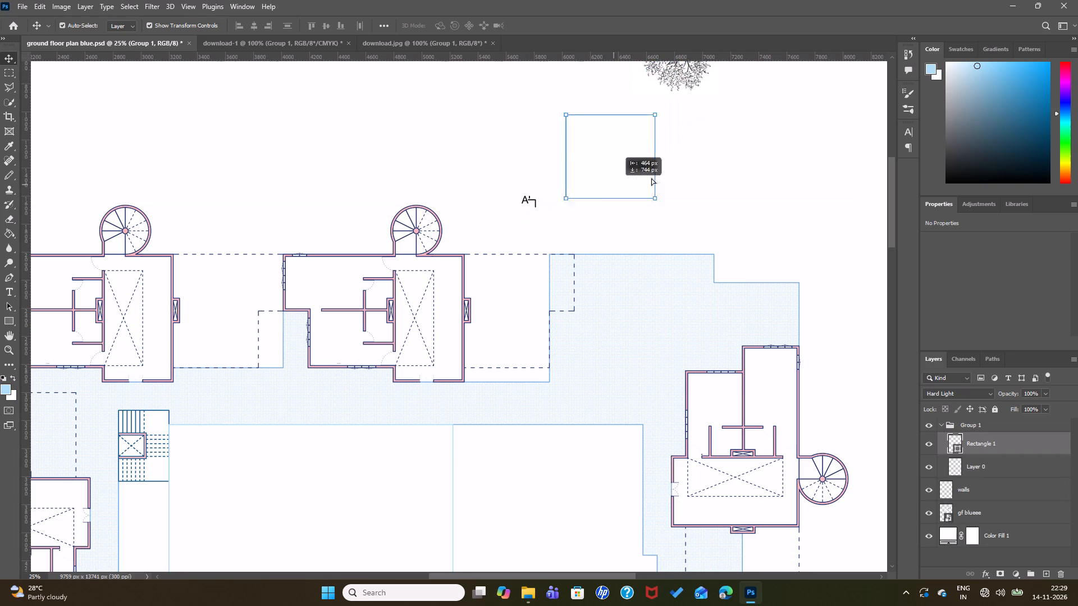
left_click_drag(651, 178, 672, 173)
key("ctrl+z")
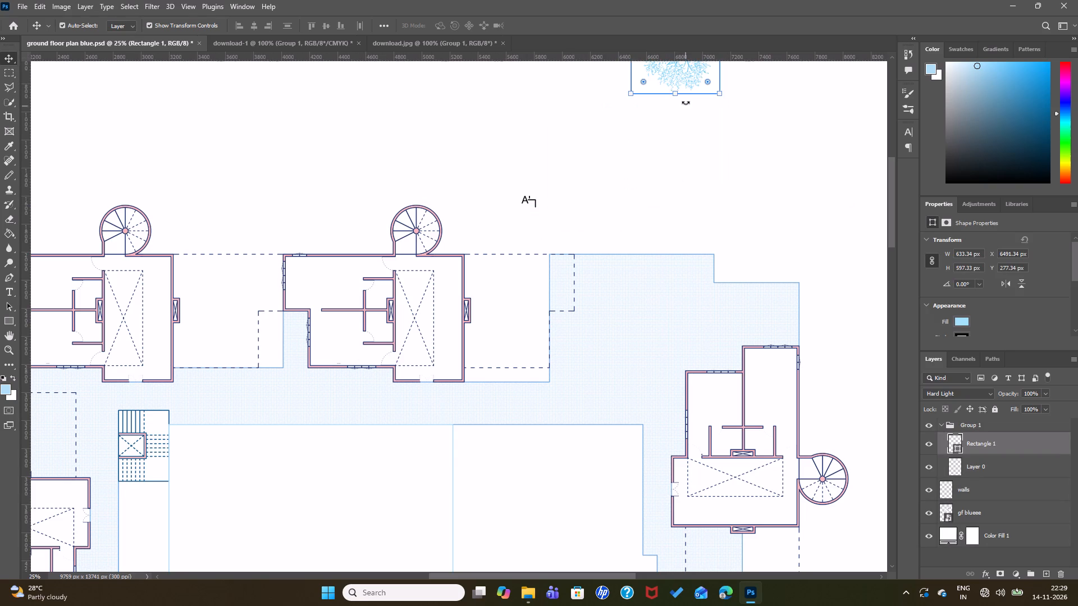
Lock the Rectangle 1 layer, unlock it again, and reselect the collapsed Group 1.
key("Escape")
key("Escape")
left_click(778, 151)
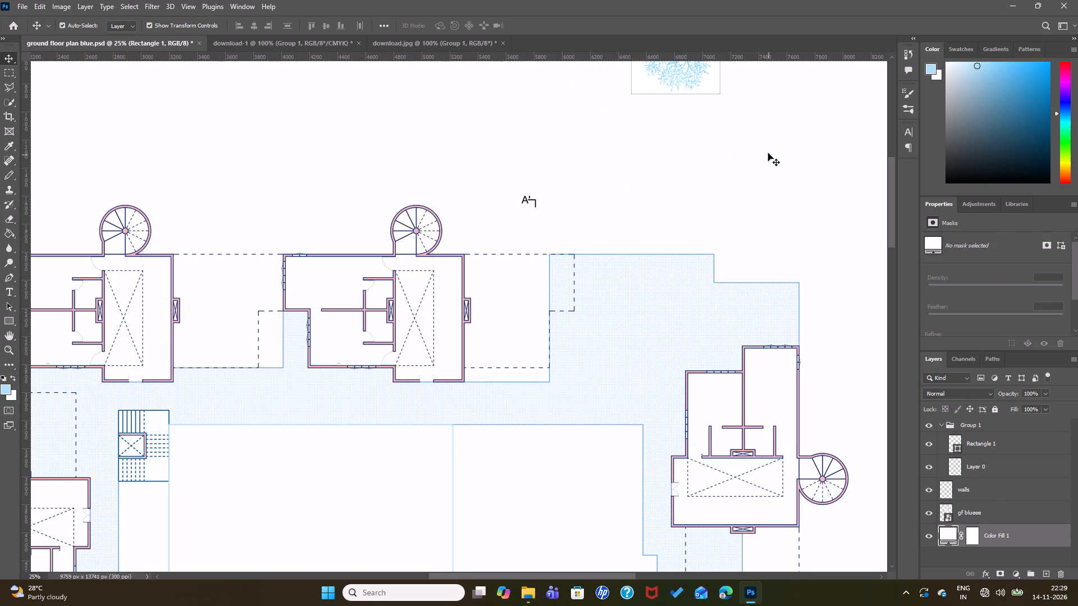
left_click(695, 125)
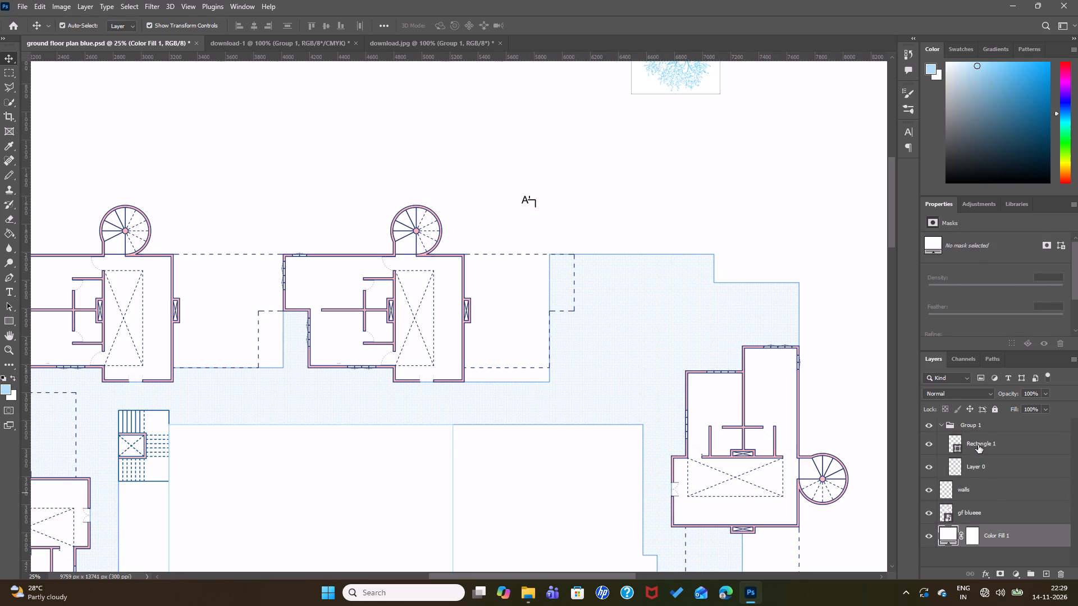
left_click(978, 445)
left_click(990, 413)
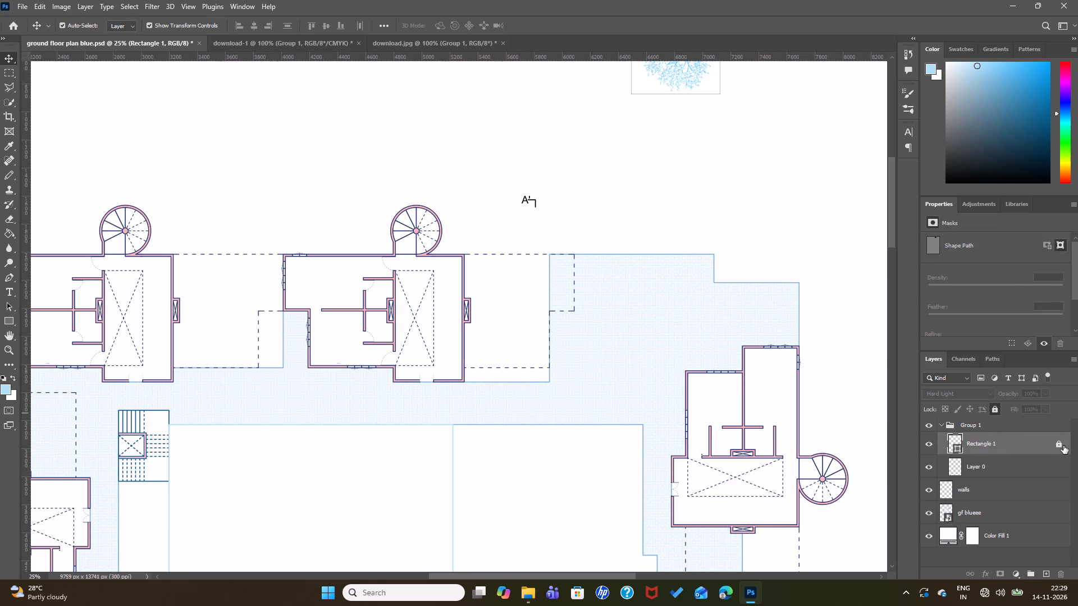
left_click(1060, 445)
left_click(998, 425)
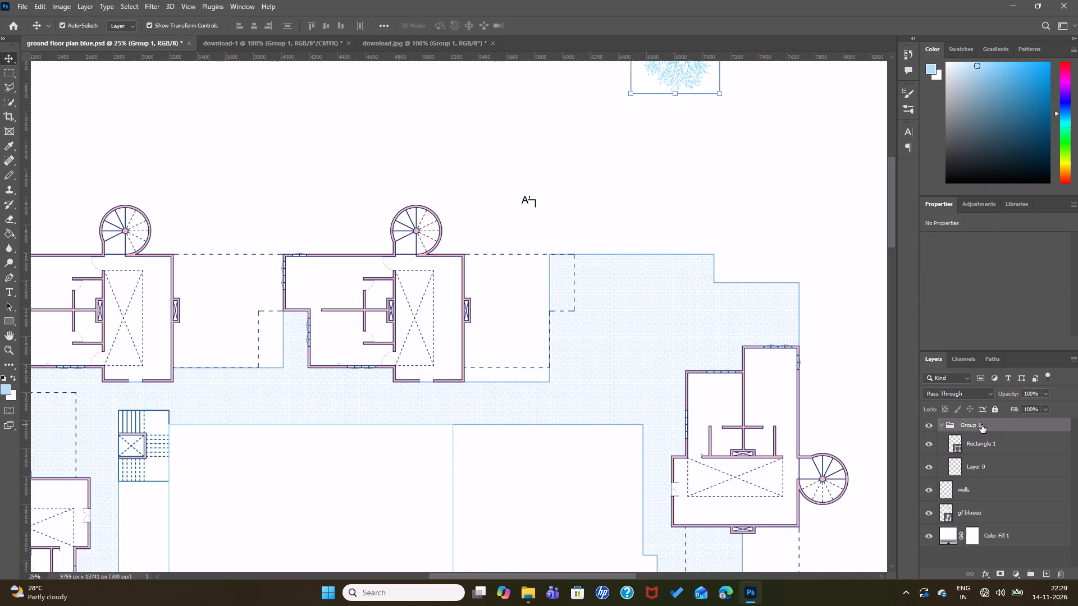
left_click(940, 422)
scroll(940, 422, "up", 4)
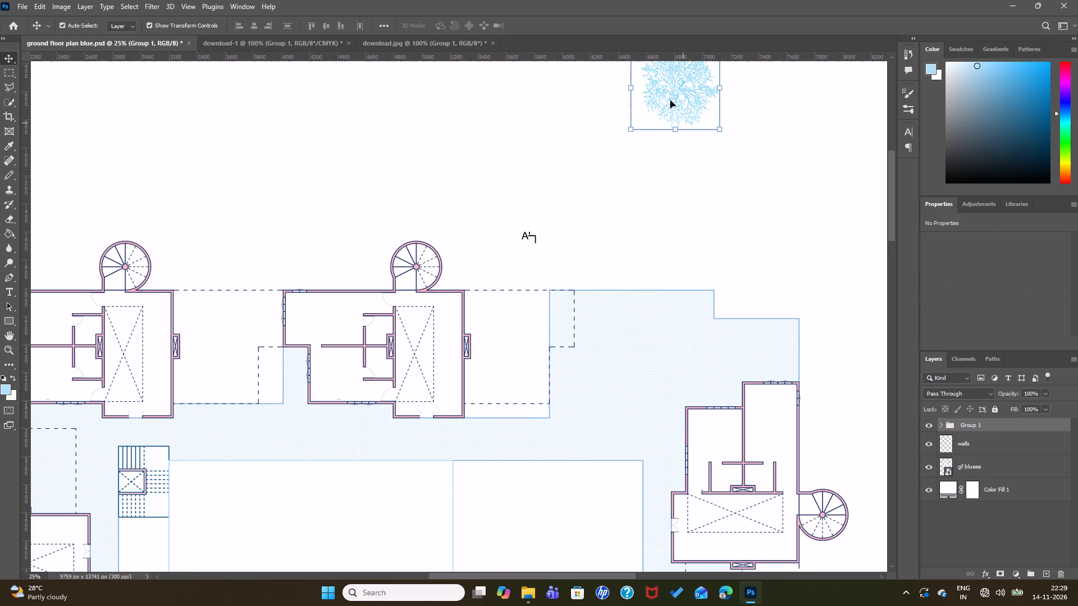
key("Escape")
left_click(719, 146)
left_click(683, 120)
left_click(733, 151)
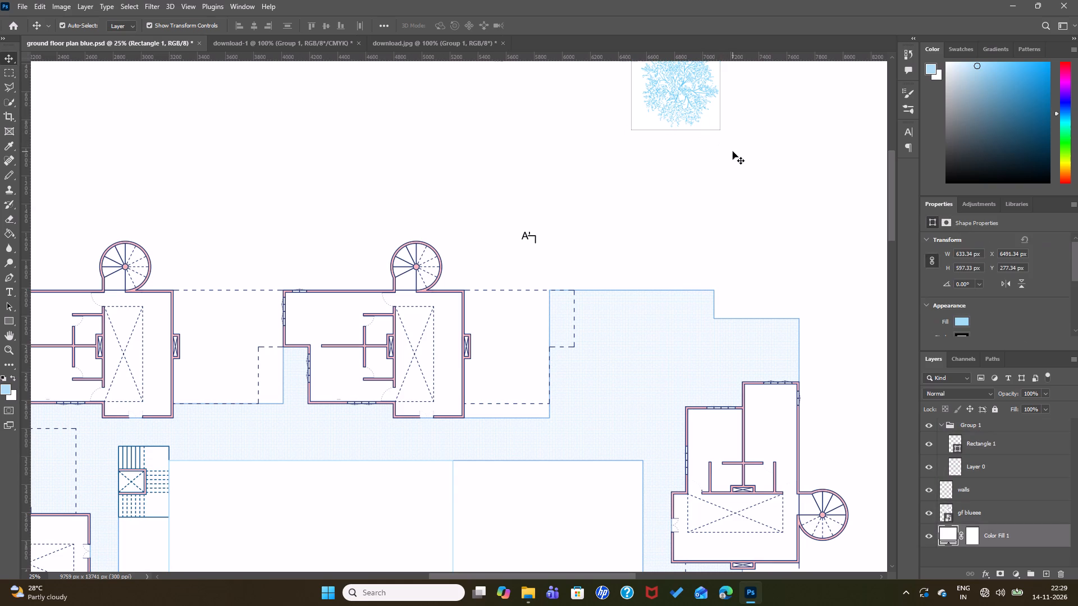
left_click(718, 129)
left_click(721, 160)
Remove the stroke from the Rectangle 1 shape over the blue tree by setting it to no colour.
left_click(709, 130)
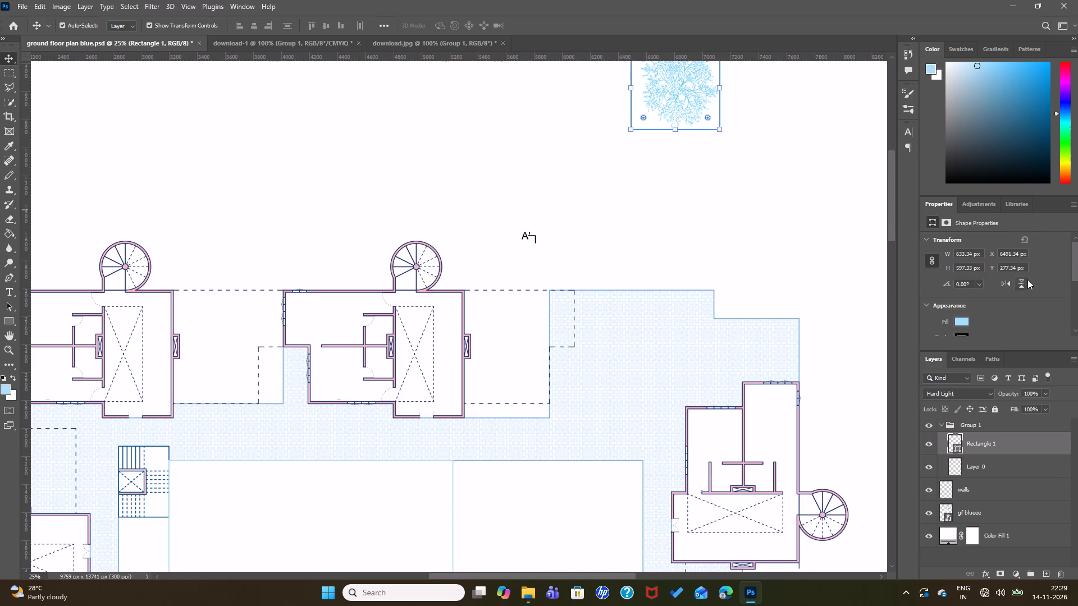
scroll(1027, 279, "down", 4)
left_click(962, 302)
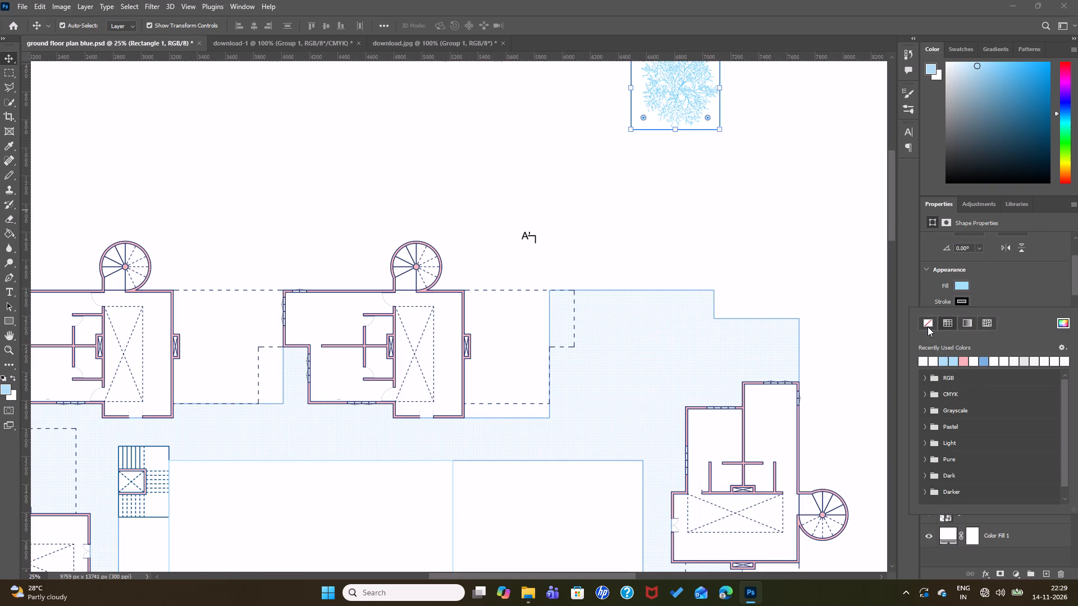
left_click(928, 322)
left_click(743, 157)
left_click(701, 110)
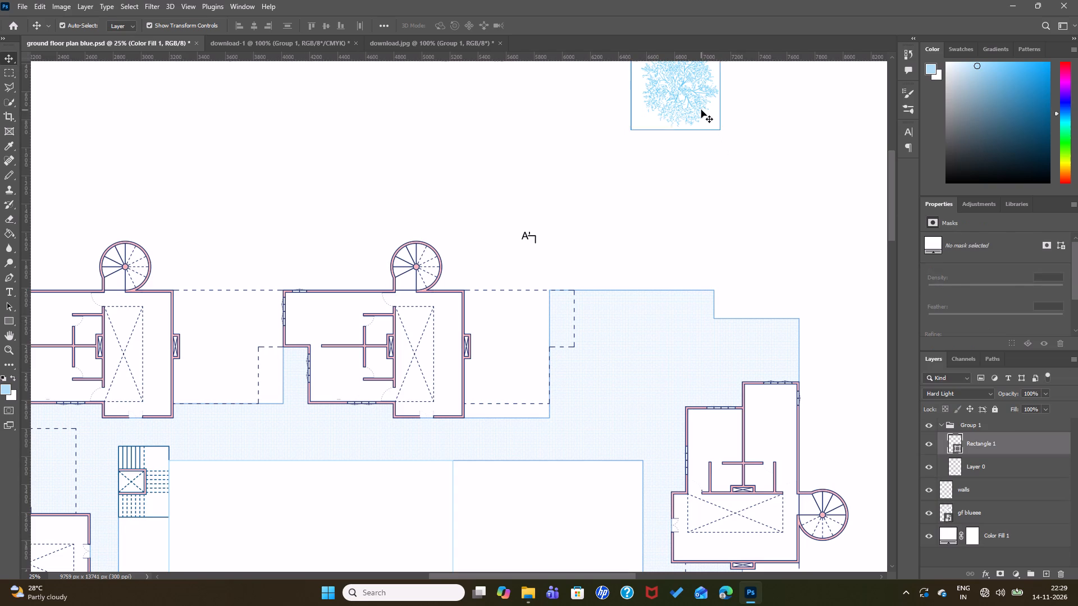
left_click(782, 187)
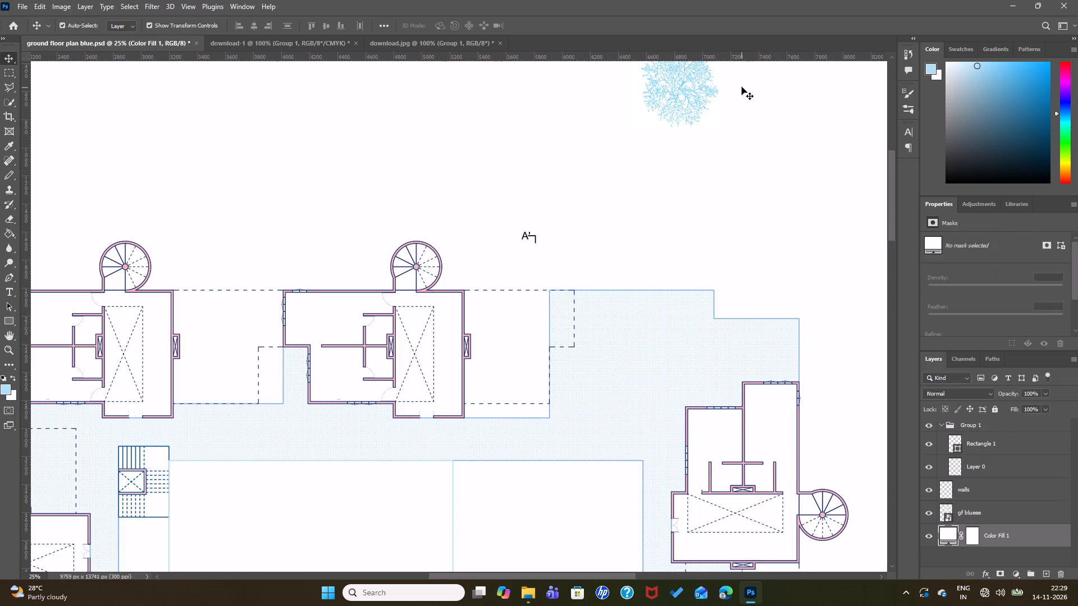
left_click_drag(742, 87, 721, 106)
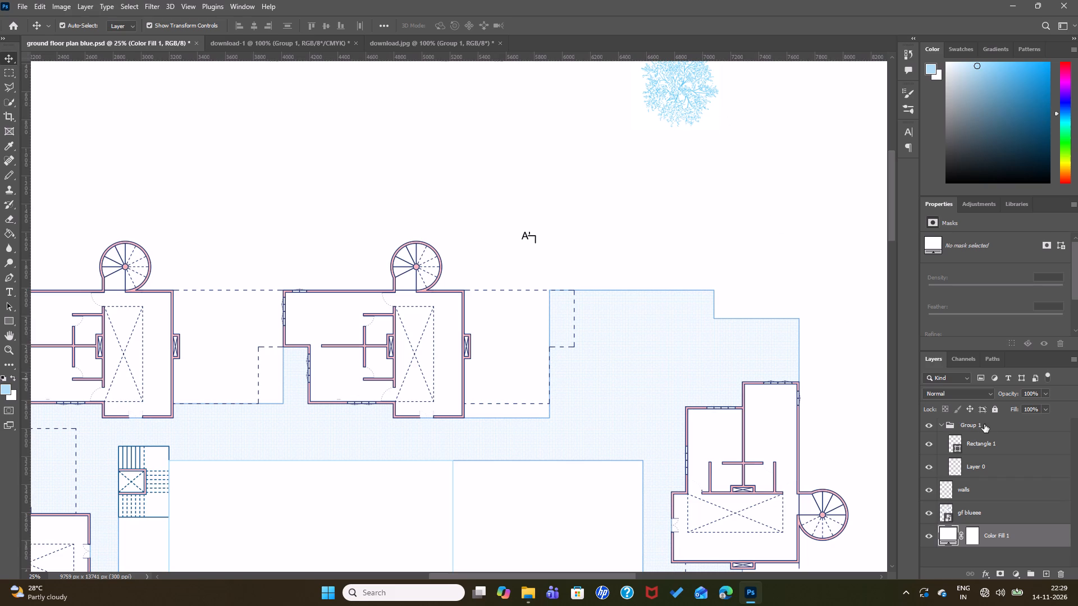
Lock all of the collapsed Group 1 and test selecting the blue tree on the canvas.
left_click(982, 423)
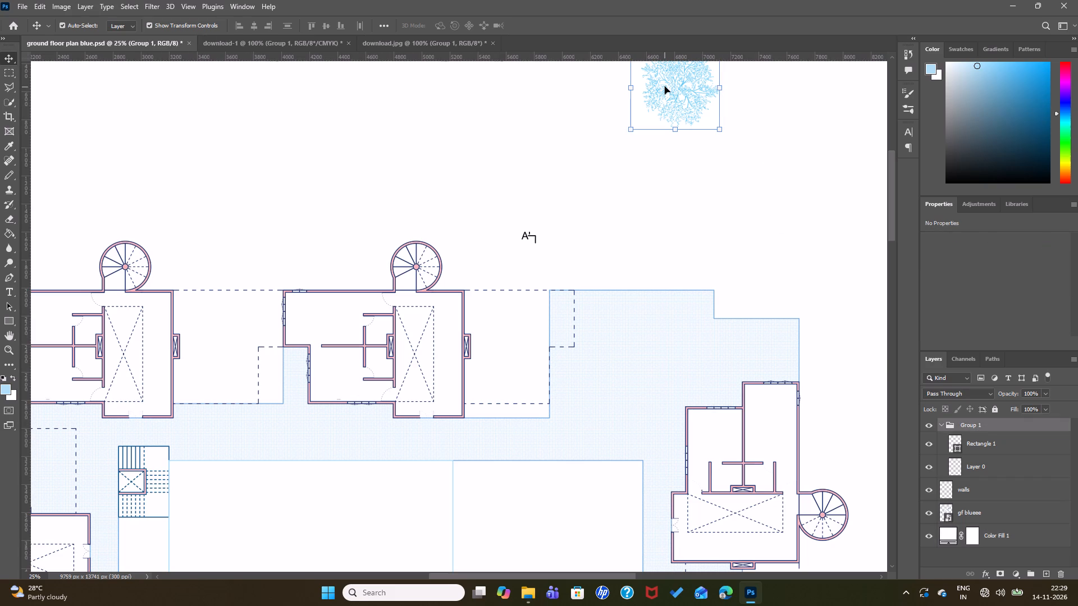
left_click(941, 424)
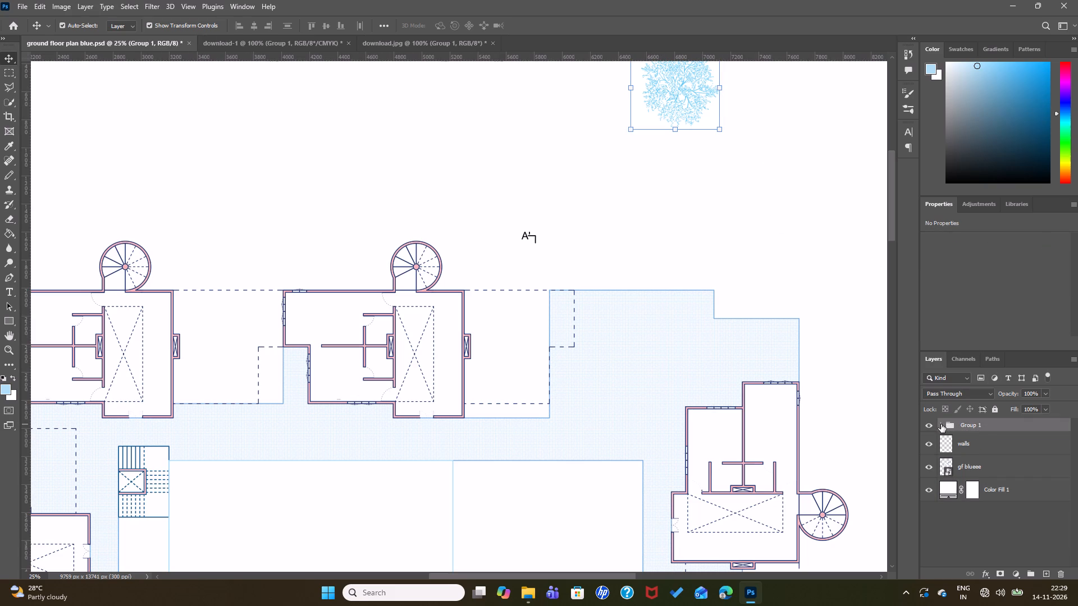
left_click(991, 406)
left_click(660, 92)
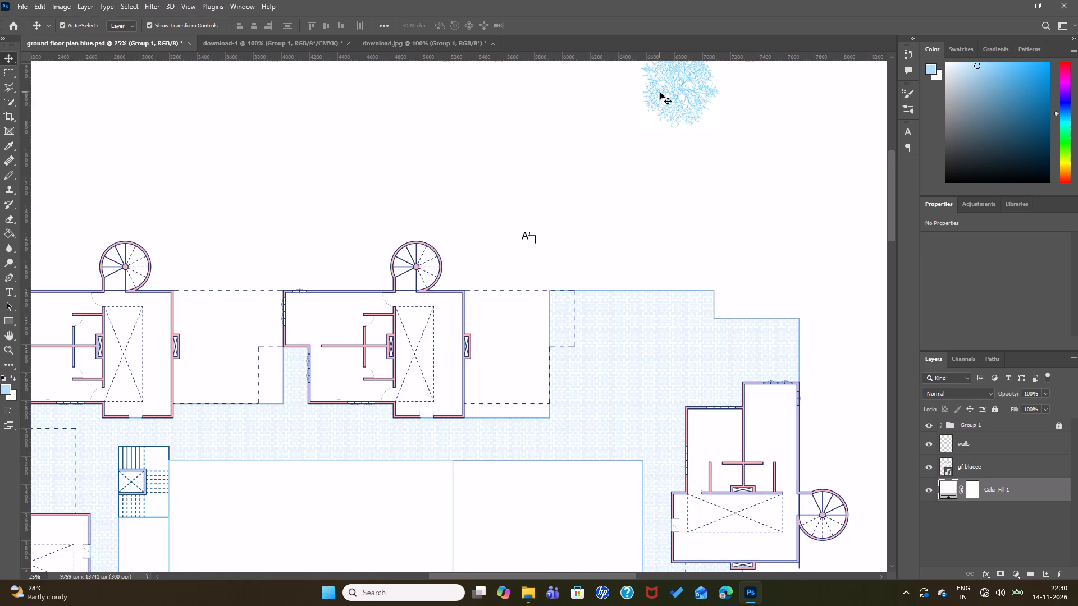
left_click(679, 94)
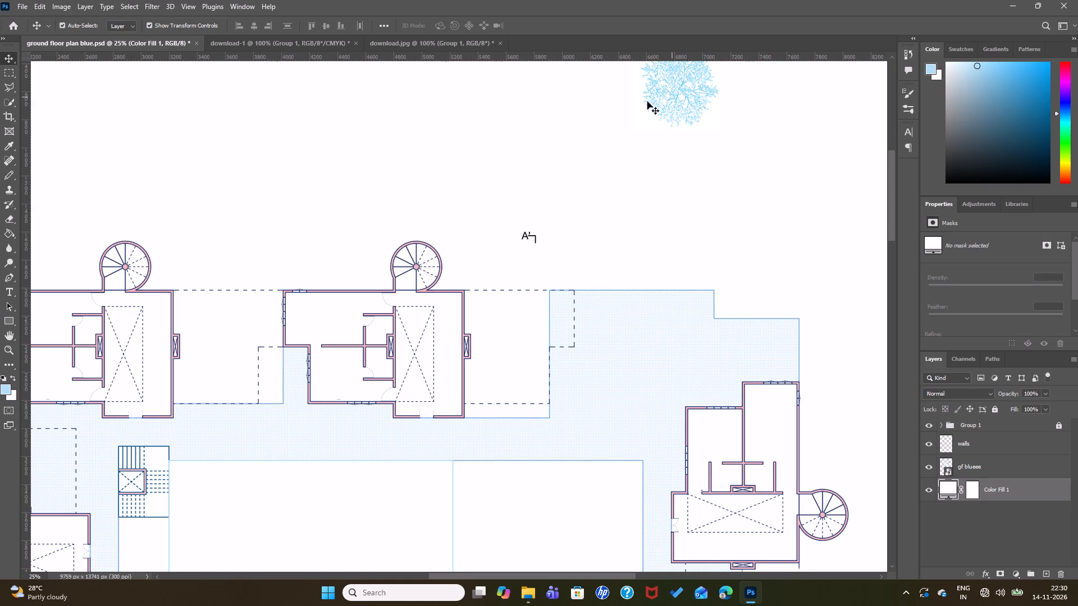
left_click(11, 72)
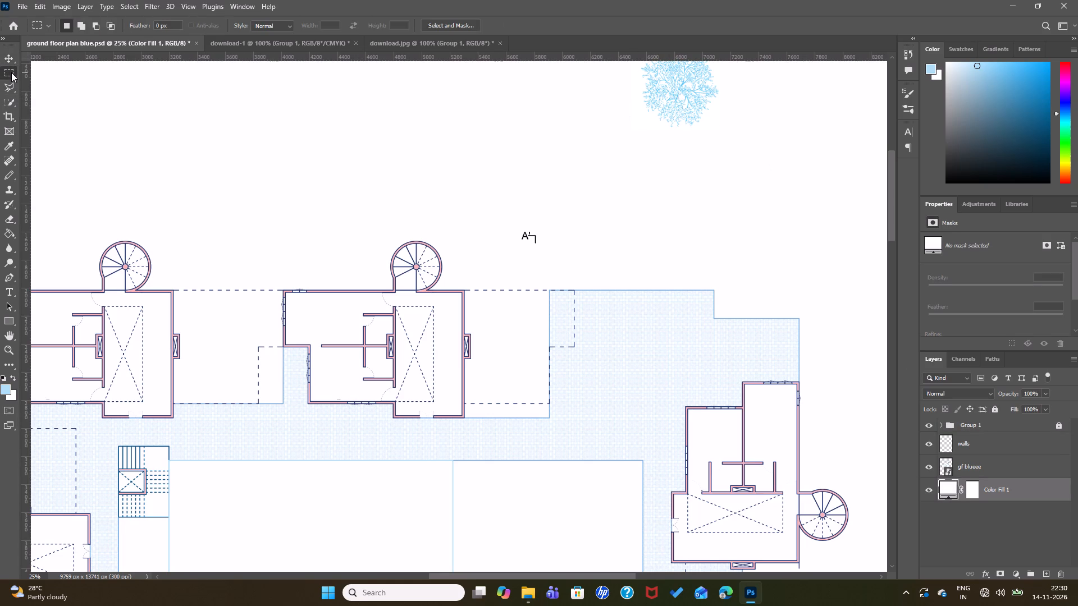
left_click(11, 62)
Create a new empty layer, move it into Group 1 above Rectangle 1, and expand the group.
scroll(997, 437, "up", 2)
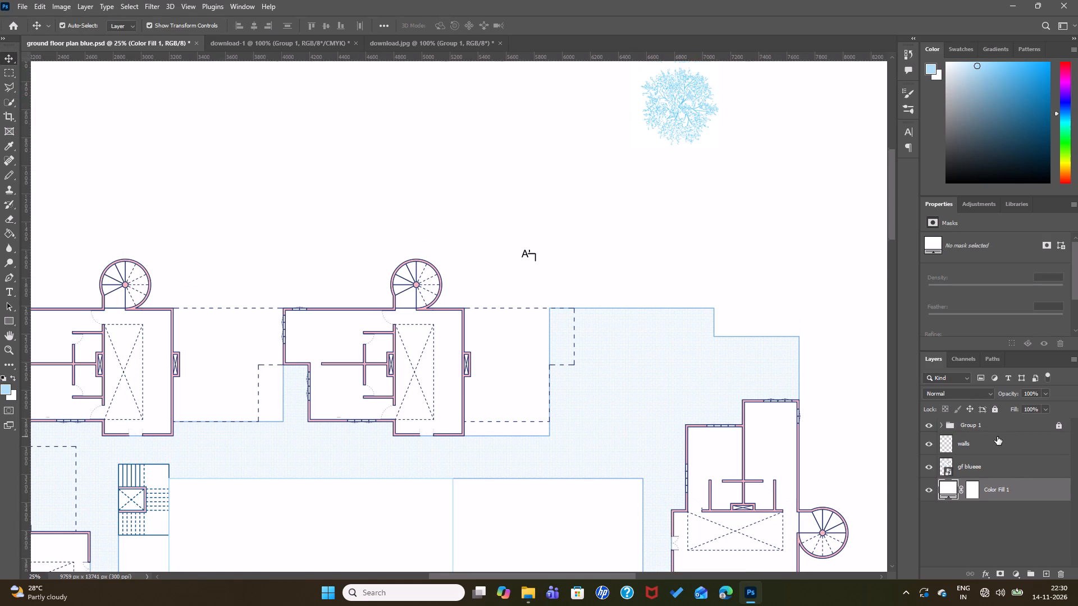
left_click(1046, 576)
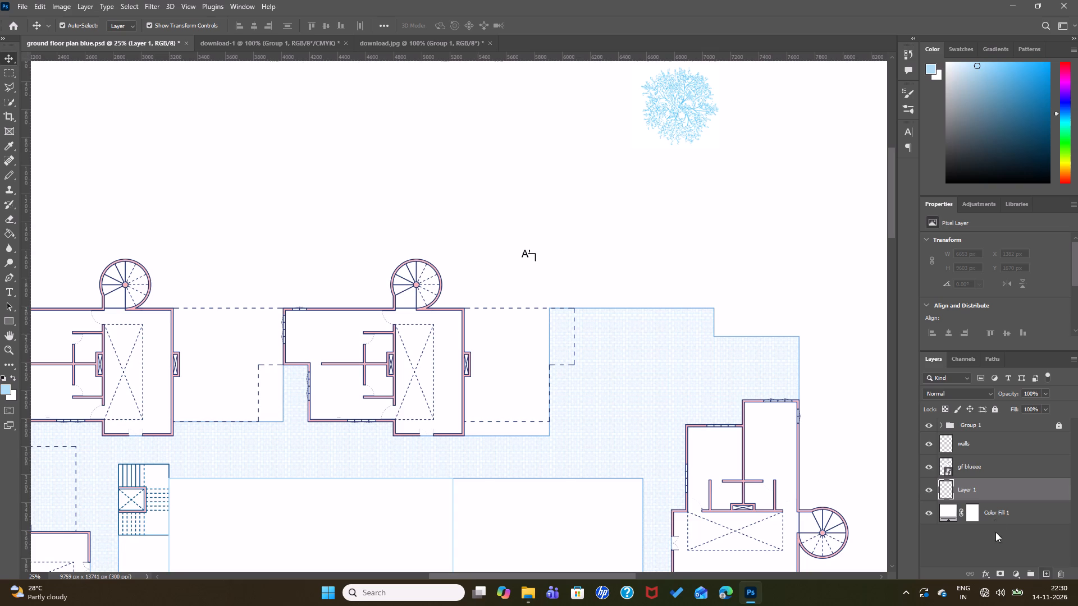
left_click_drag(981, 485, 963, 423)
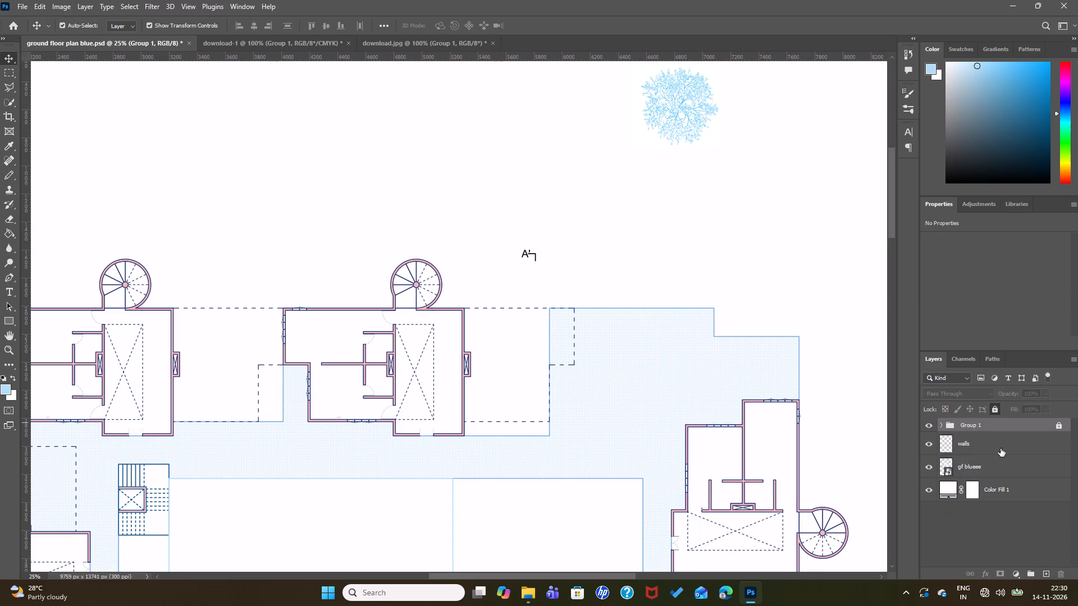
scroll(1013, 483, "up", 4)
scroll(1013, 483, "down", 2)
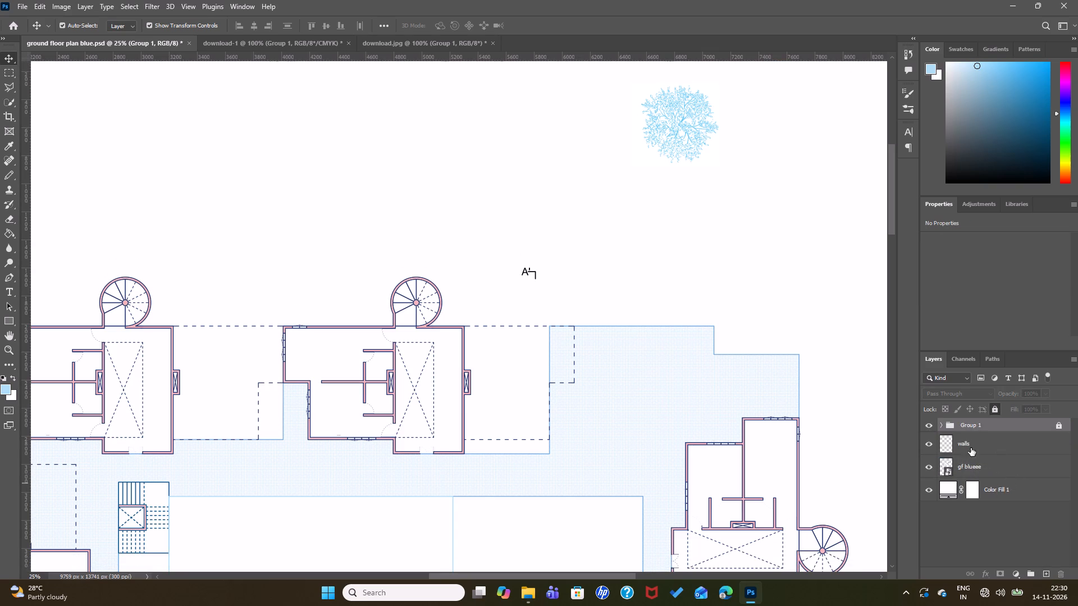
left_click(939, 424)
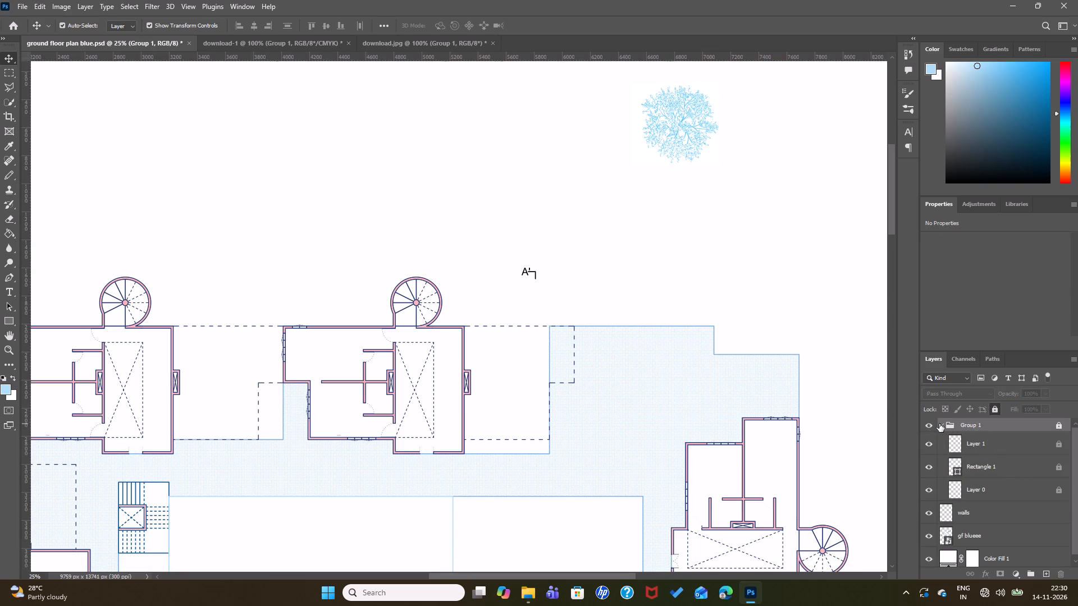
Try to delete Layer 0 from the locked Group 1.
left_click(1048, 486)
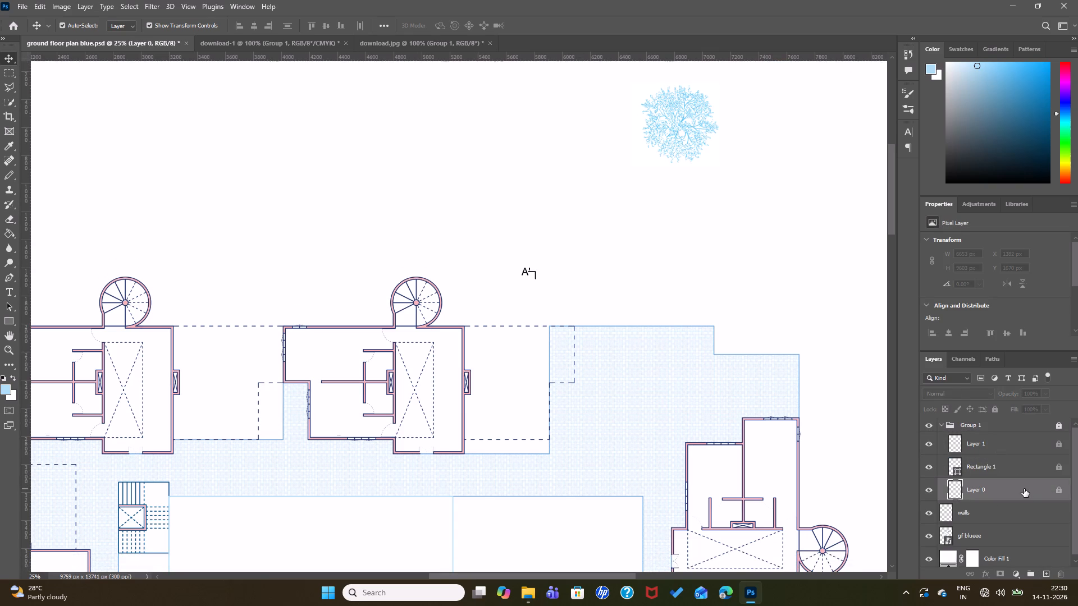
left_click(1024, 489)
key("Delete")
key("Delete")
Undo the creation of the new layer, its move into Group 1 and the locking of the group.
key("Escape")
key("ctrl+z")
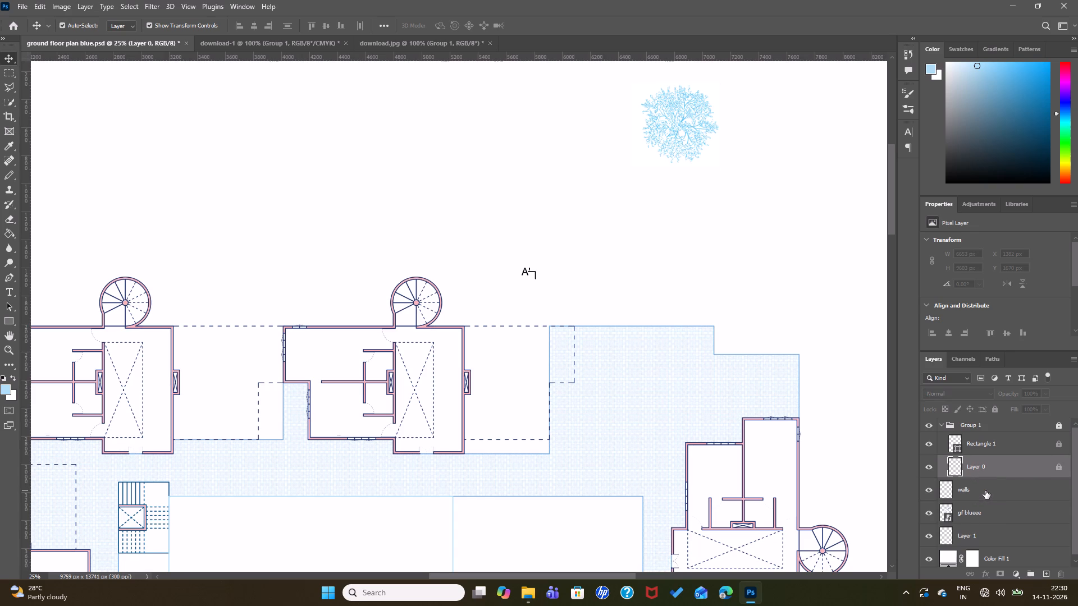
key("Escape")
left_click(847, 351)
scroll(998, 484, "up", 3)
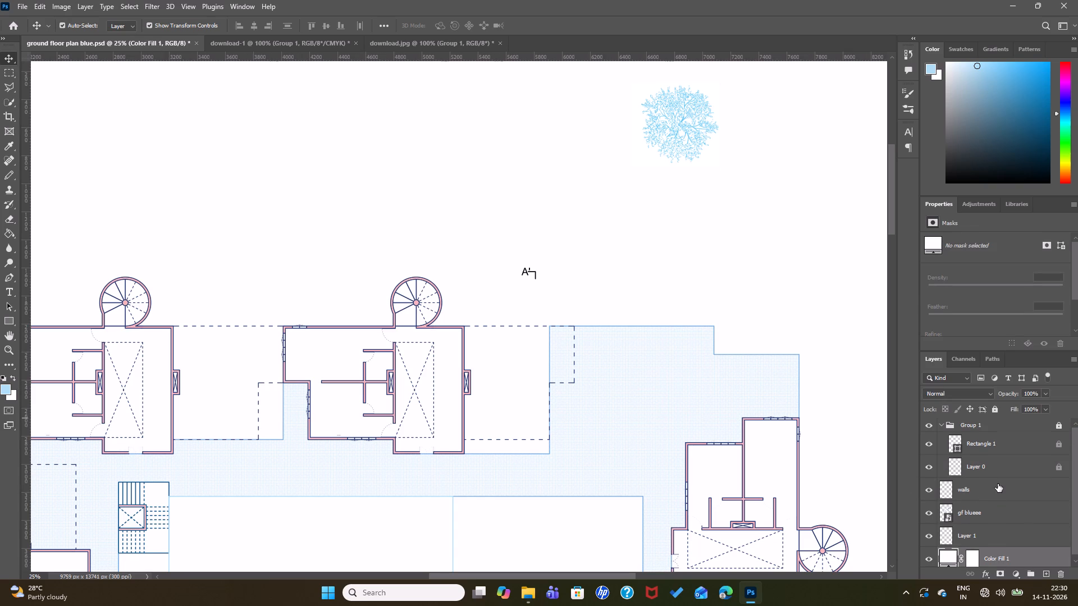
key("ctrl+z")
key("ctrl+z")
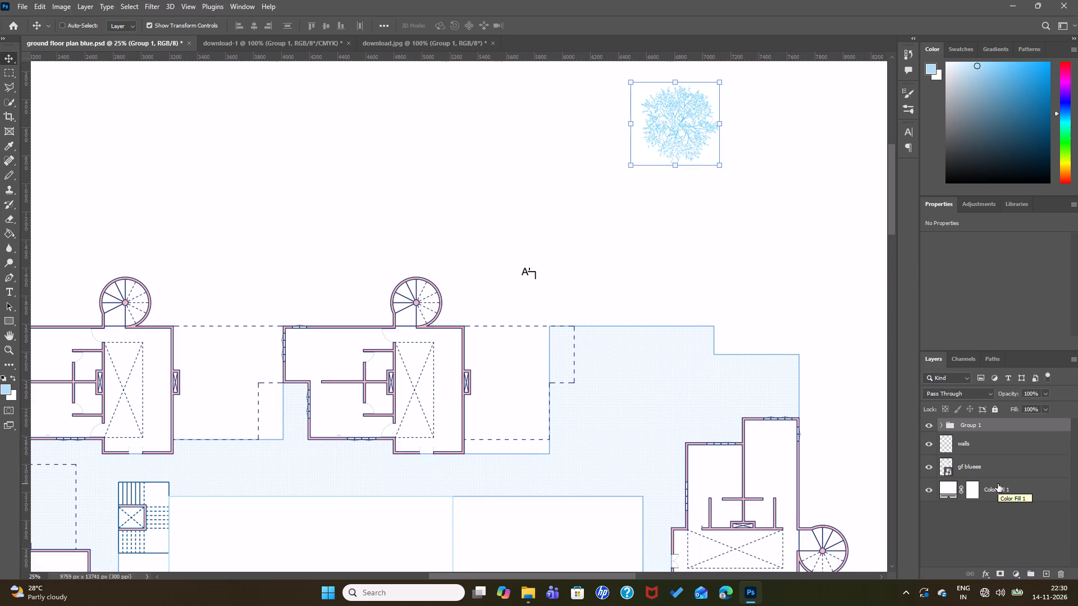
left_click(1027, 527)
scroll(1027, 527, "up", 3)
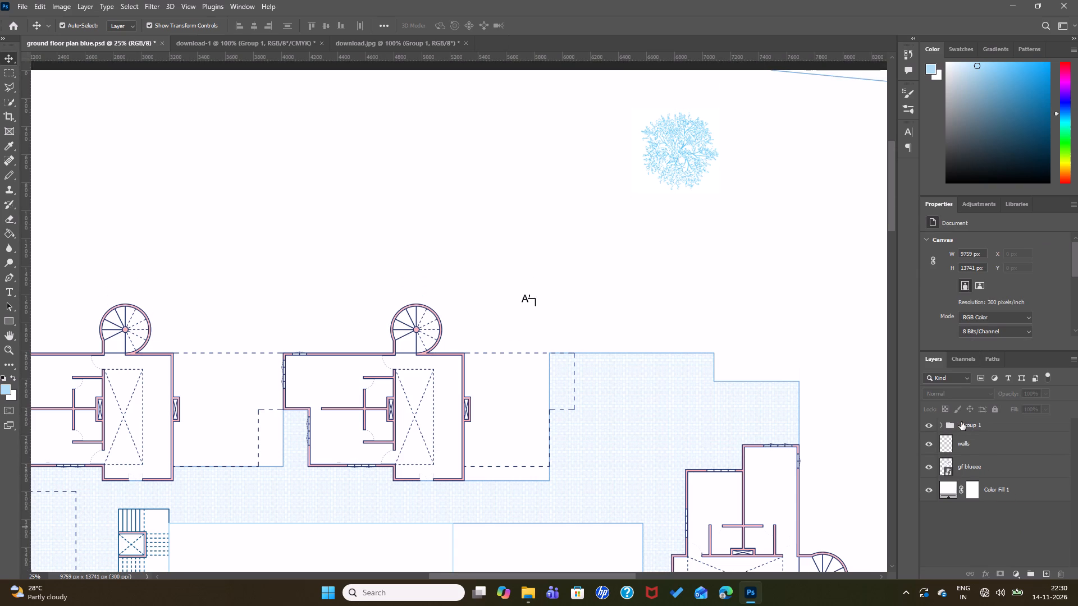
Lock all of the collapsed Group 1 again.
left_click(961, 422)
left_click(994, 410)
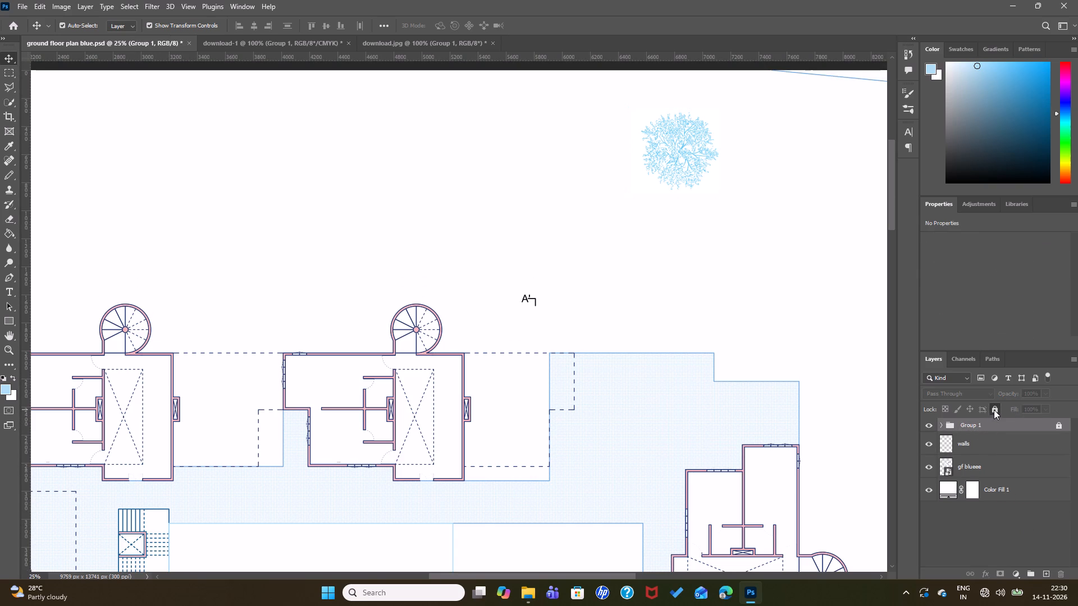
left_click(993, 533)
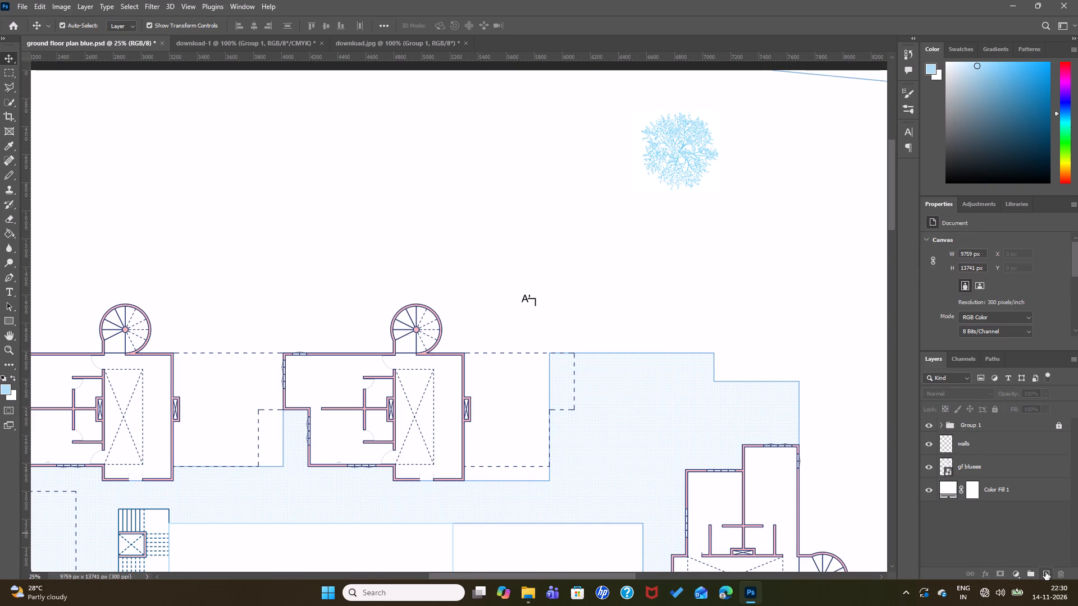
Create a new empty layer above Group 1.
left_click(1045, 573)
left_click(997, 541)
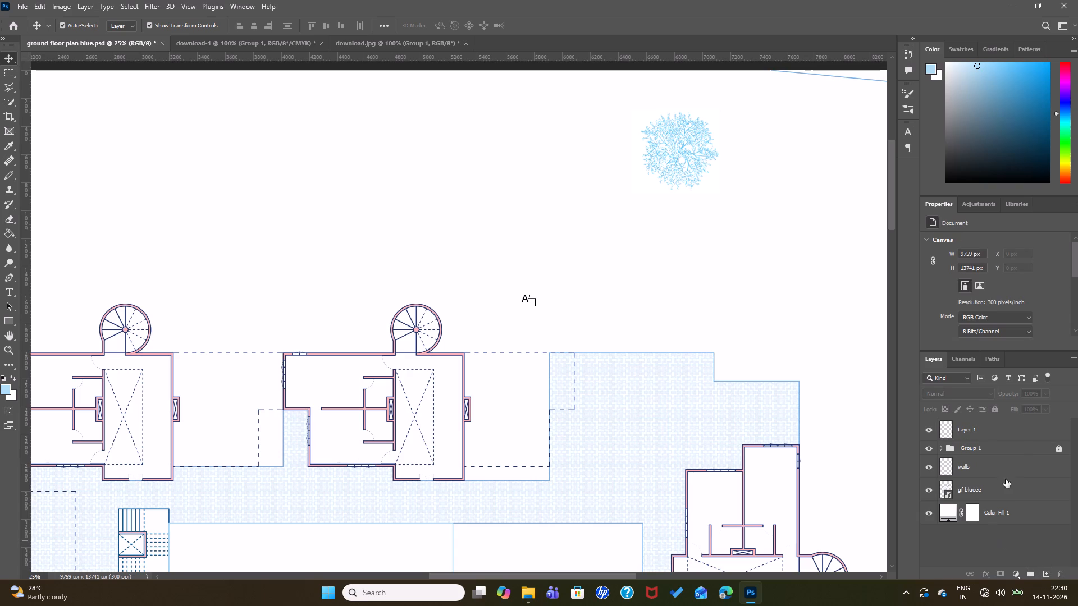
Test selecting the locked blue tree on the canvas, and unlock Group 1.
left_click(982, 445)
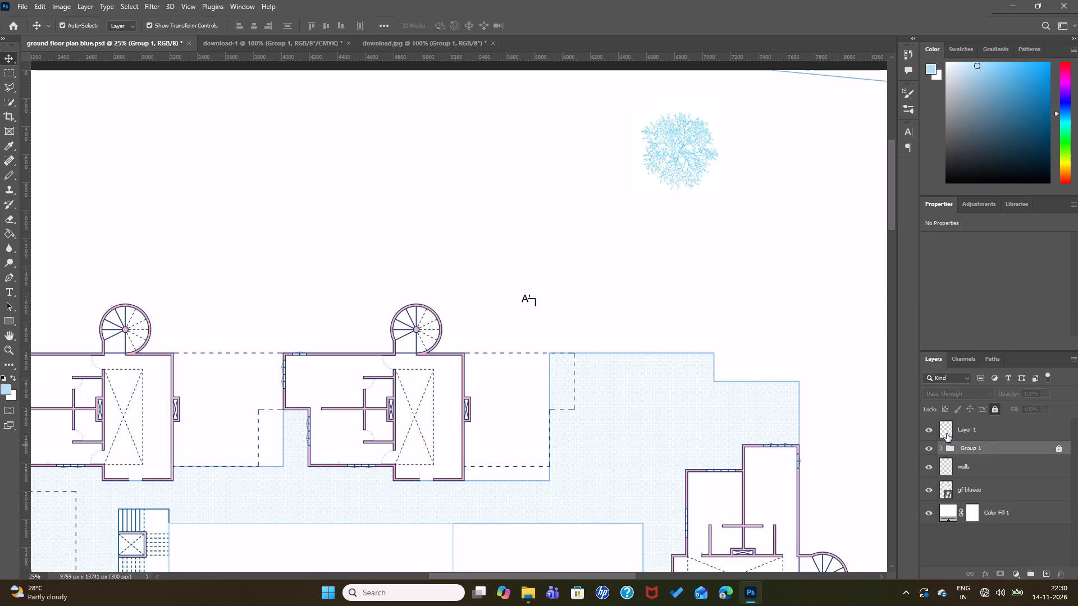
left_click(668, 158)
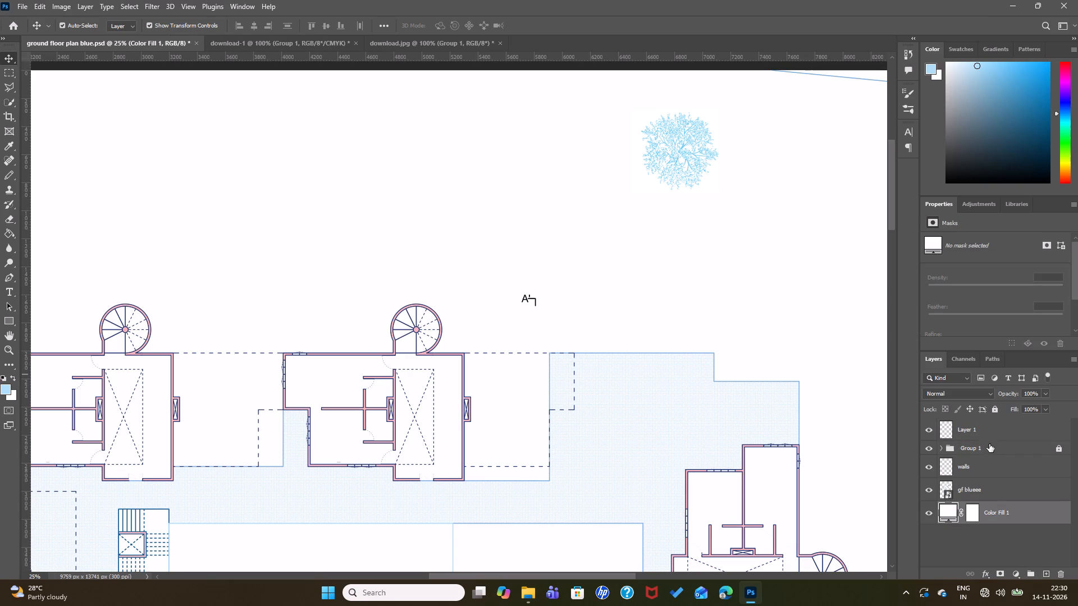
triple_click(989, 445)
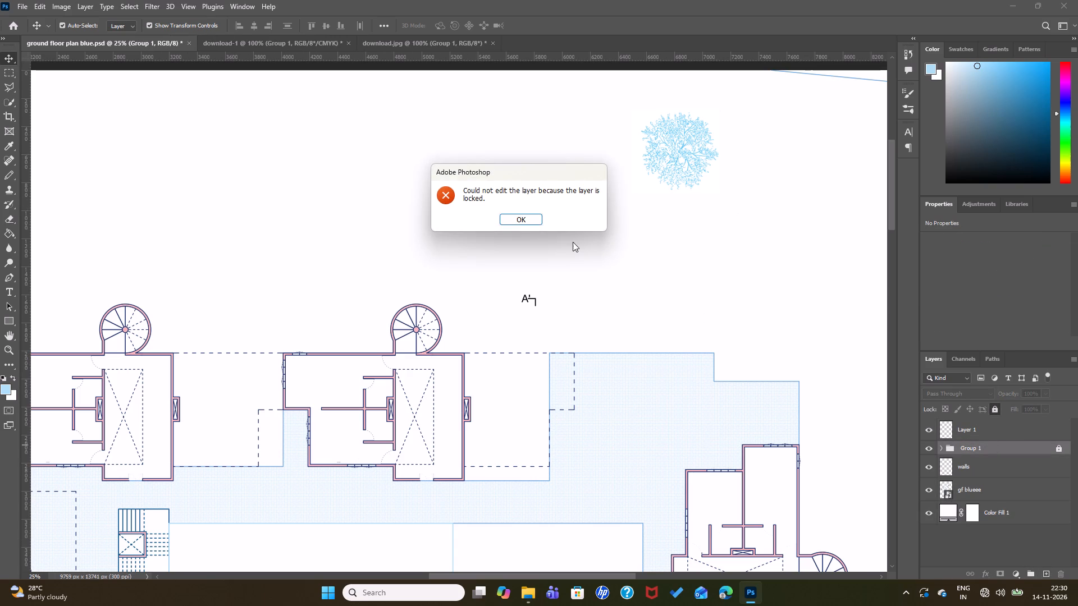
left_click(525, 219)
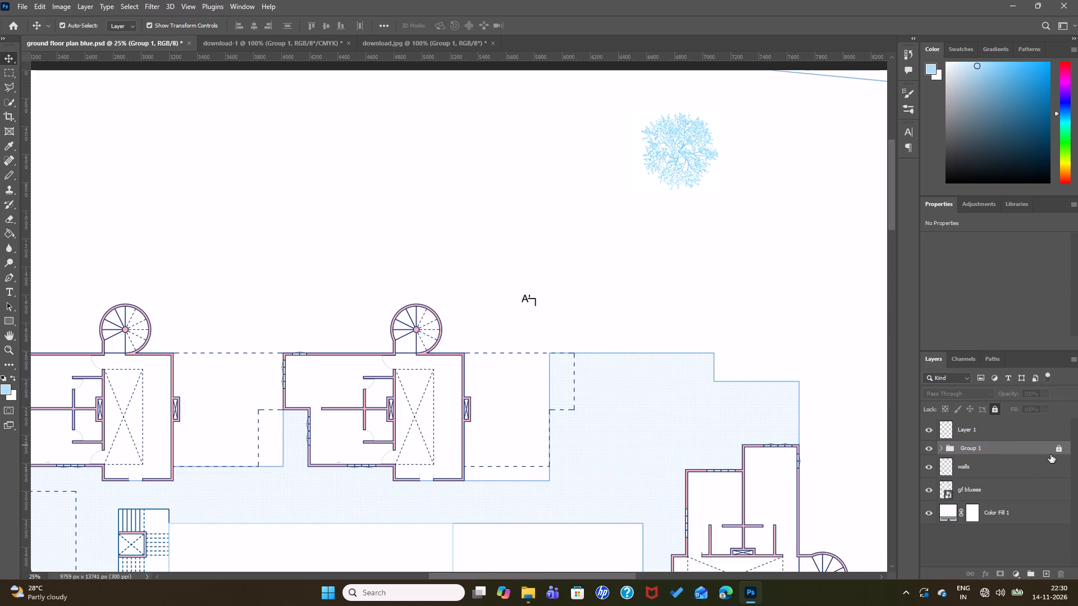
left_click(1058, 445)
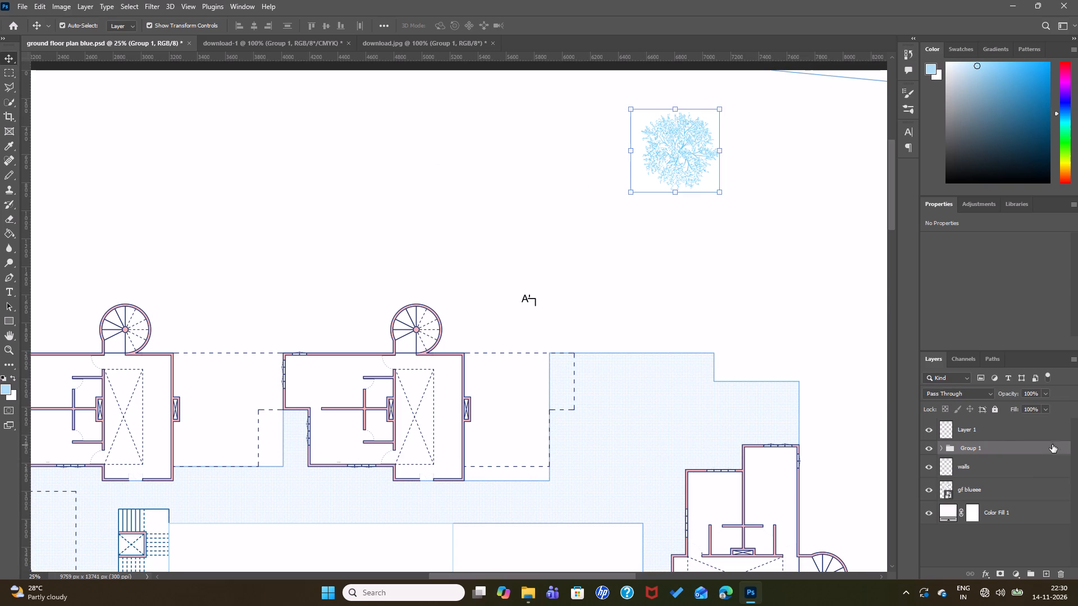
Open the Blending Options of Group 1 and accept the settings.
right_click(999, 446)
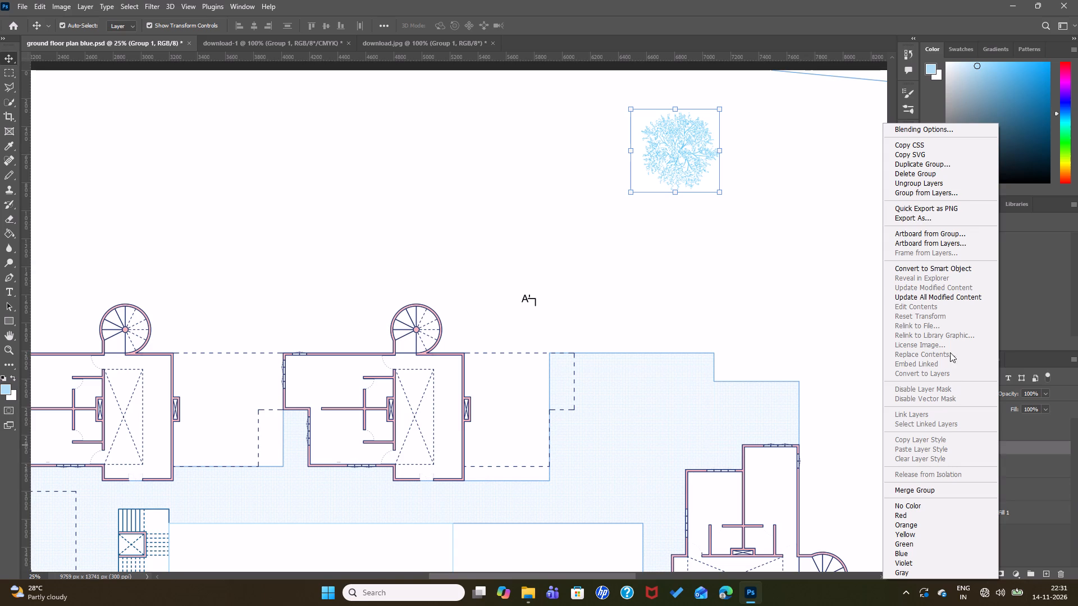
left_click(942, 130)
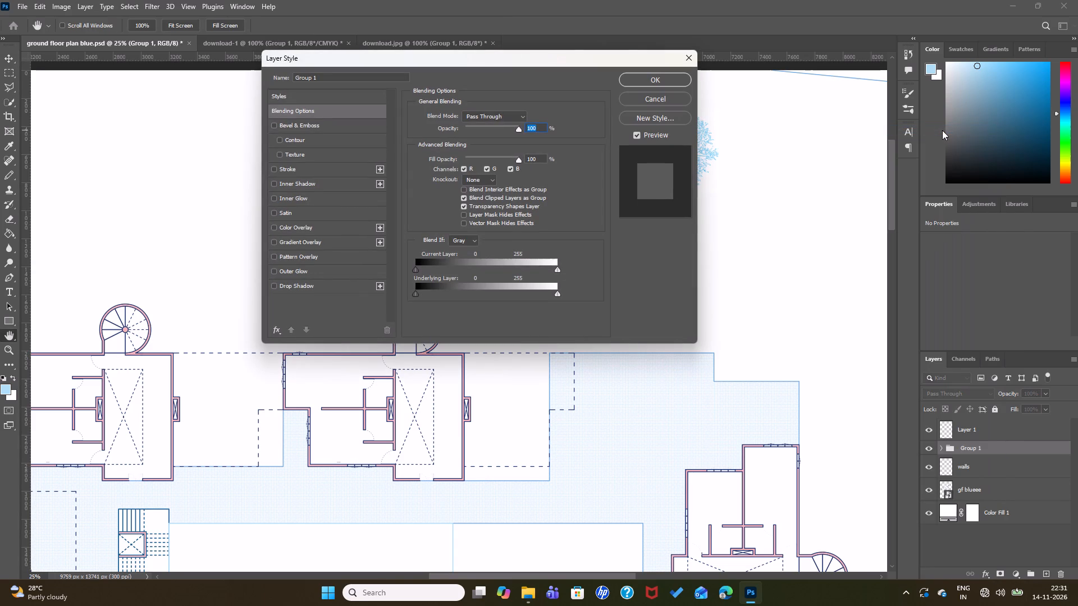
left_click(672, 79)
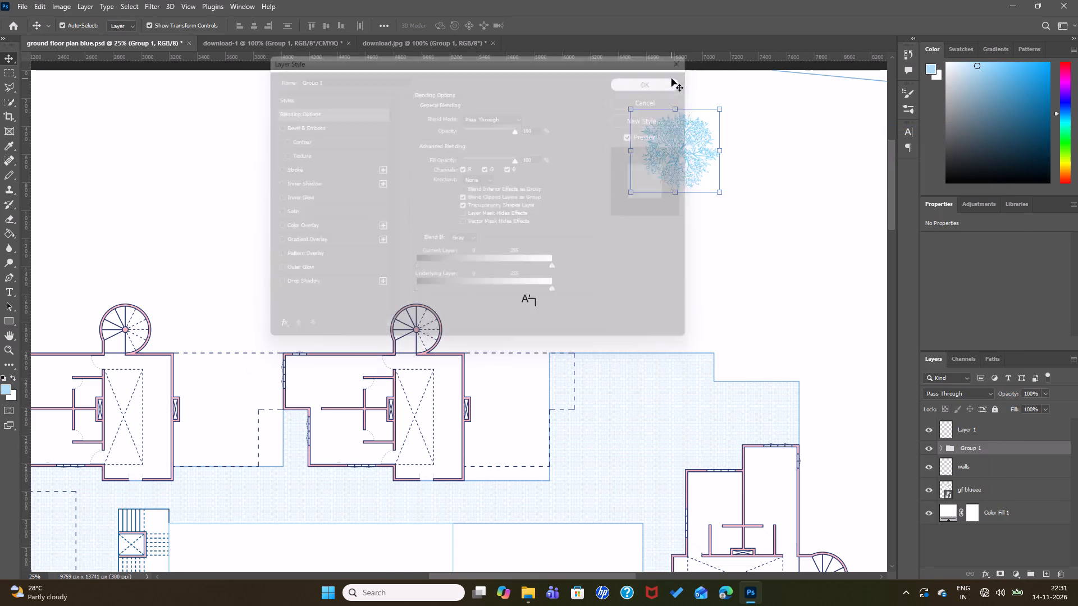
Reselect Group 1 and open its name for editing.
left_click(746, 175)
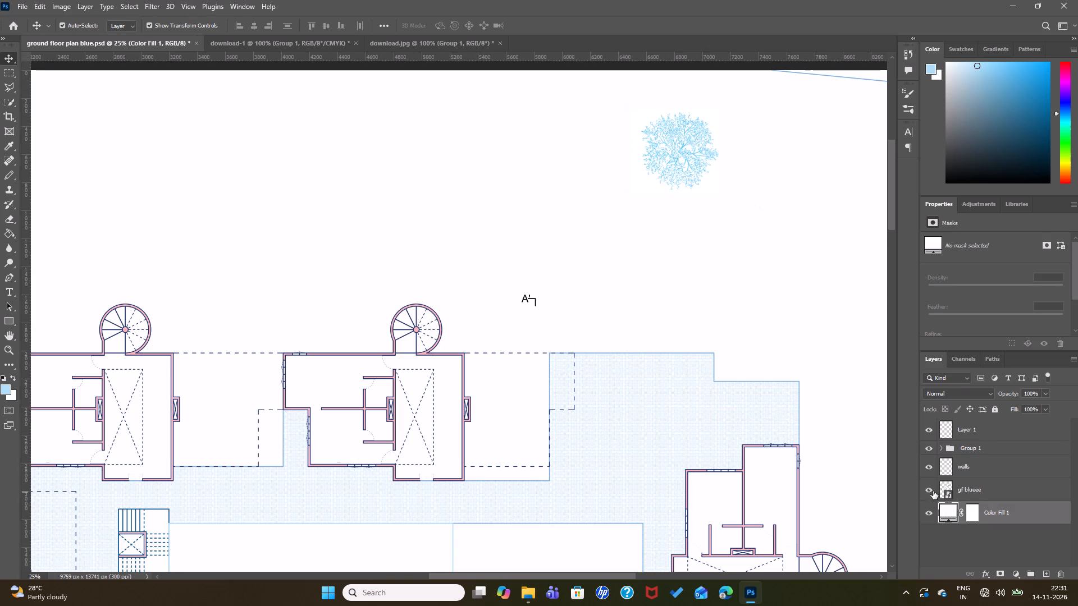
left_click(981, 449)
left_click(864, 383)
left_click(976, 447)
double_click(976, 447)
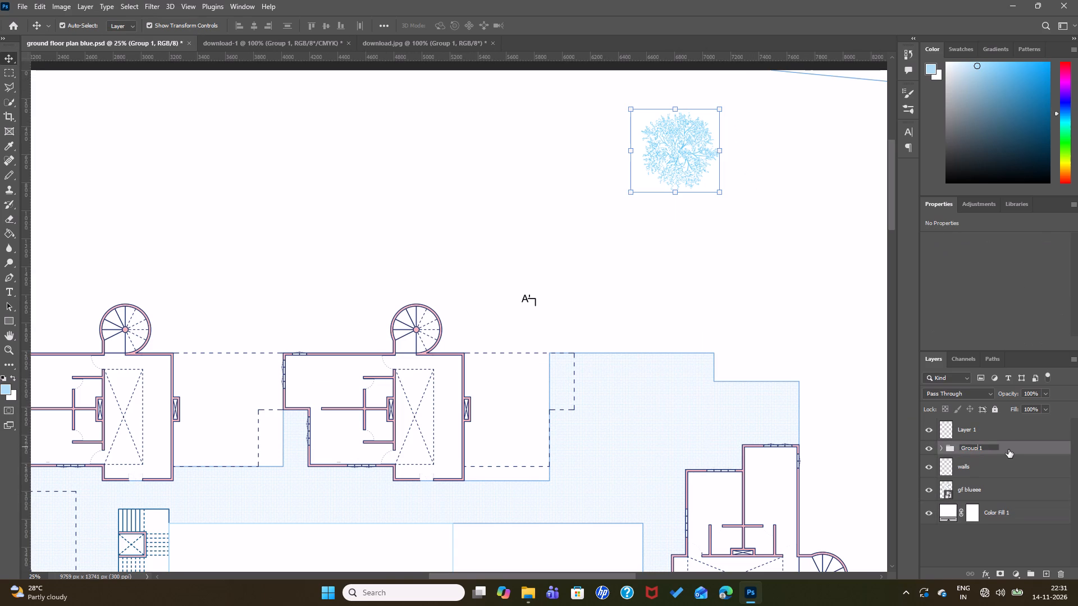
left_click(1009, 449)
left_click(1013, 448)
Test which layer the blue tree selects on the canvas, and collapse Group 1 again.
left_click(667, 169)
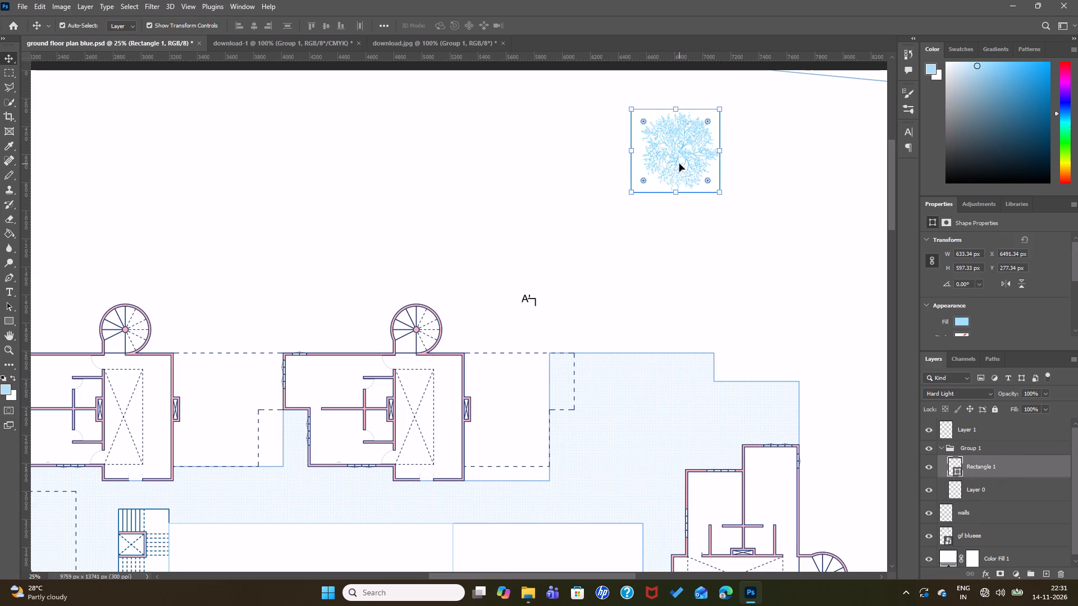
left_click(679, 164)
left_click(712, 251)
left_click(996, 447)
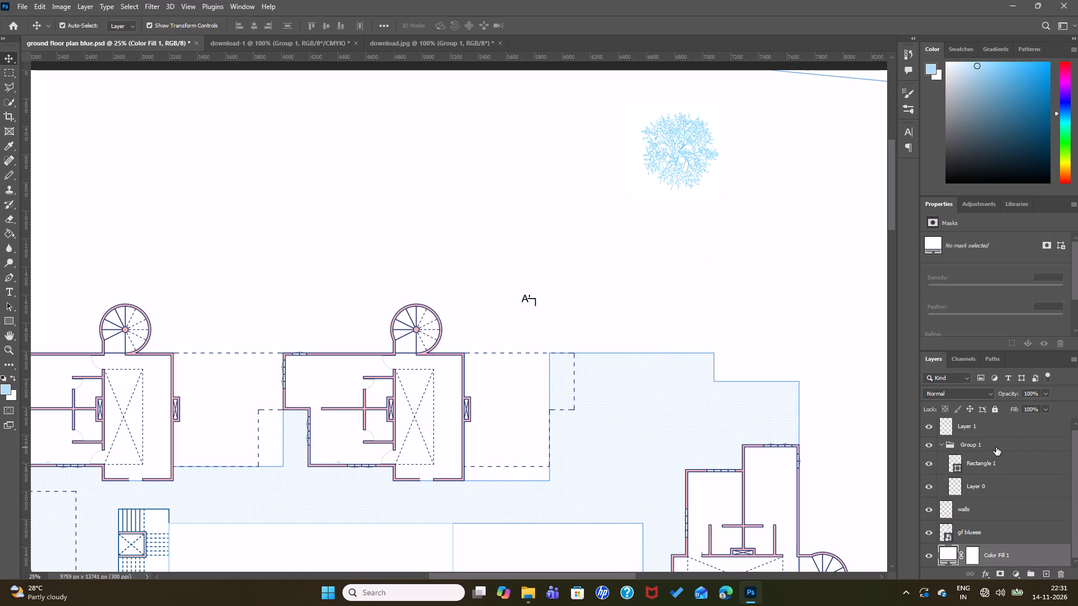
left_click(856, 423)
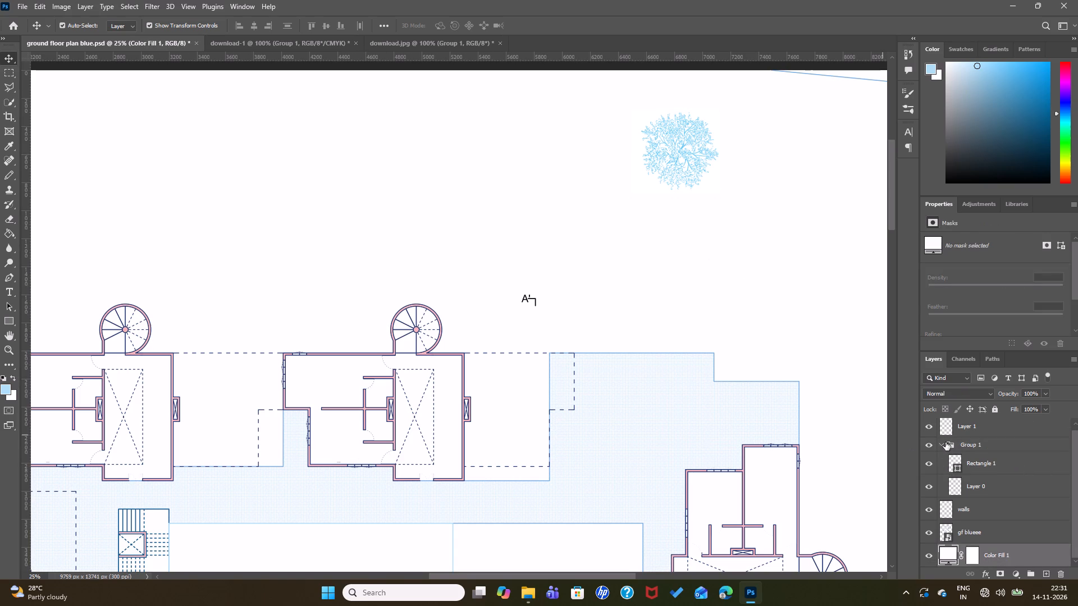
left_click(944, 444)
left_click(876, 455)
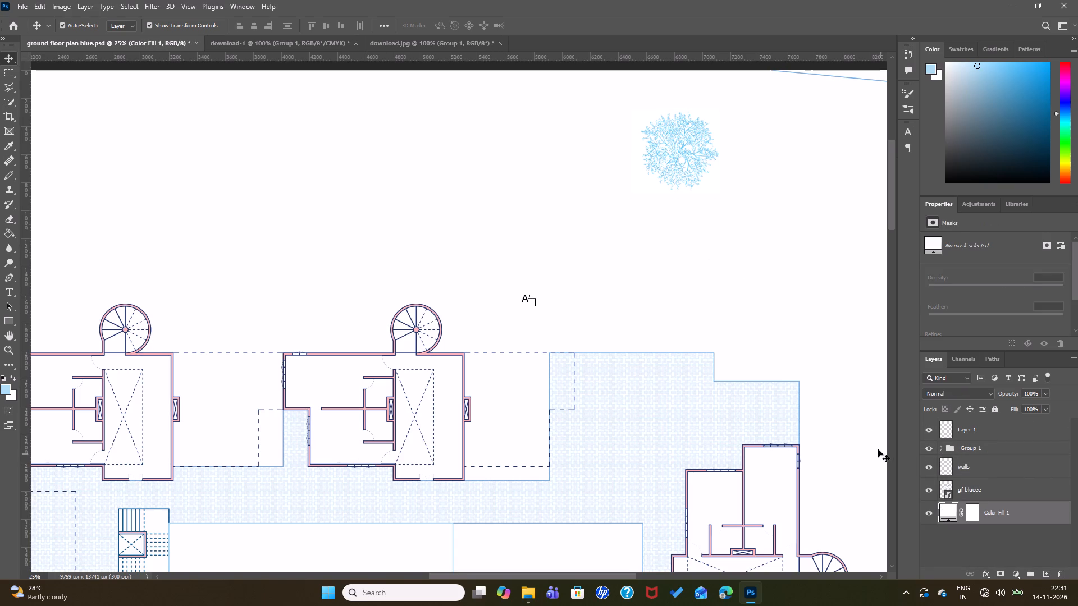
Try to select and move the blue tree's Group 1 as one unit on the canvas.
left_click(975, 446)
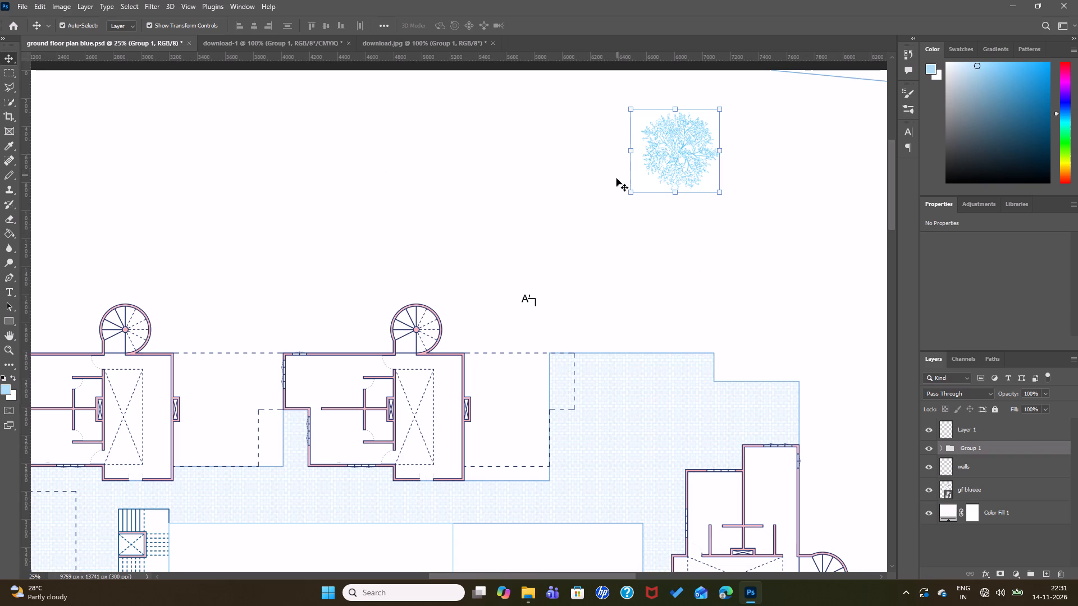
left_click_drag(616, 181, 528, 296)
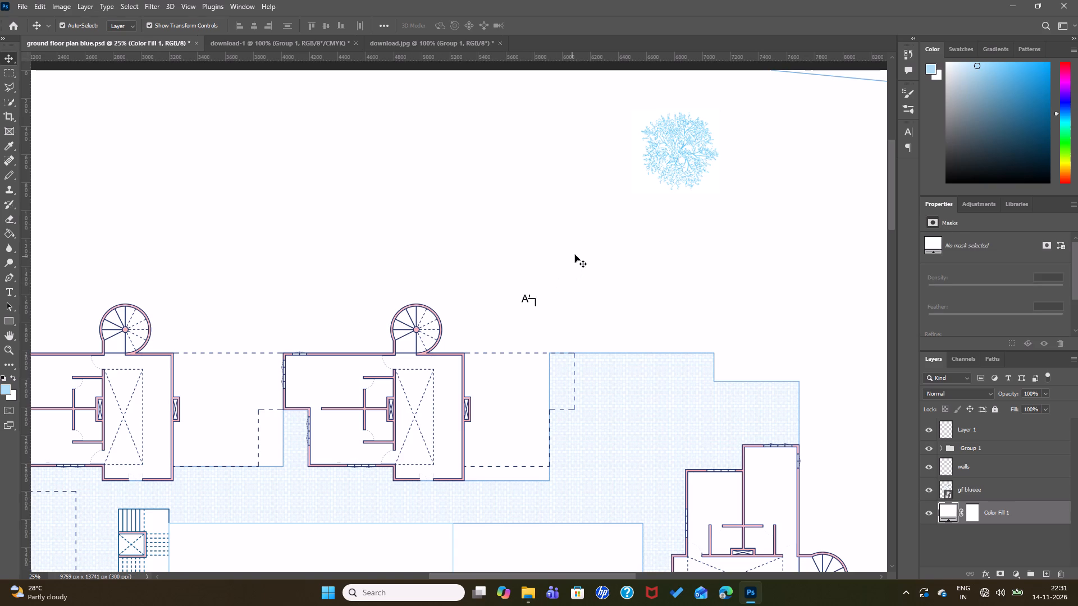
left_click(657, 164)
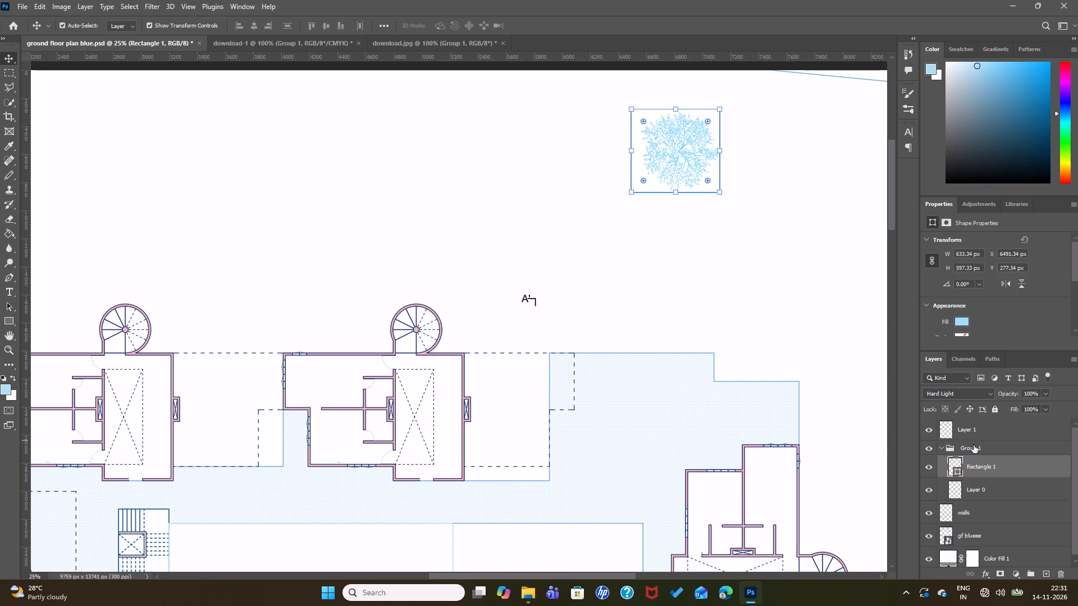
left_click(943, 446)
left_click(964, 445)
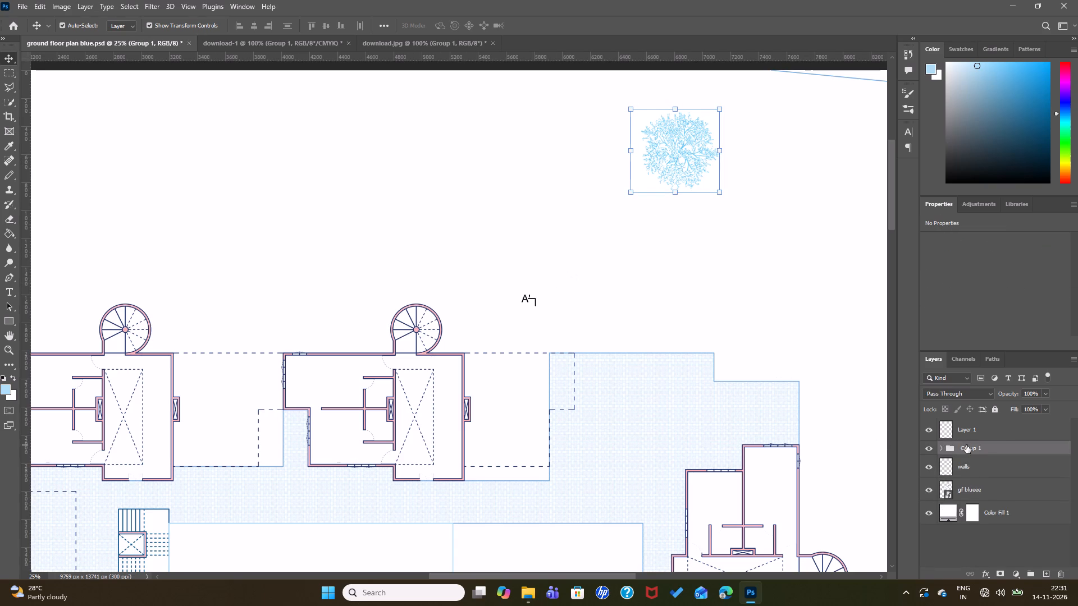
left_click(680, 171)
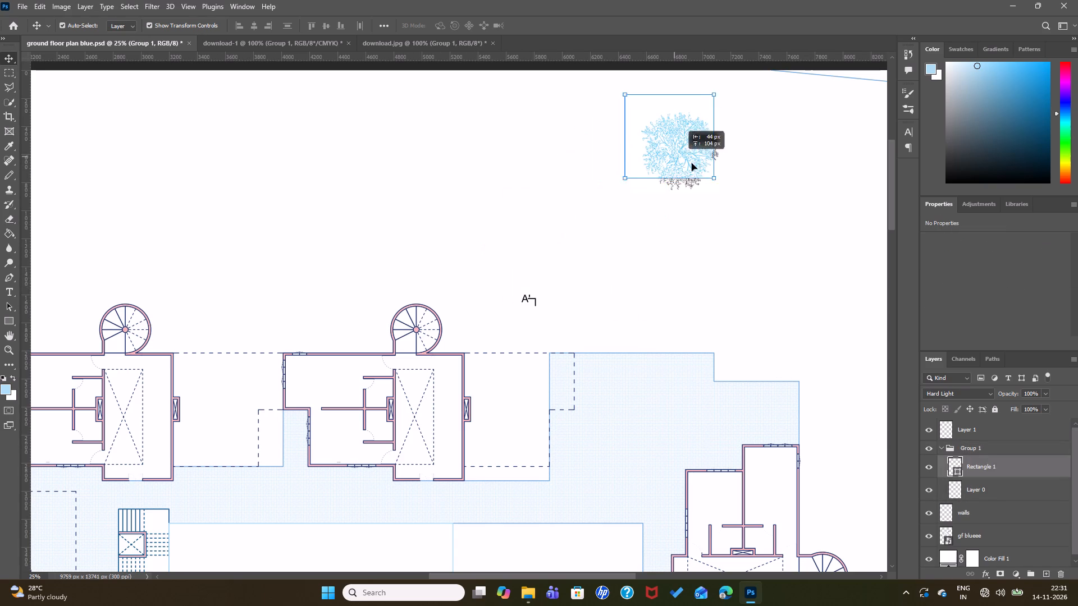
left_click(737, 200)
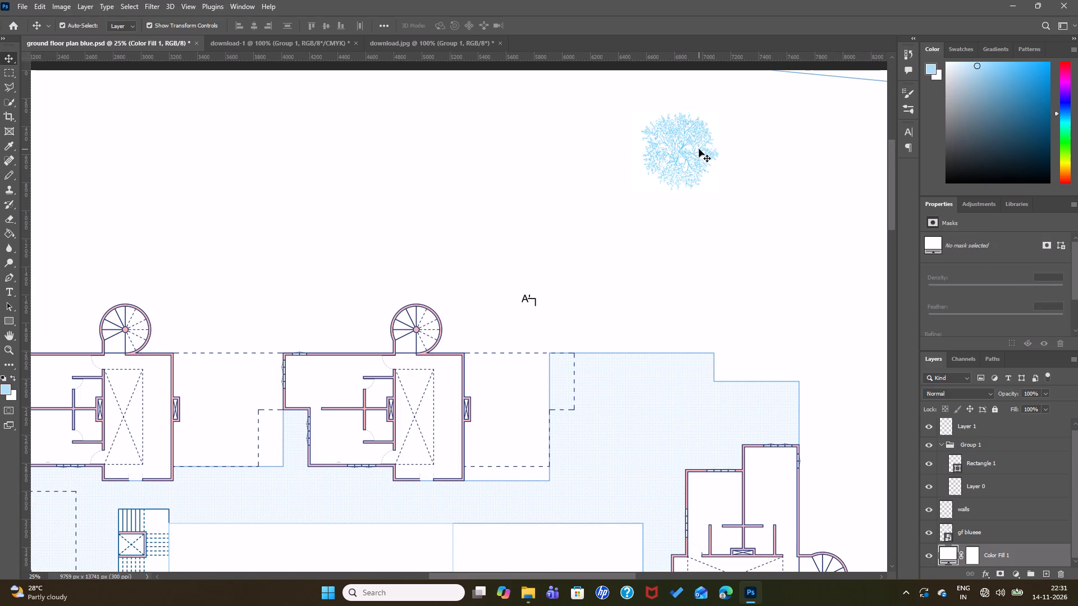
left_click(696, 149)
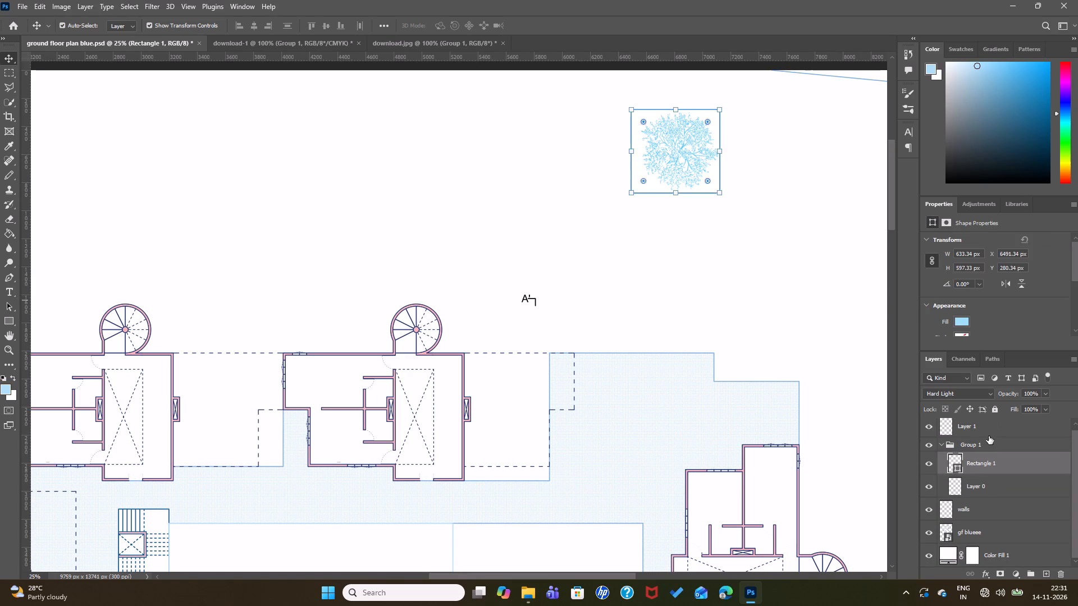
Collapse Group 1 and convert the whole group to a smart object.
left_click(987, 452)
left_click(993, 444)
left_click(946, 443)
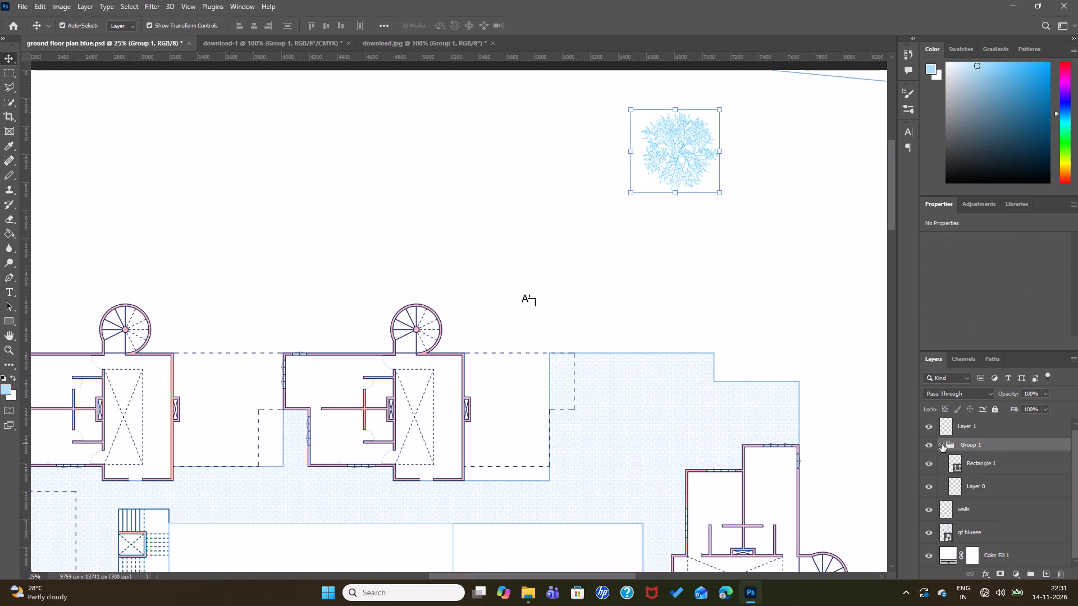
left_click(942, 444)
left_click(966, 448)
right_click(966, 448)
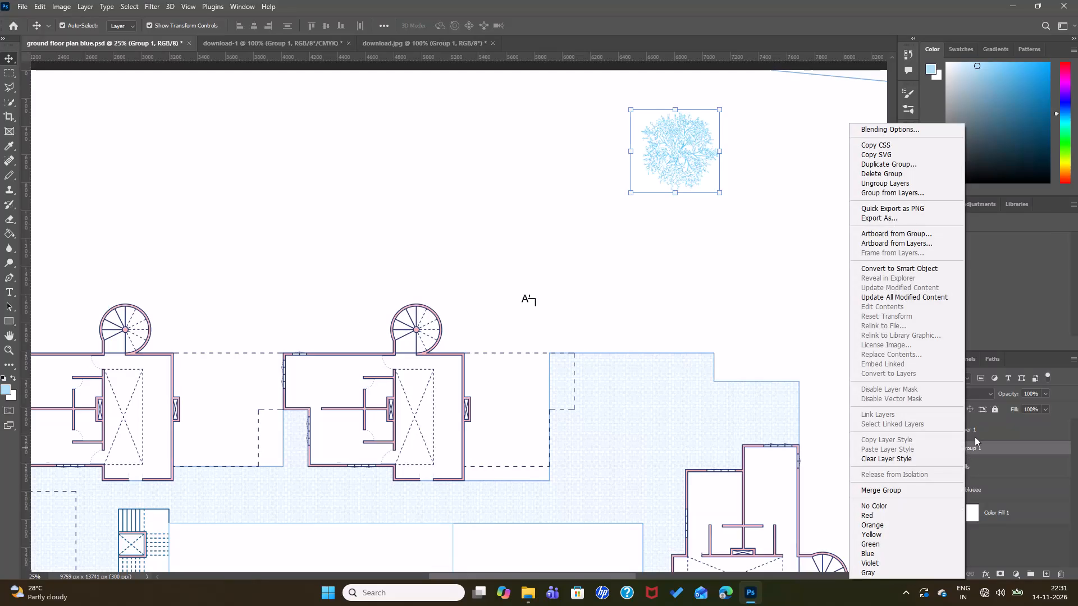
left_click(898, 268)
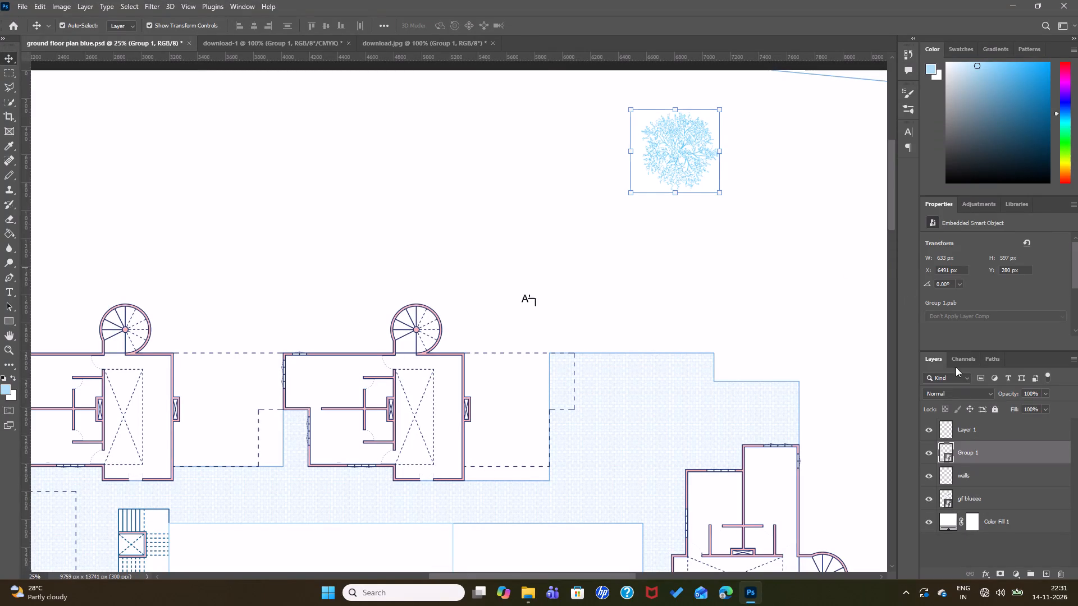
Create a new smart object via copy from the blue tree's Group 1 smart object.
left_click(971, 453)
right_click(967, 453)
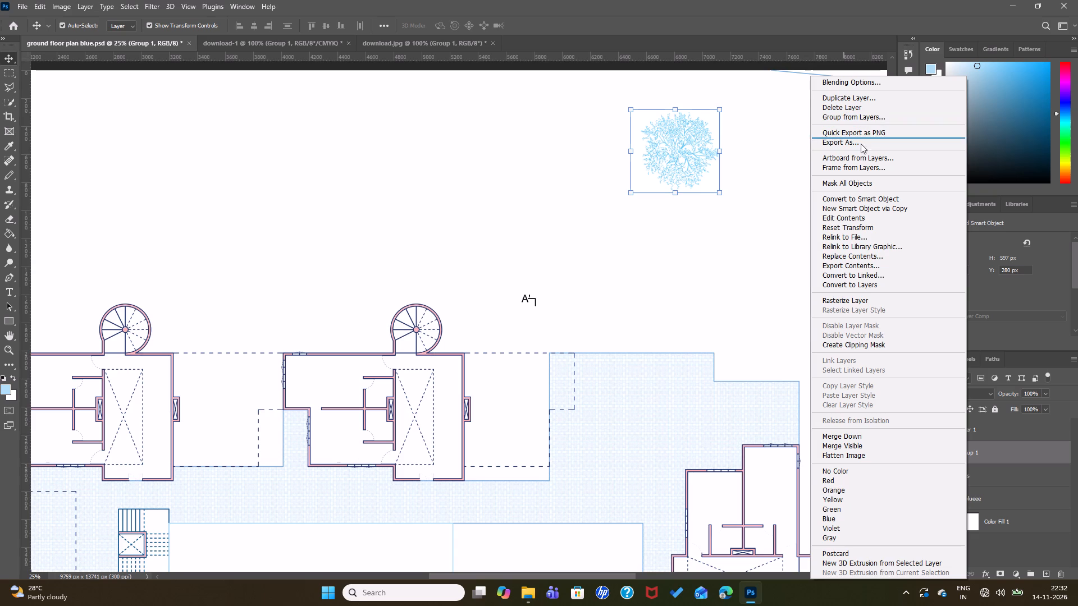
left_click(868, 208)
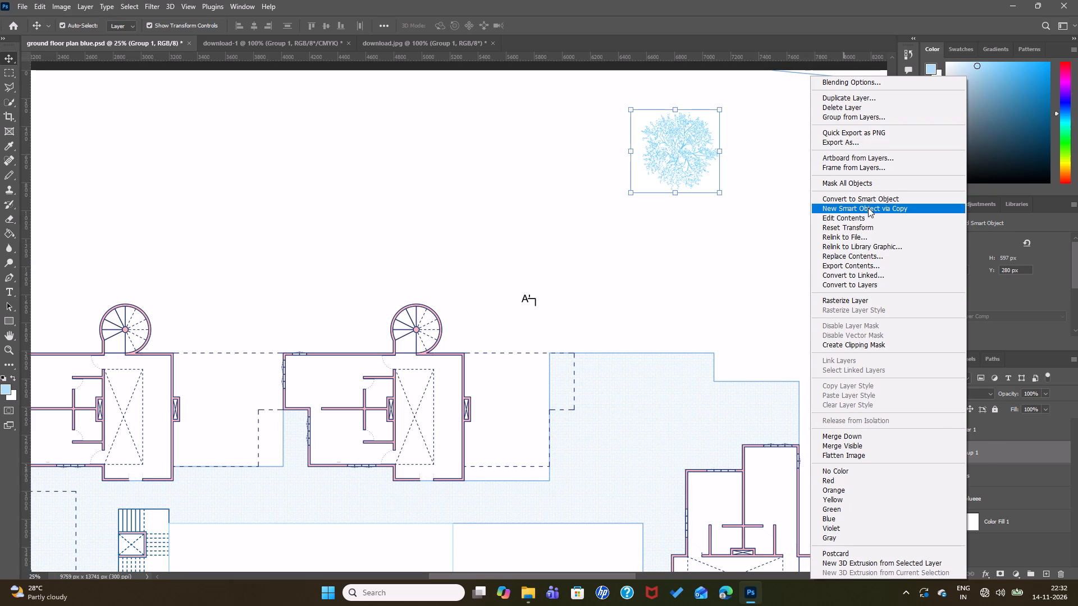
left_click(695, 163)
left_click(687, 162)
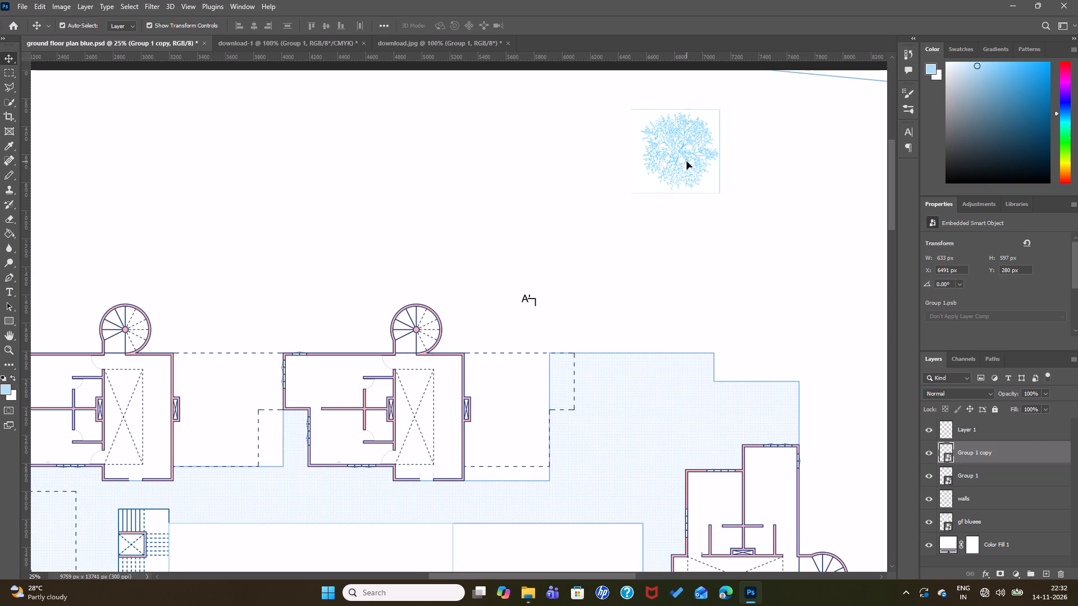
left_click(776, 238)
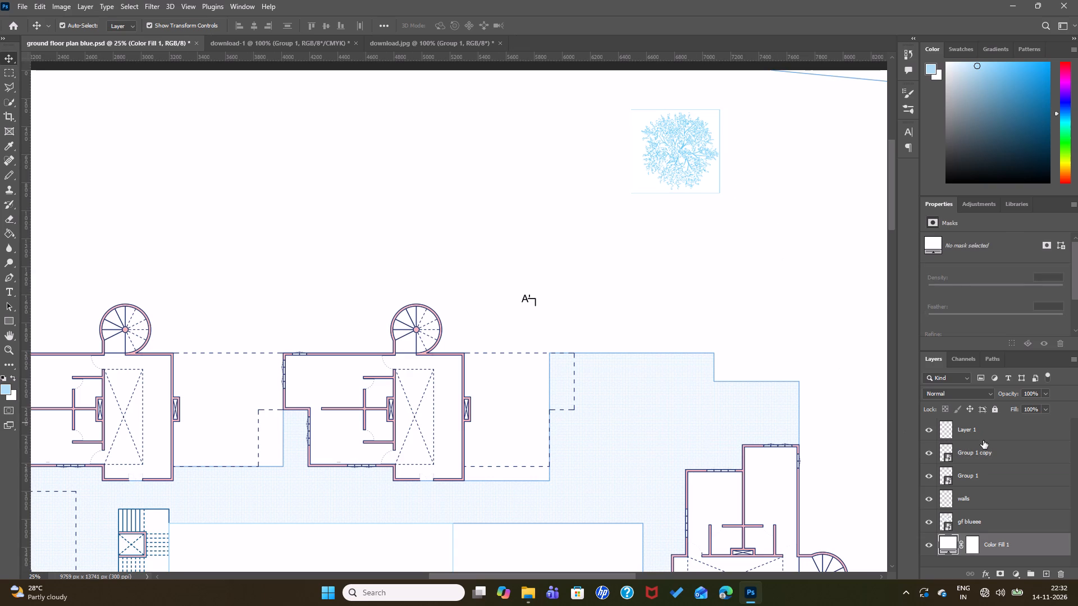
Move the copied blue tree off the original to blank space above the floor plan, at about X 5075 px, Y 720 px.
left_click(986, 454)
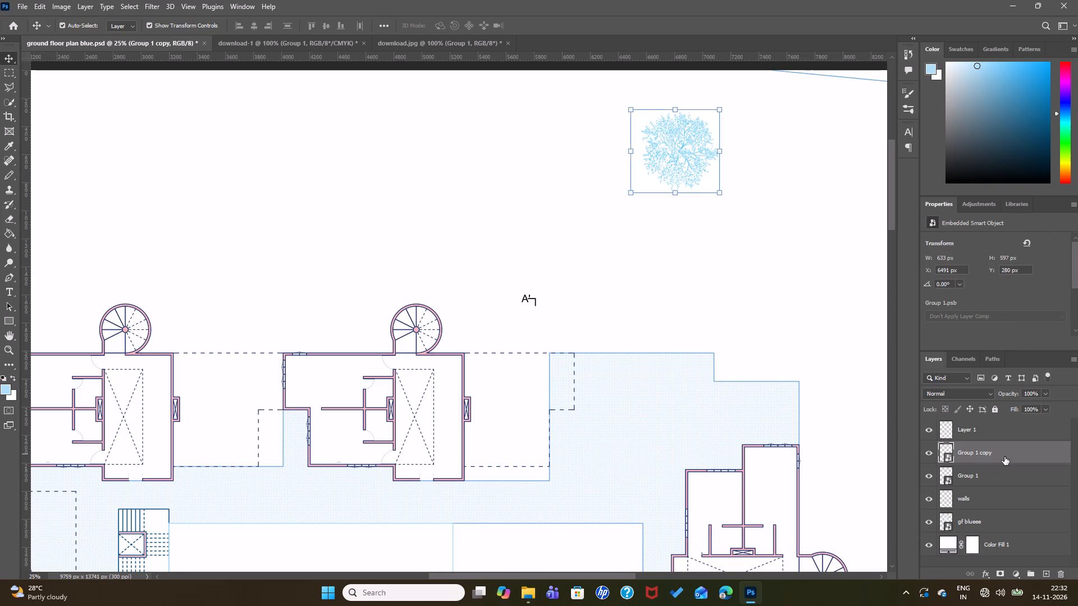
left_click_drag(691, 164, 492, 226)
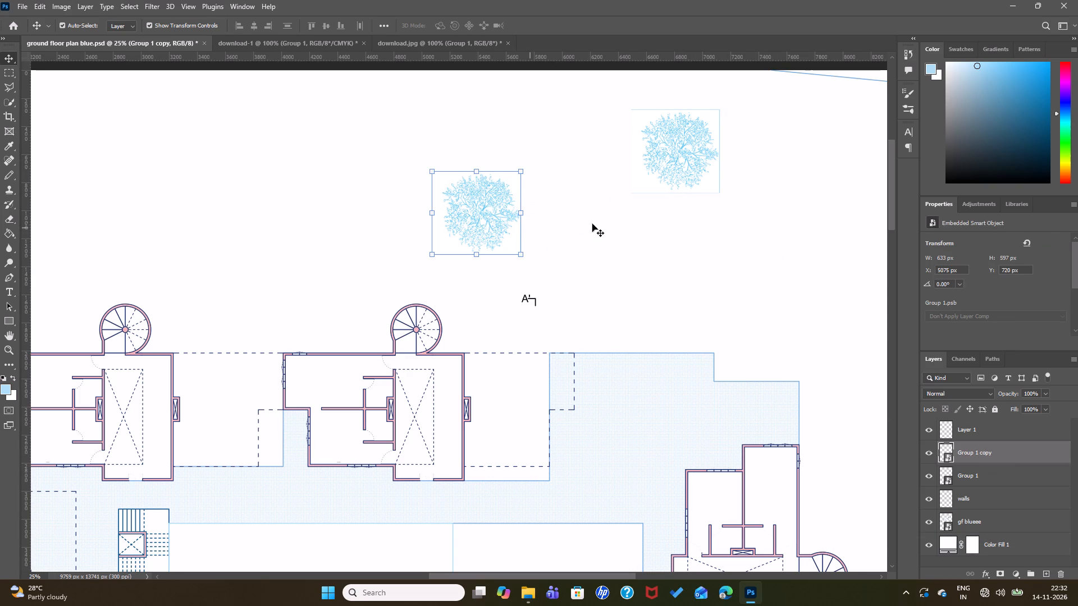
left_click(605, 222)
left_click(487, 213)
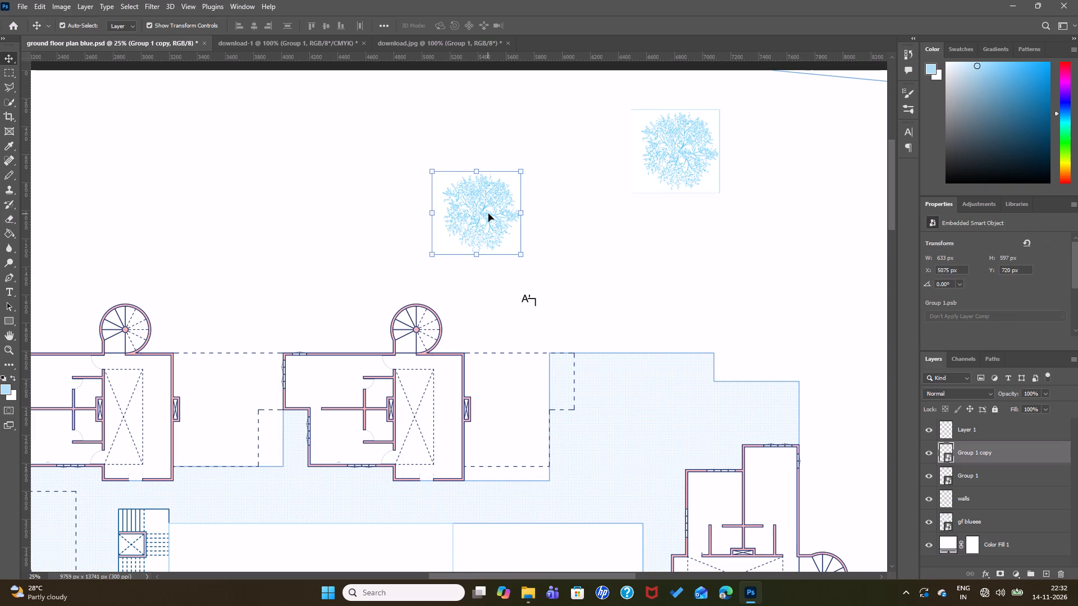
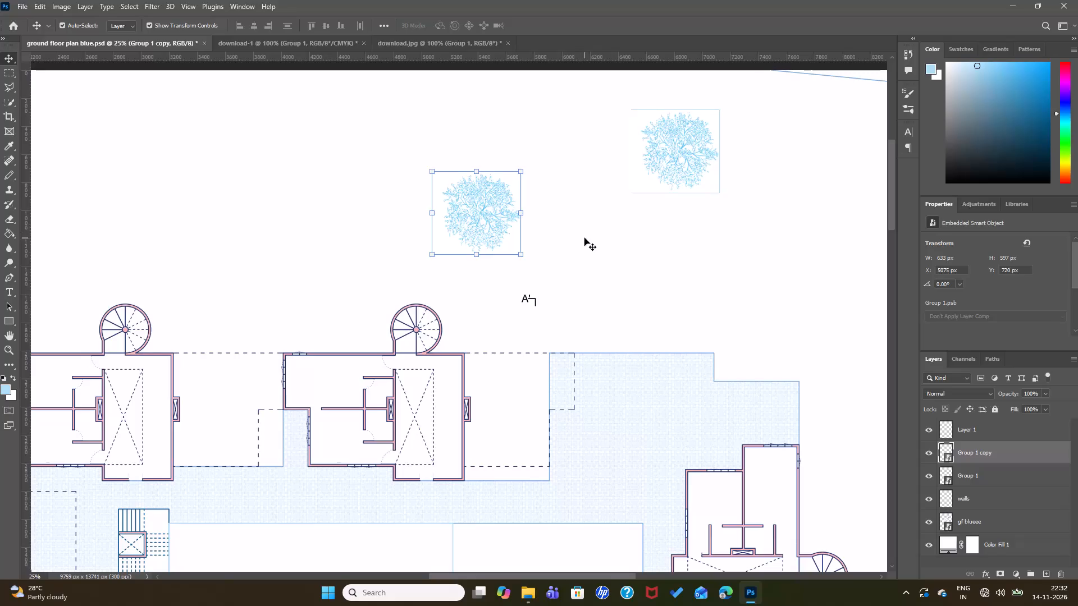
Open the contents of the Group 1 copy smart object for editing.
left_click(549, 239)
left_click(494, 219)
scroll(963, 291, "down", 3)
scroll(963, 291, "up", 3)
scroll(963, 291, "down", 4)
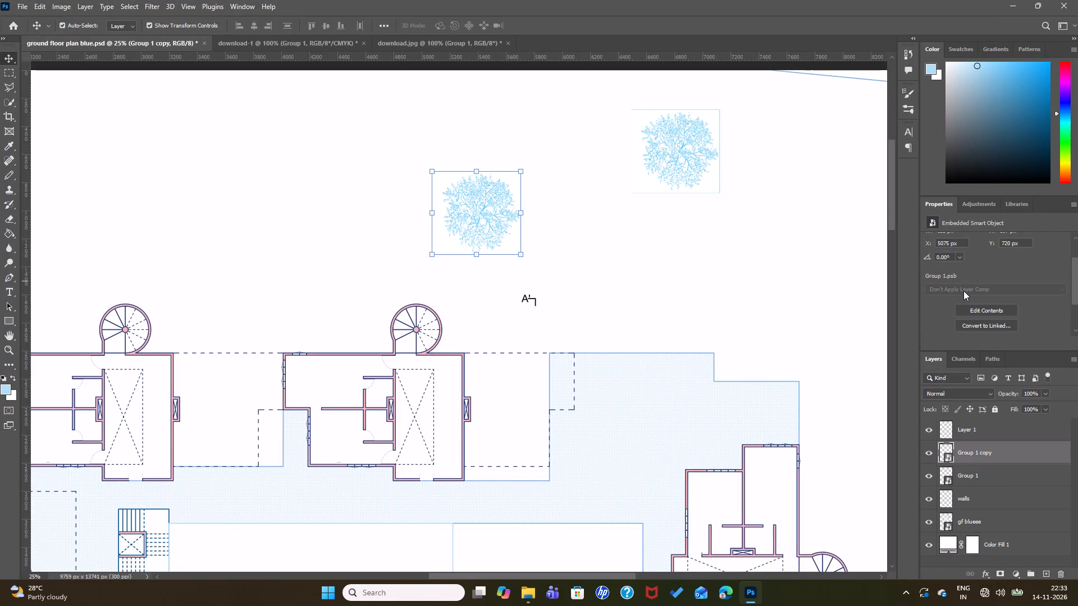
left_click(984, 302)
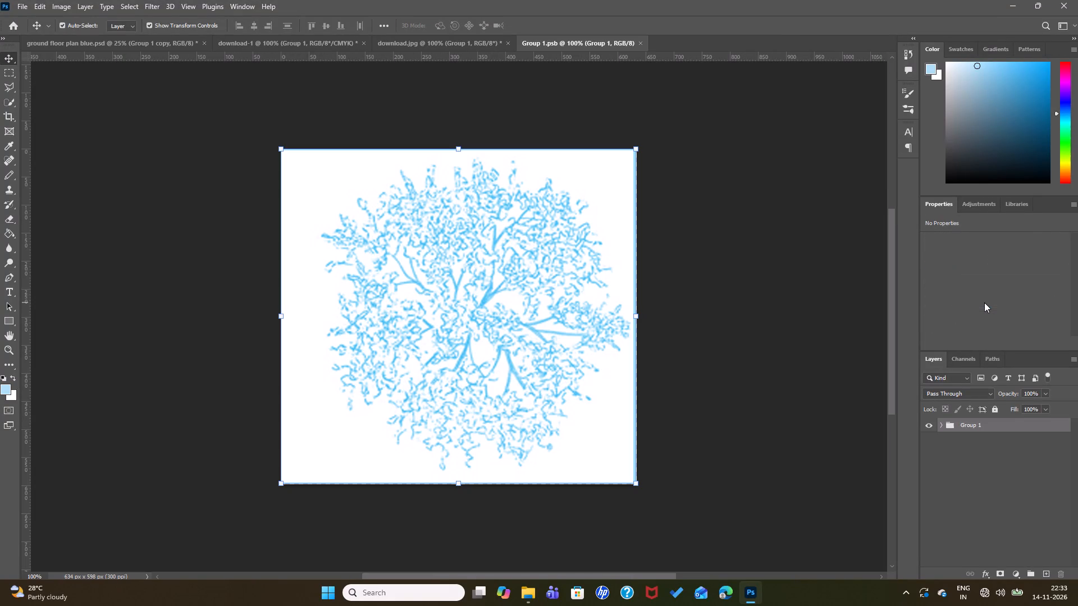
Crop the tree's canvas in Group 1.psb slightly on all sides to about 606 × 562 px, trimming off the light blue border.
left_click(637, 316)
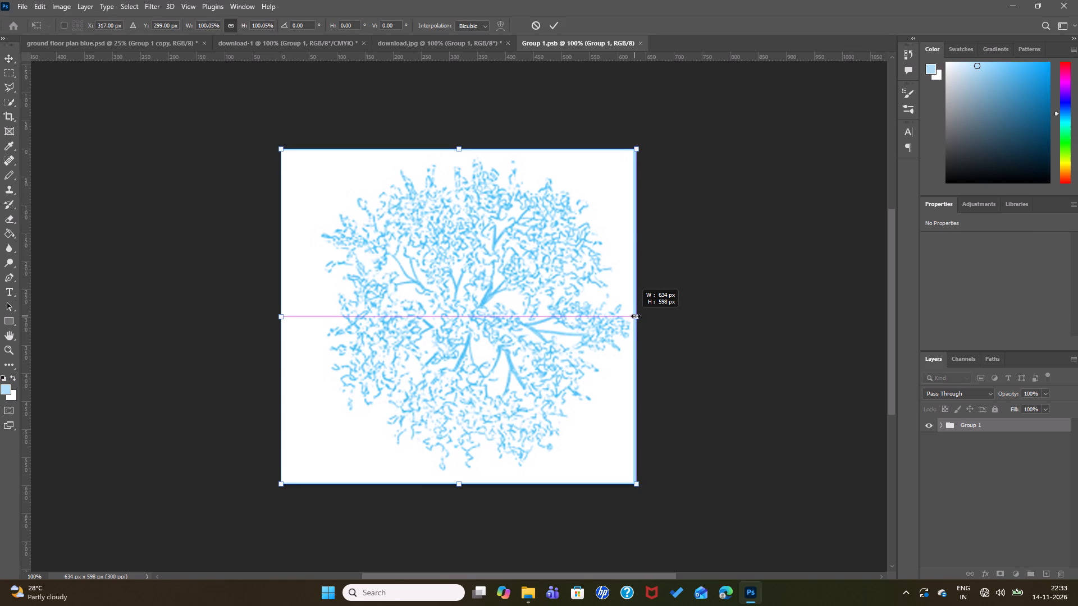
left_click(10, 118)
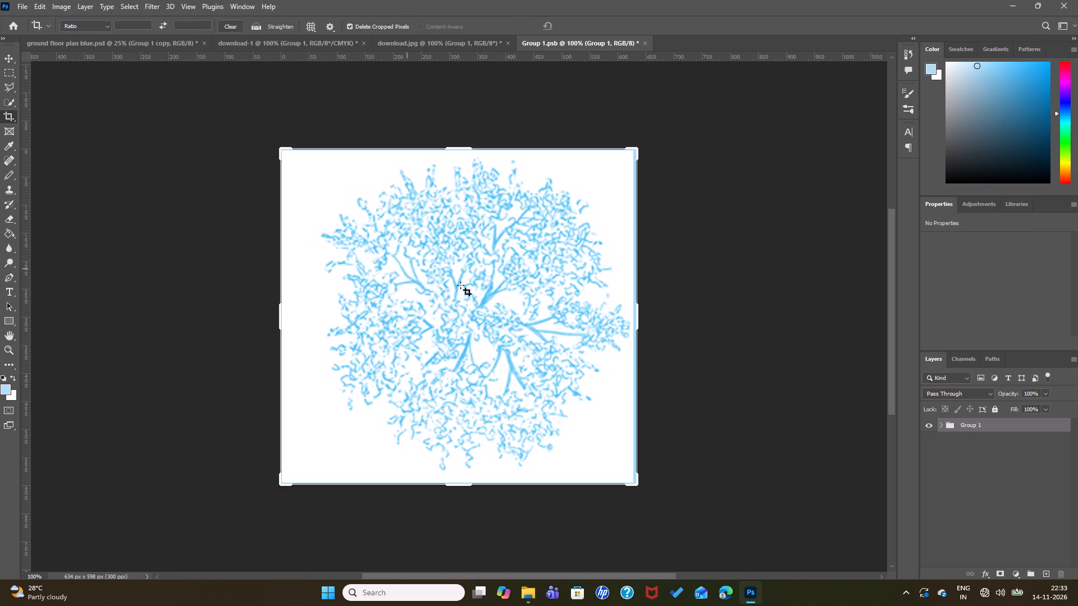
left_click(635, 318)
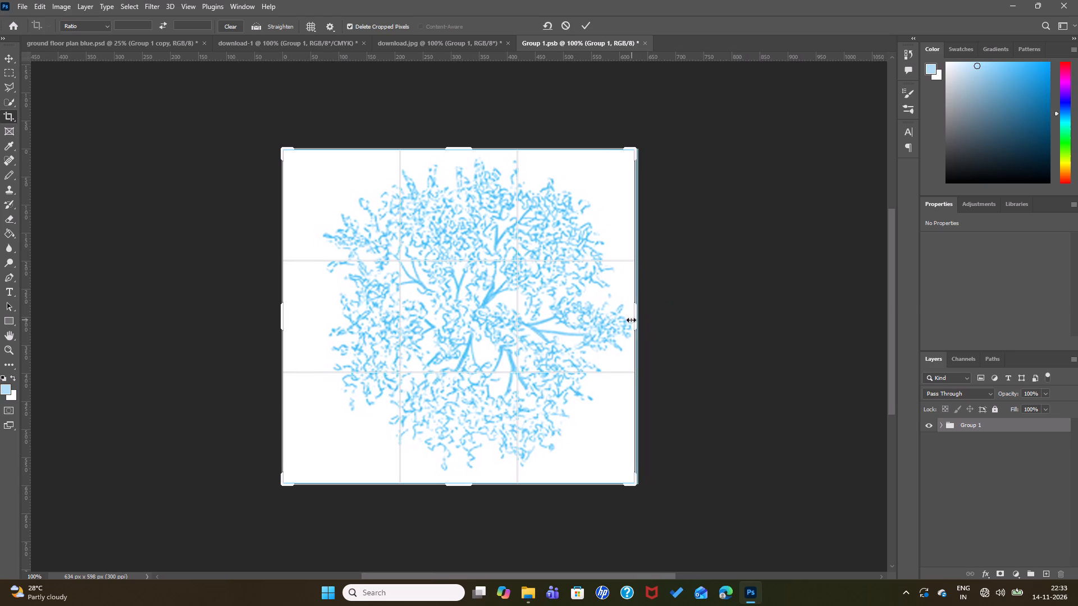
left_click(460, 149)
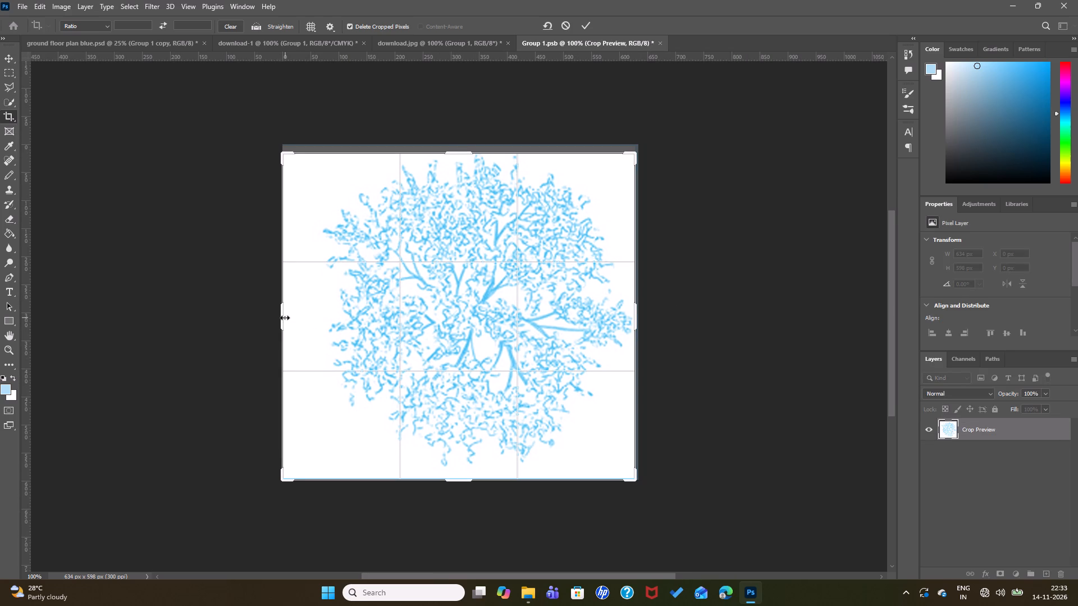
left_click_drag(285, 318, 291, 318)
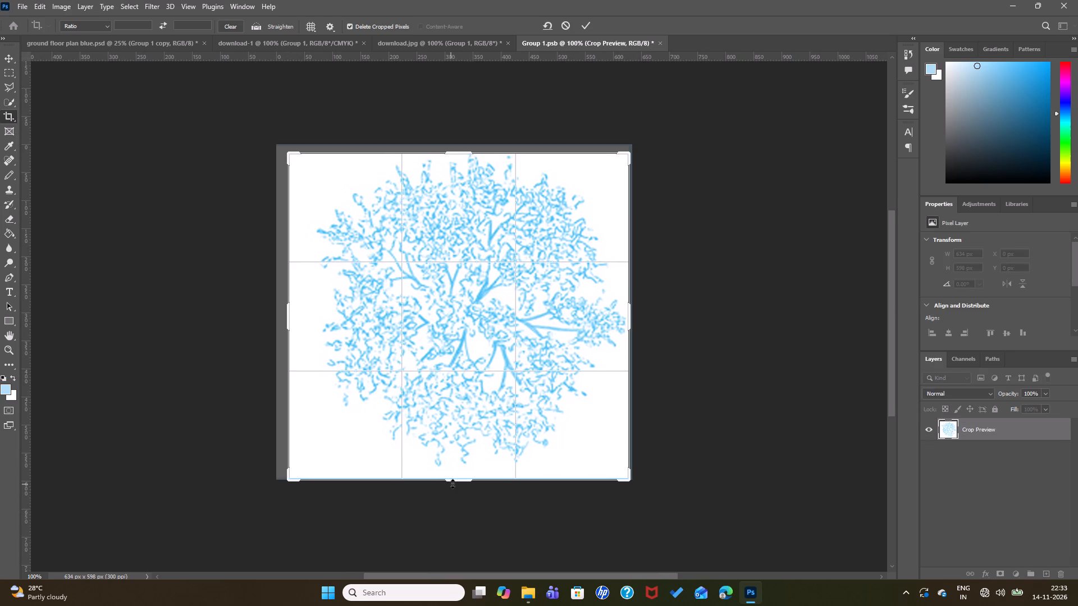
left_click_drag(456, 481, 458, 475)
left_click(686, 440)
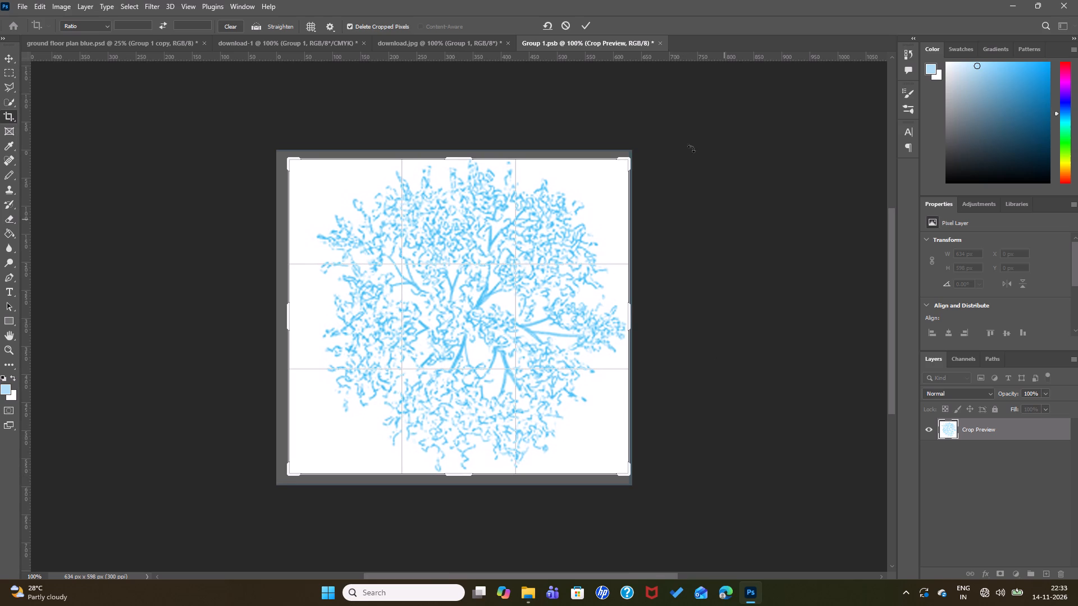
left_click(583, 21)
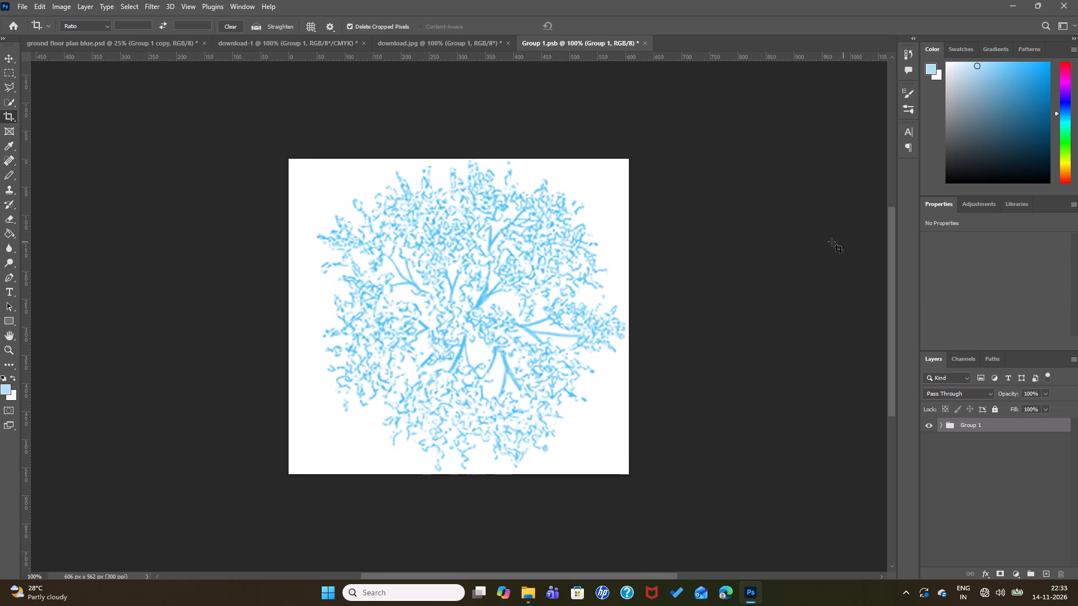
left_click(830, 242)
key("Return")
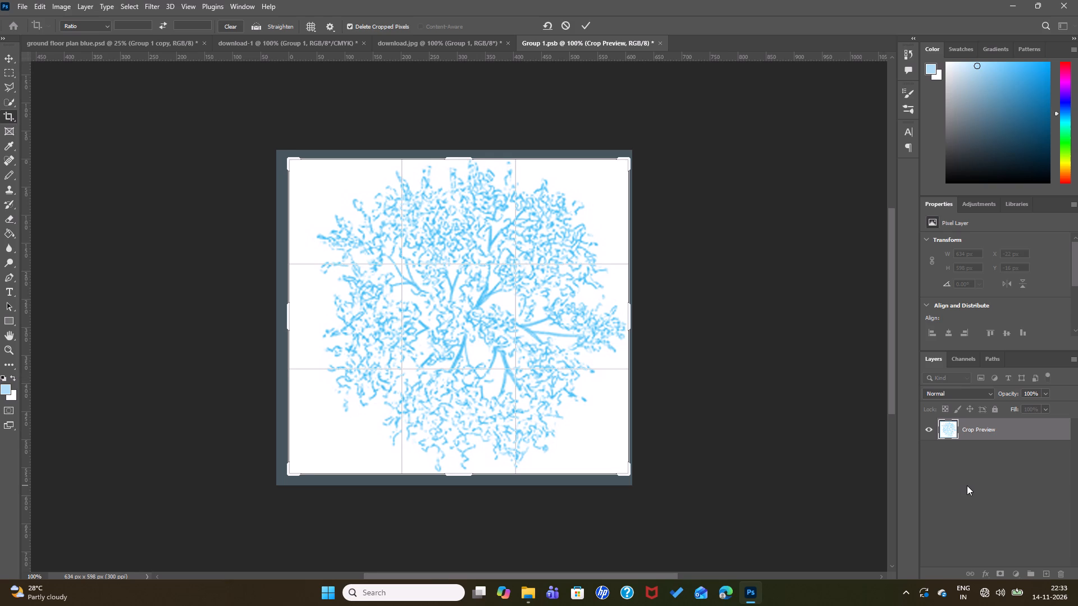
left_click(1015, 481)
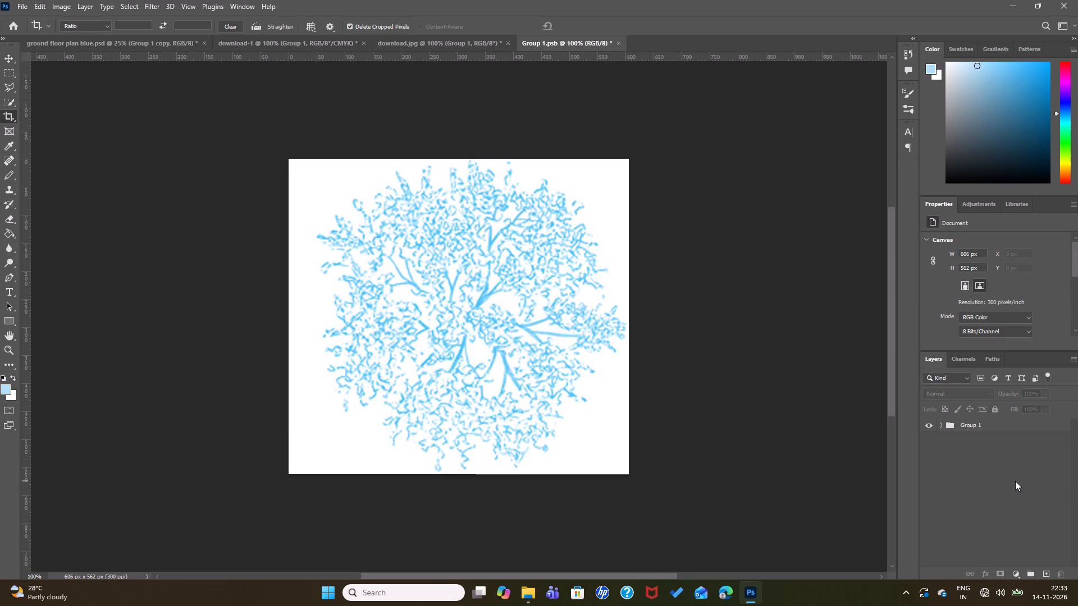
left_click(1015, 481)
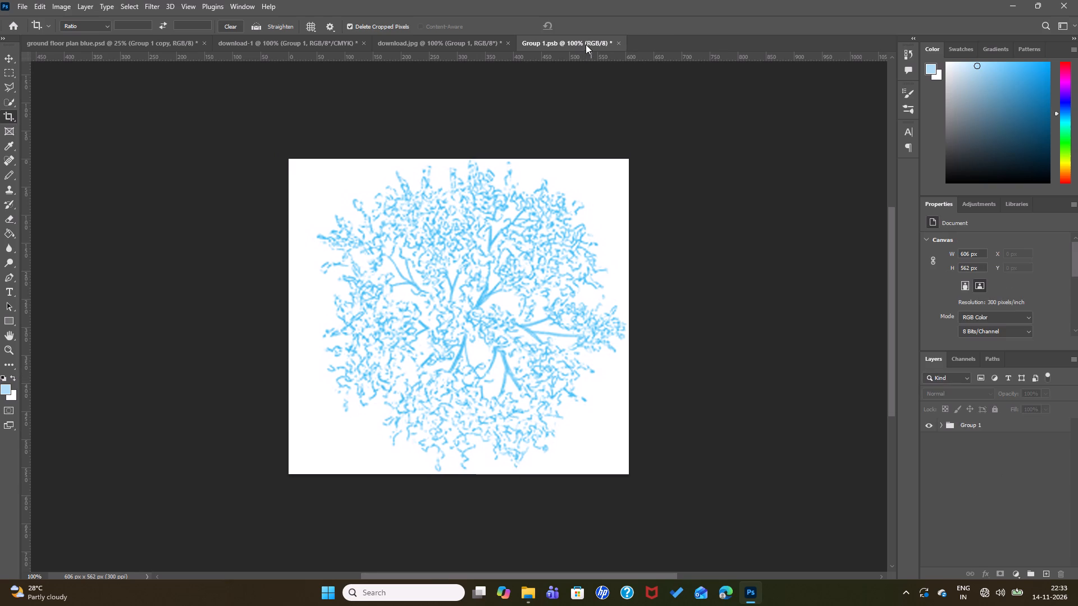
left_click(587, 42)
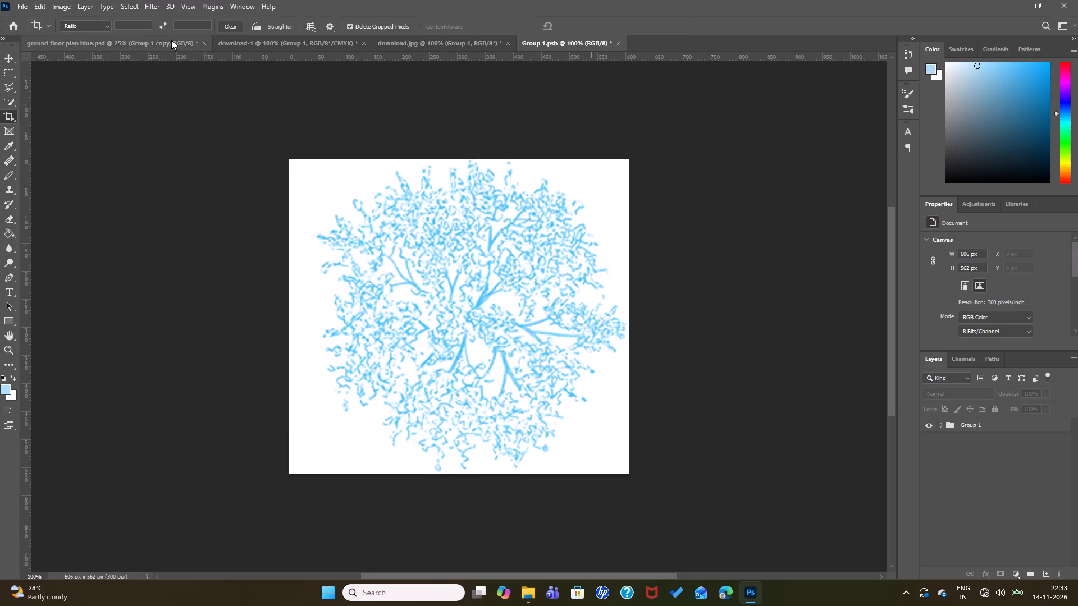
Return to the ground floor plan document and check the border around the Group 1 copy tree.
left_click(171, 40)
left_click(989, 457)
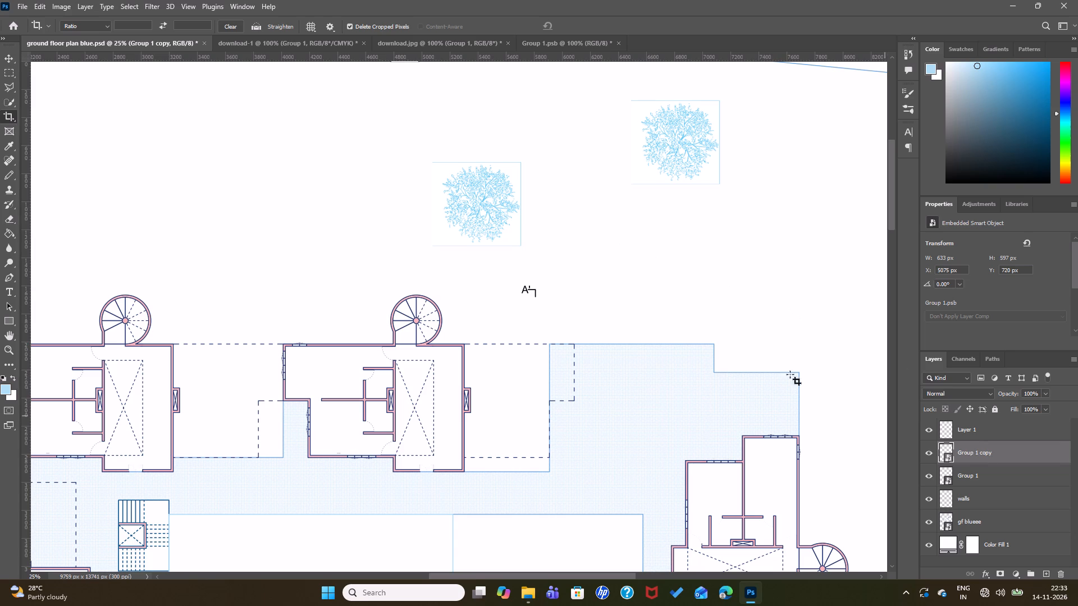
left_click(499, 214)
key("Escape")
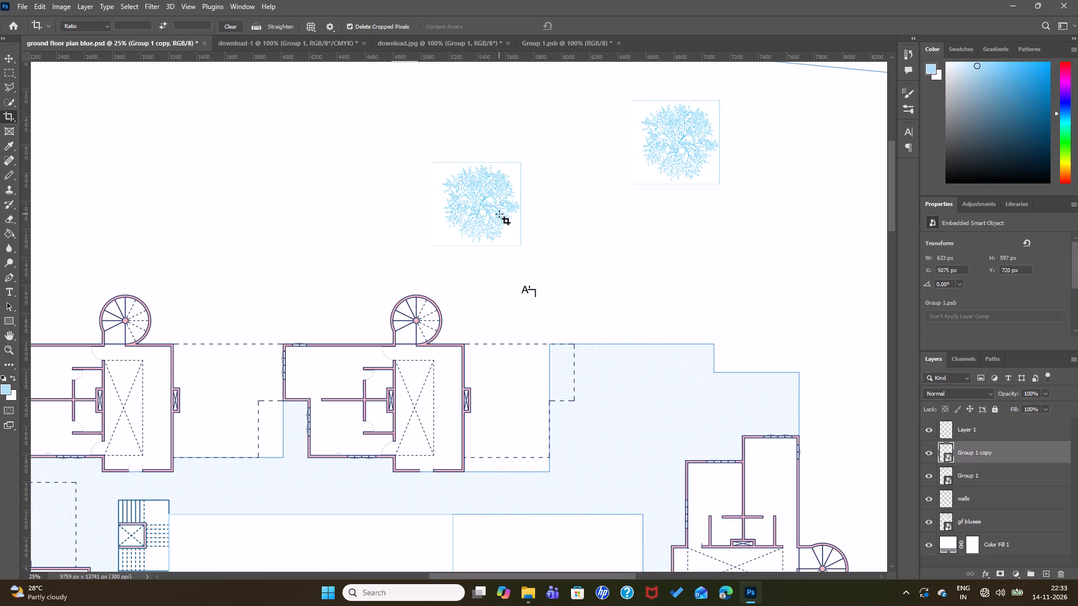
key("Escape")
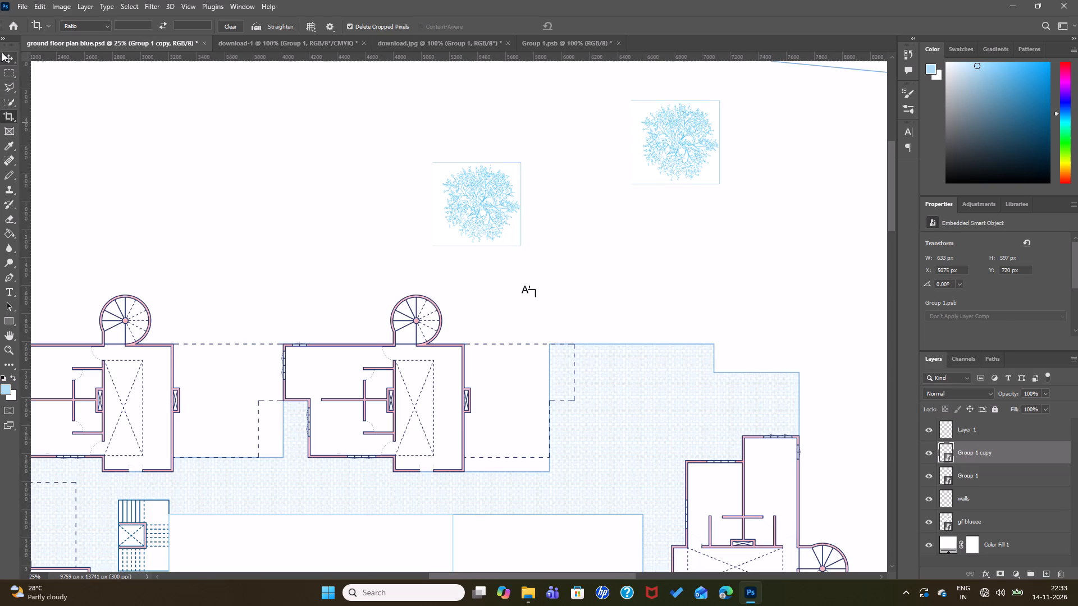
left_click(7, 52)
key("Escape")
left_click(586, 227)
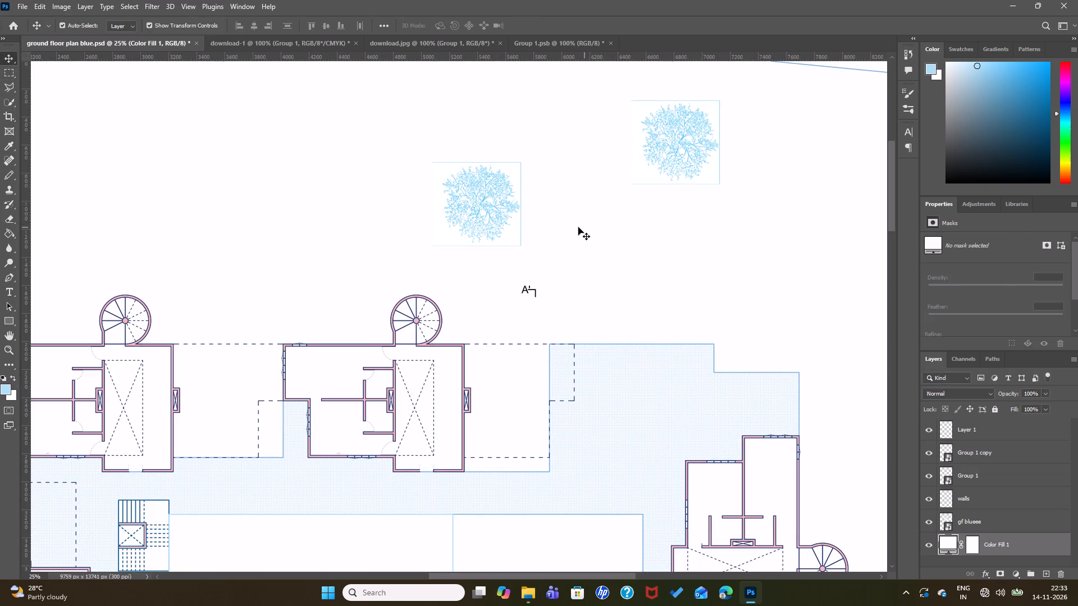
left_click(463, 211)
left_click(821, 341)
Look through the layer options and adjustments available for the Group 1 copy tree.
left_click(983, 450)
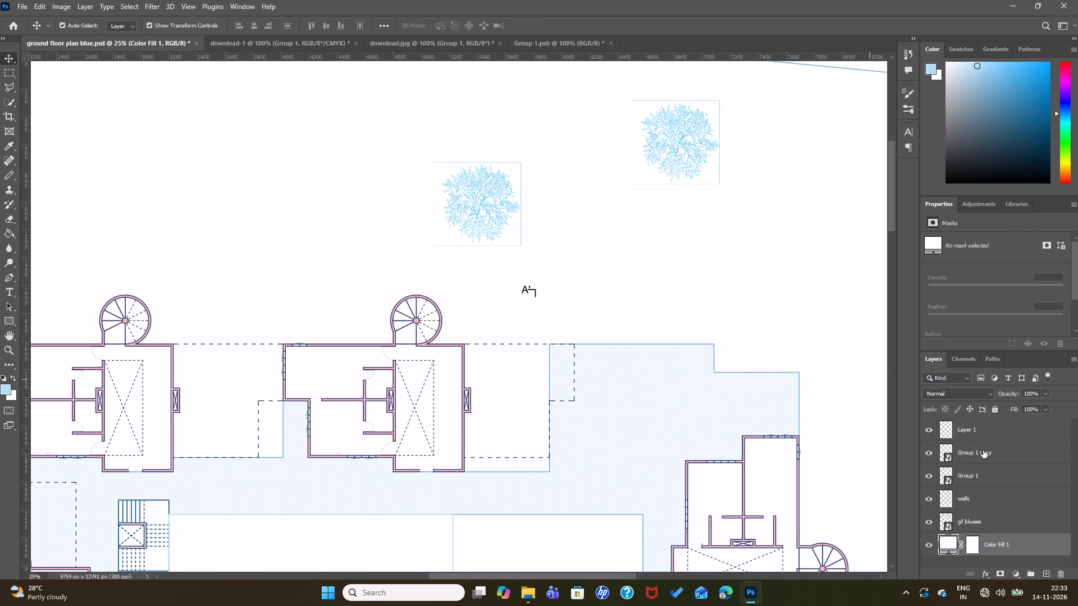
right_click(983, 450)
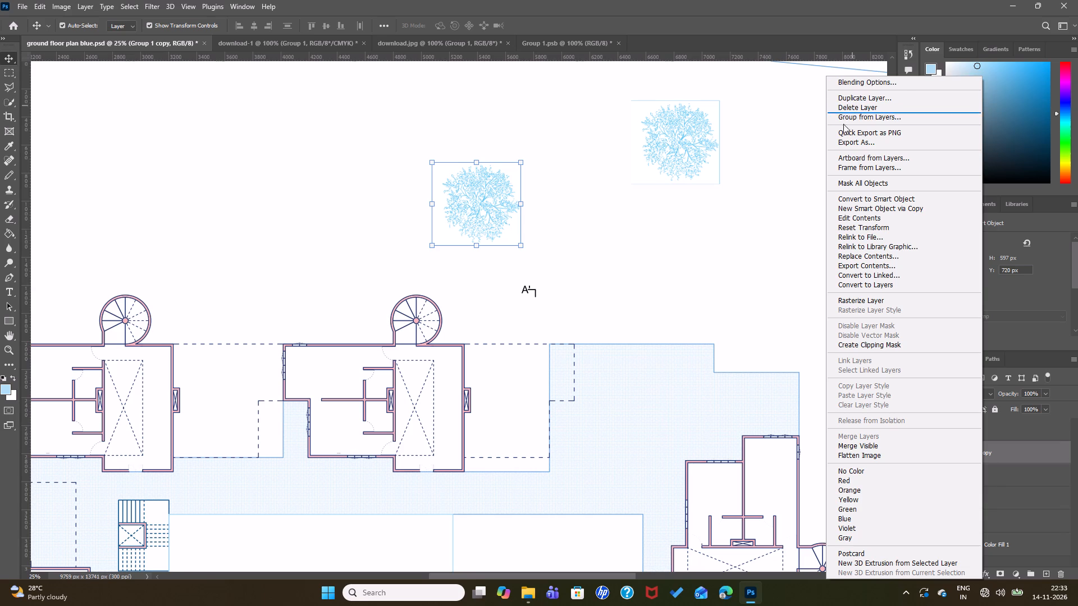
left_click(725, 224)
left_click(462, 195)
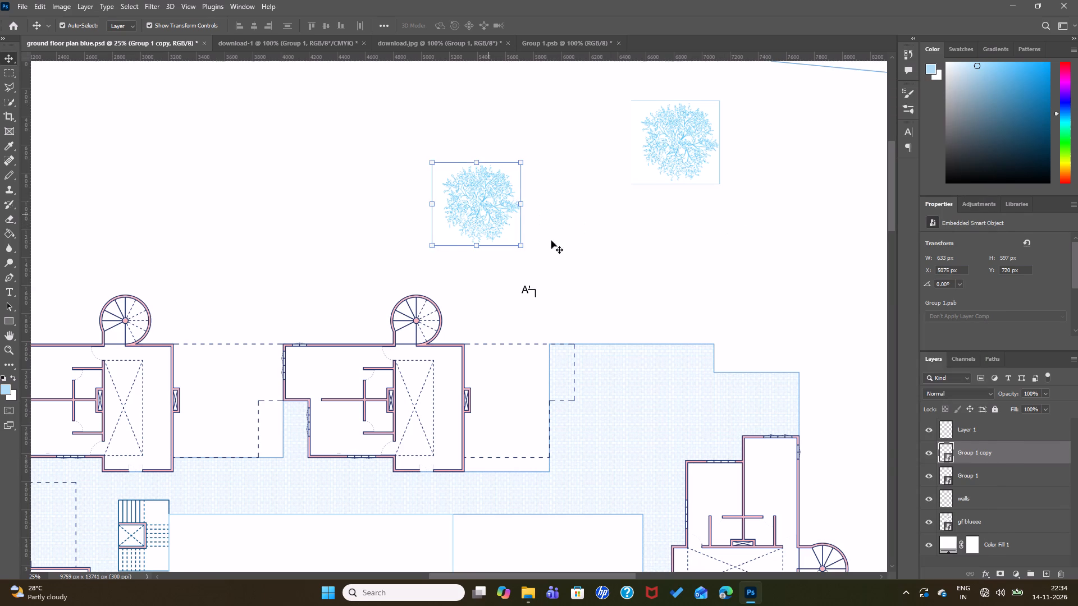
left_click(620, 261)
left_click(513, 229)
left_click(983, 208)
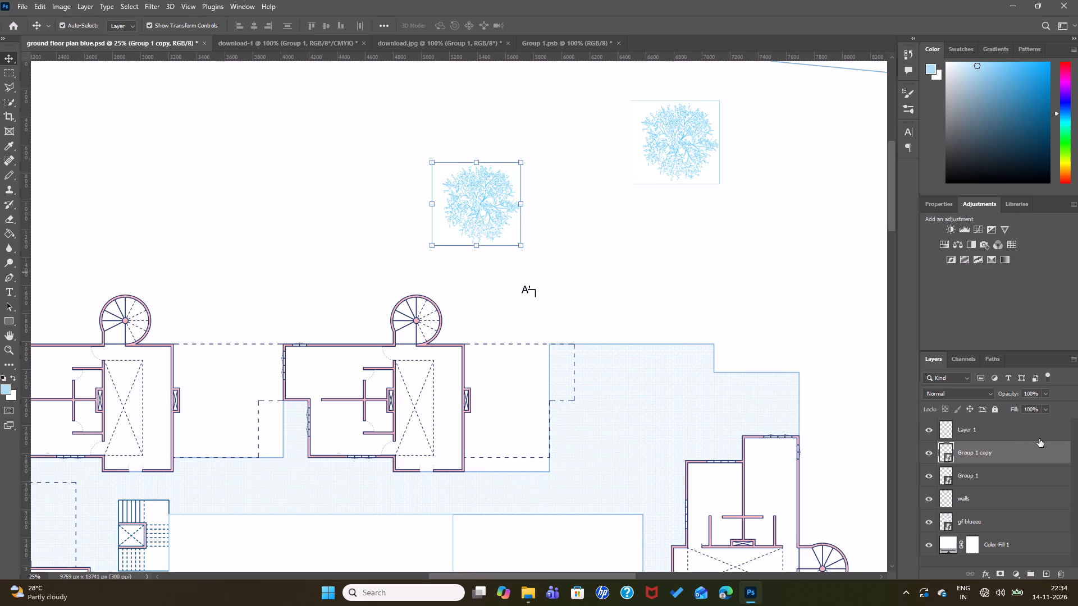
left_click(1007, 451)
left_click(494, 219)
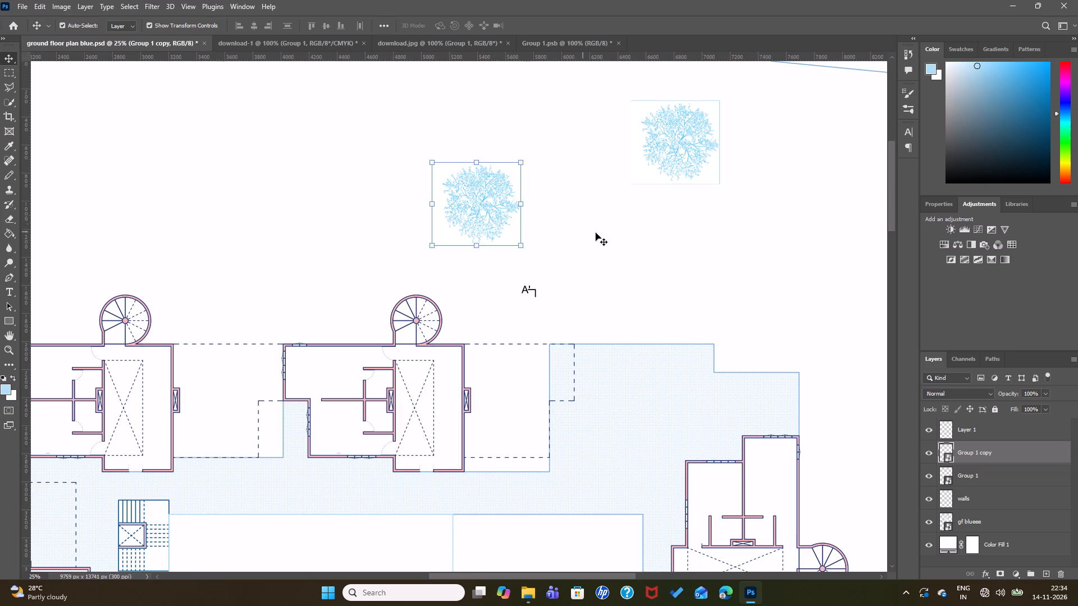
left_click(596, 233)
Bring the cropped Group 1 from Group 1.psb into the ground floor plan, placing it in blank space above the buildings, left of the copied tree.
left_click(548, 40)
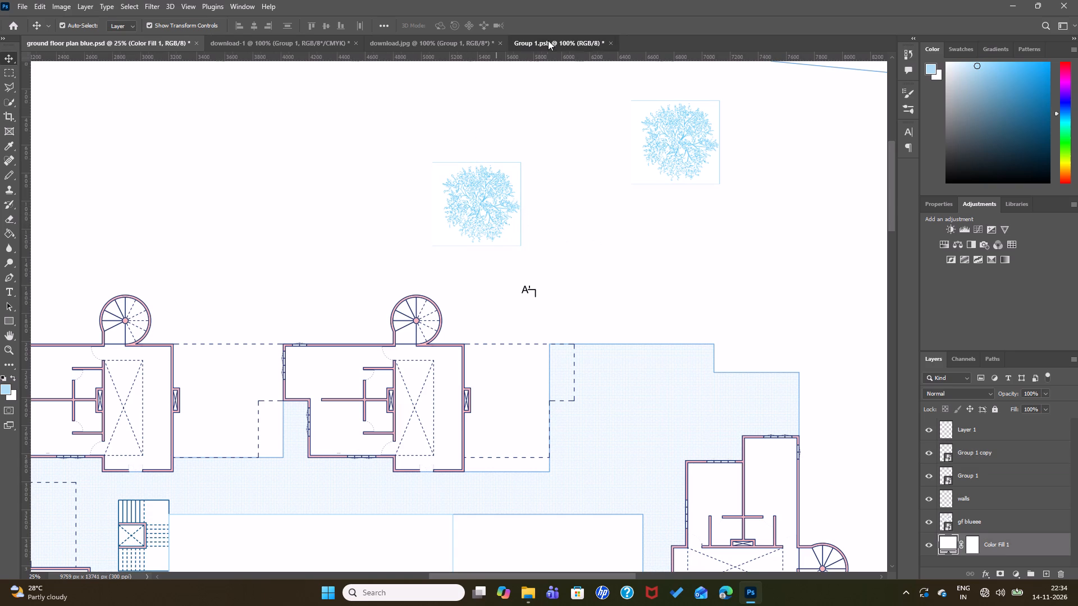
left_click_drag(988, 425, 985, 426)
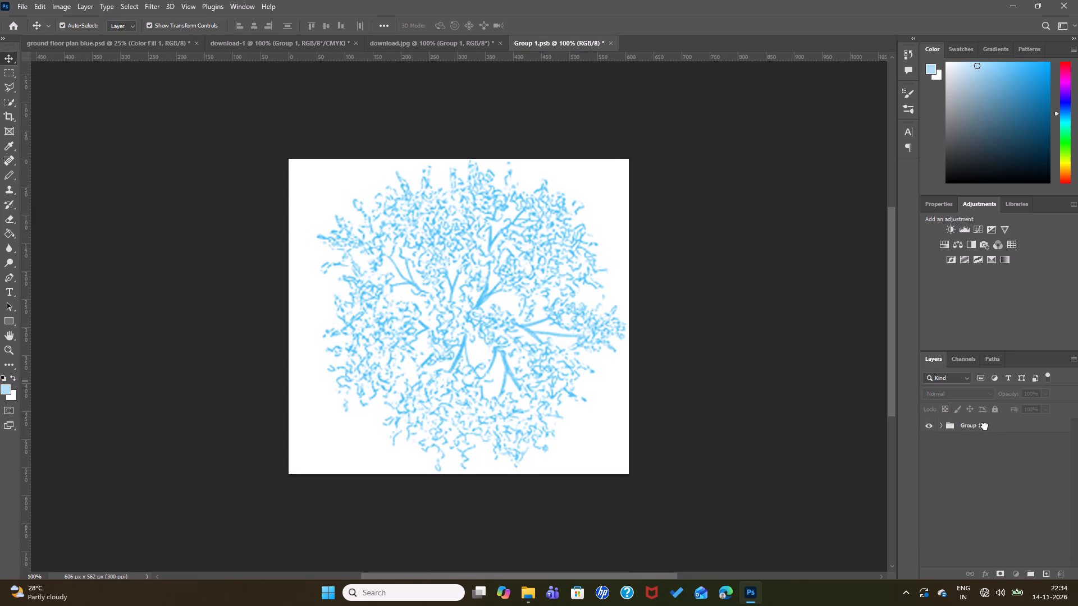
left_click_drag(985, 426, 143, 48)
left_click_drag(143, 48, 267, 157)
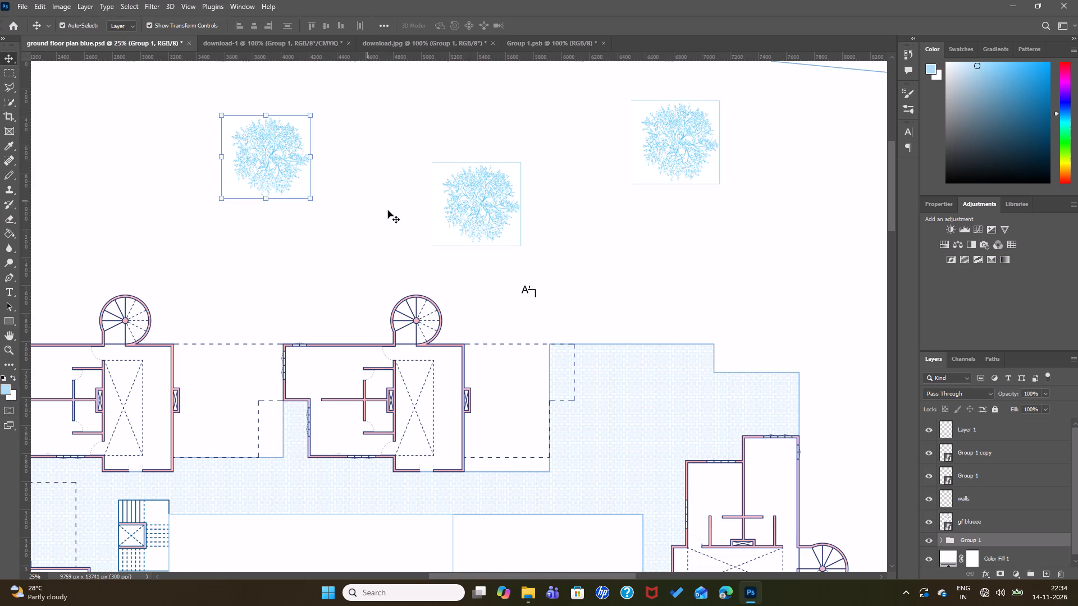
Delete the Group 1 copy tree that still has the border from the ground floor plan.
left_click(389, 210)
left_click(495, 210)
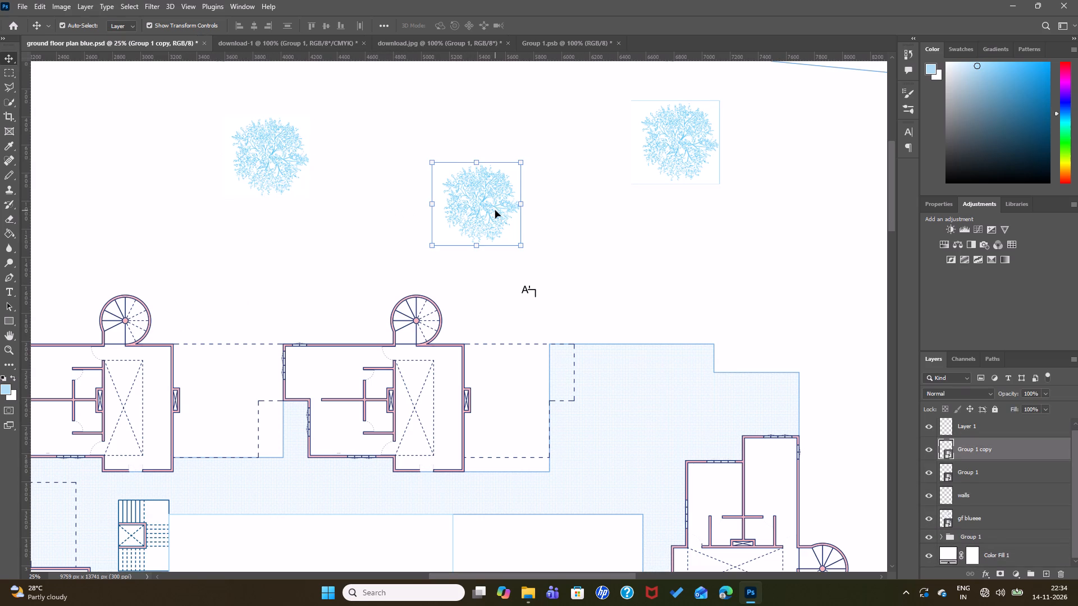
key("Delete")
left_click(595, 219)
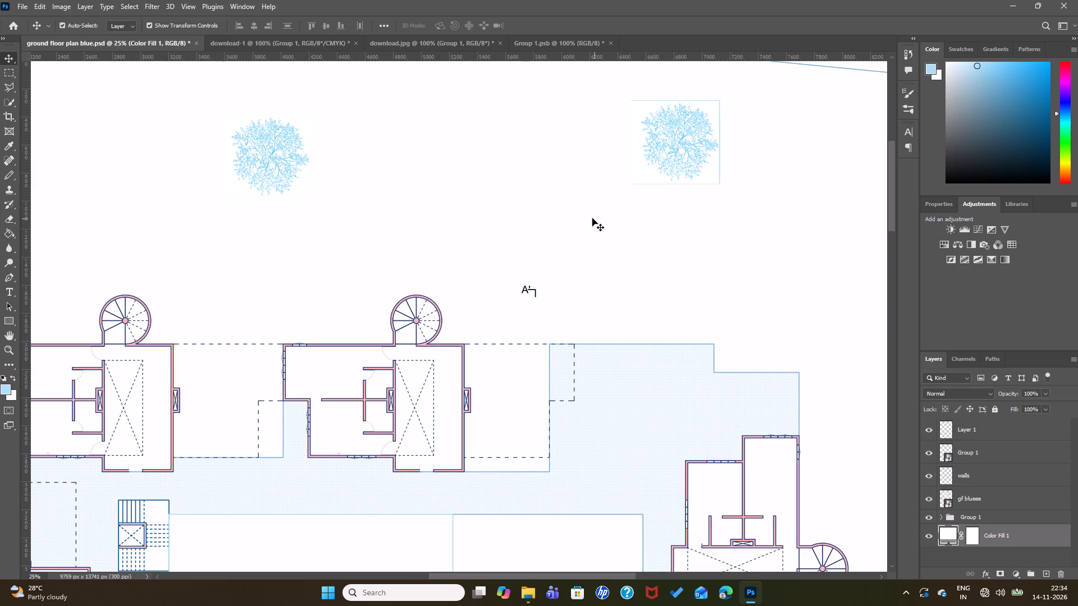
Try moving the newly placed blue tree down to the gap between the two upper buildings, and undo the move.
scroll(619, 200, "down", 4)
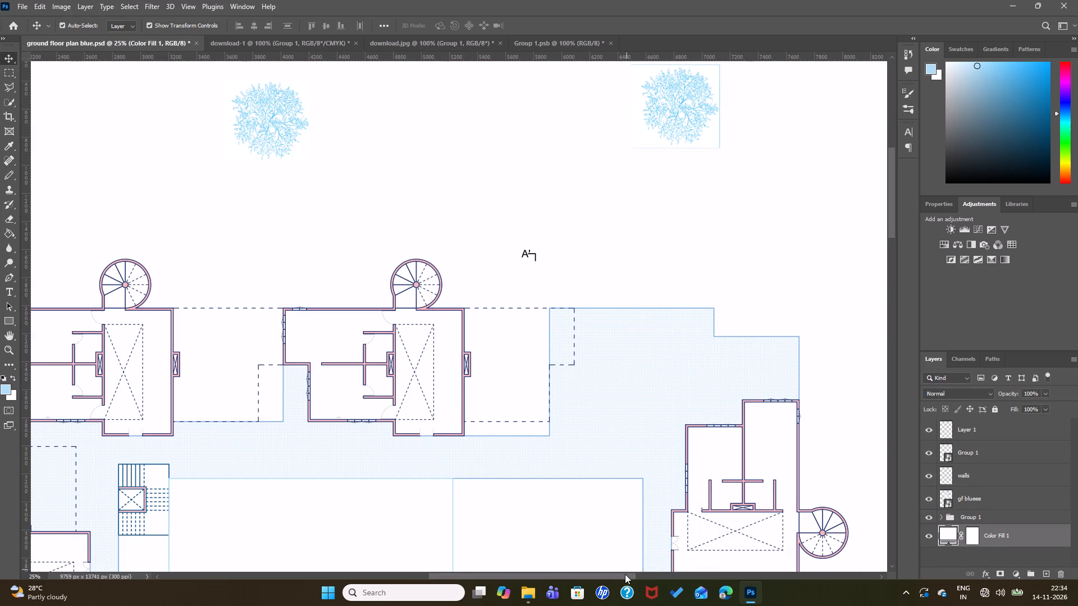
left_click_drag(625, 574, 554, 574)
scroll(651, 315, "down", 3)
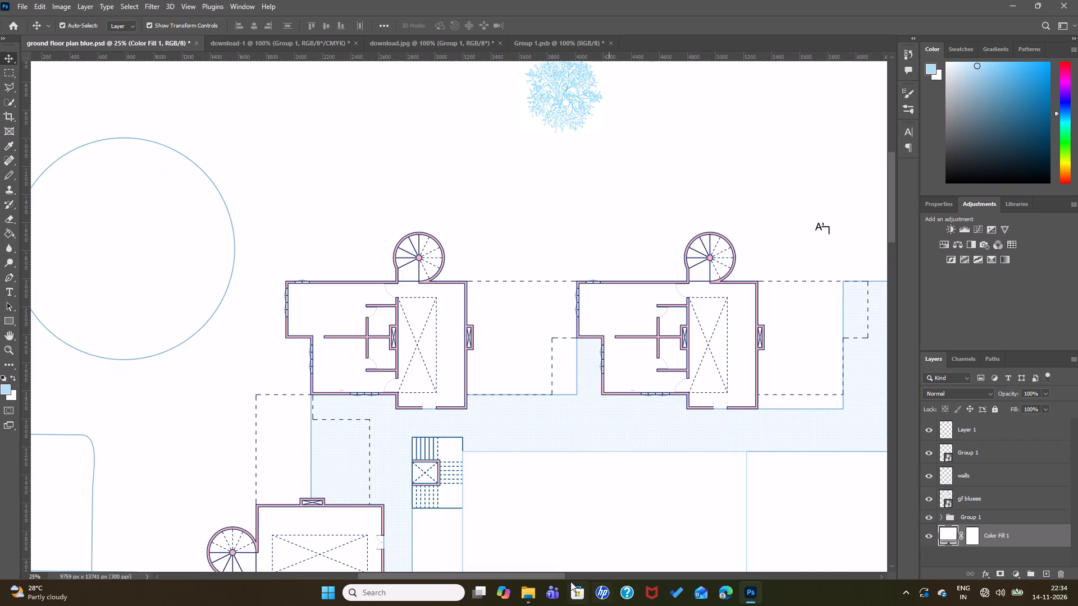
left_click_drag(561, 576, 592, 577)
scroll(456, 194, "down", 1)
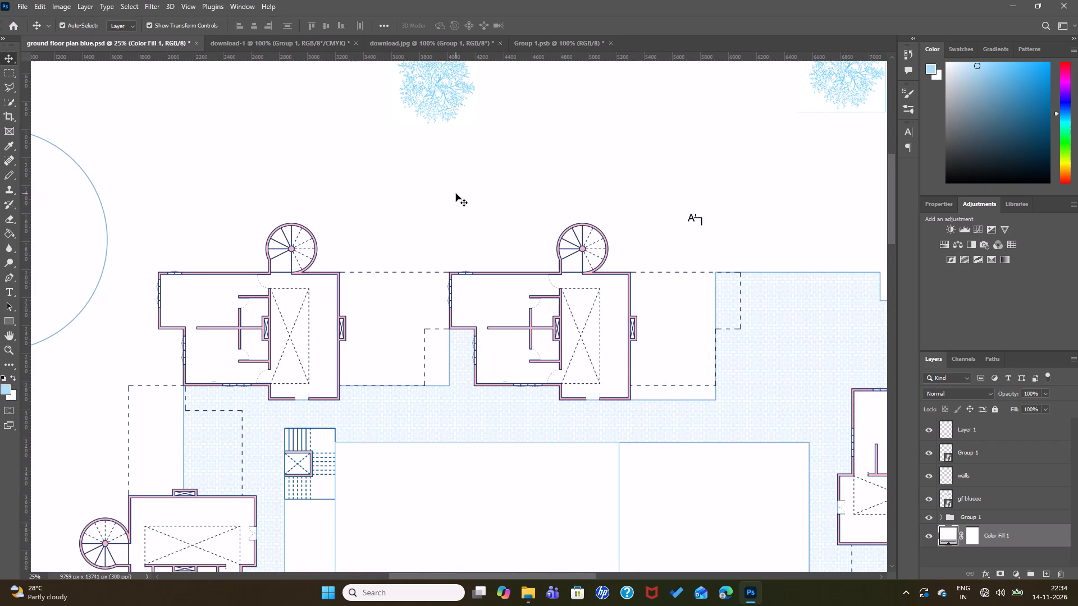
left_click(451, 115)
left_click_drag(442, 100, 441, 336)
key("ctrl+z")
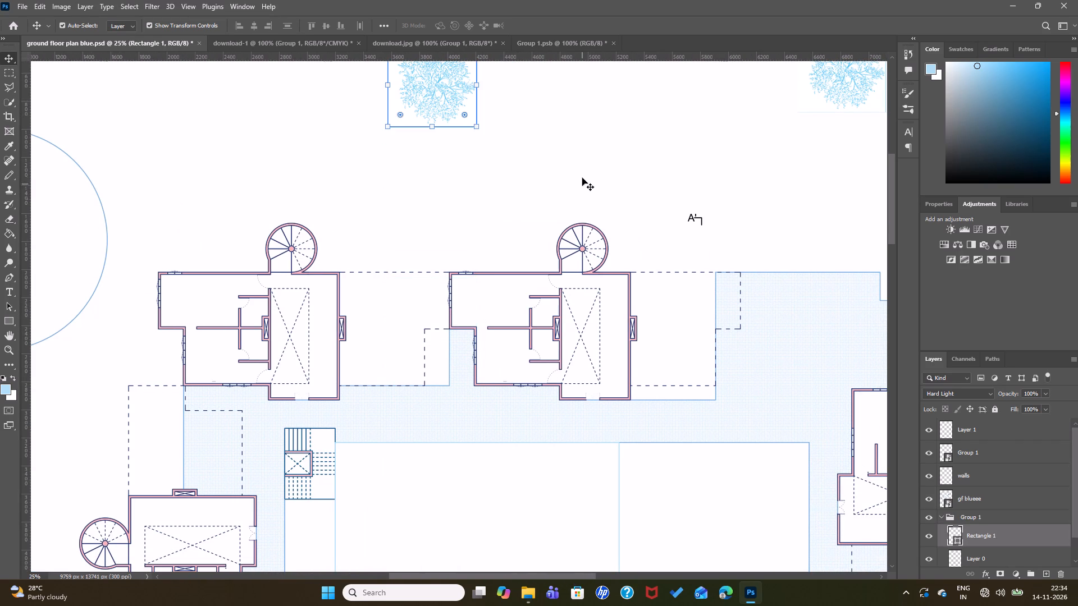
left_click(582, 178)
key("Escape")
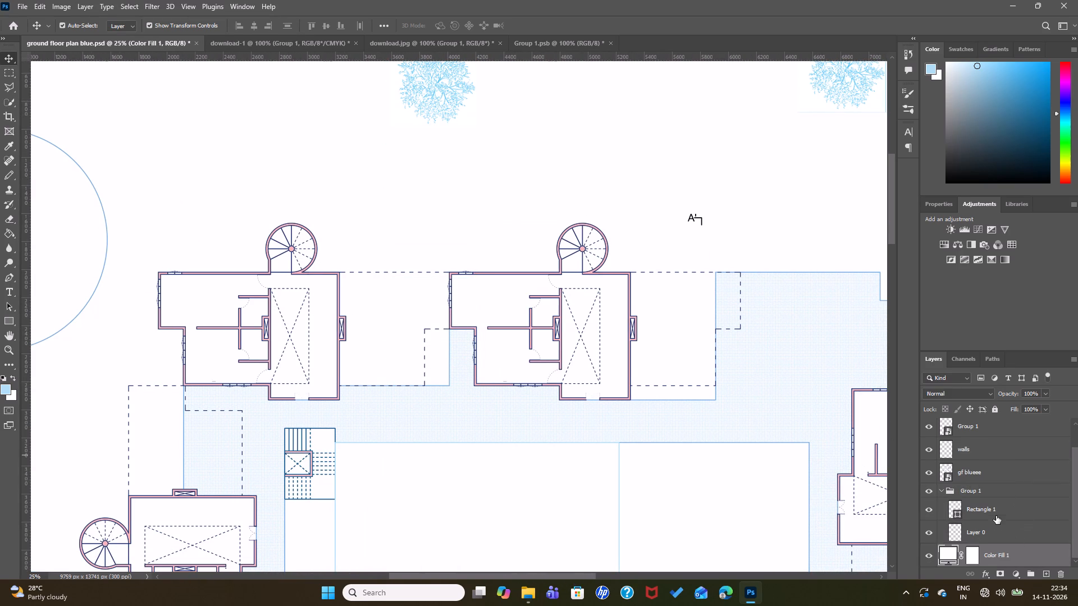
Move the Group 1 folder up the layer order so it sits between Layer 1 and the Group 1 smart object.
scroll(1005, 494, "up", 3)
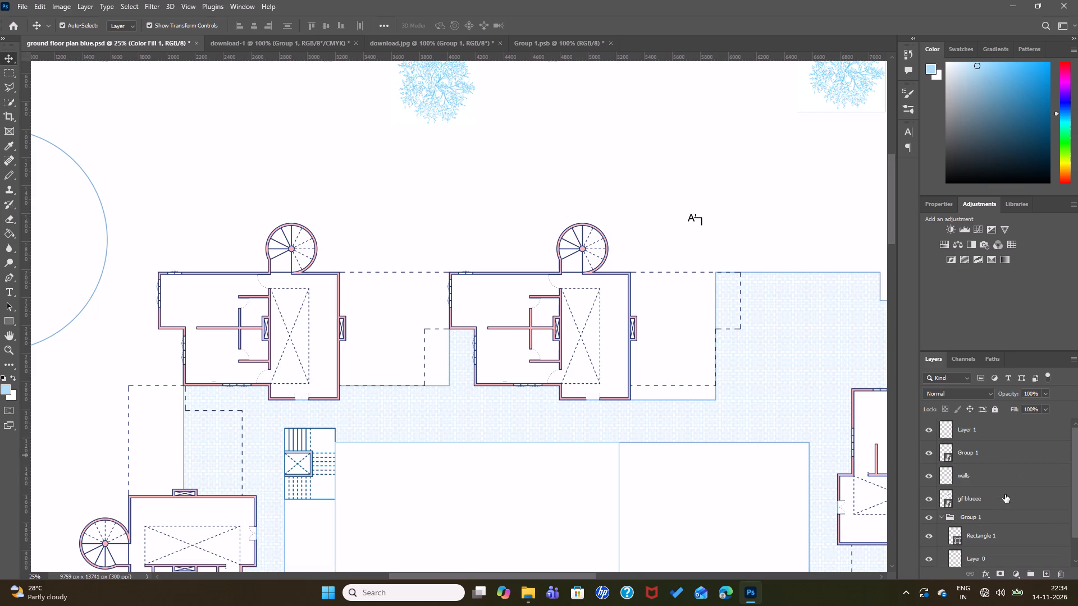
scroll(1005, 494, "up", 3)
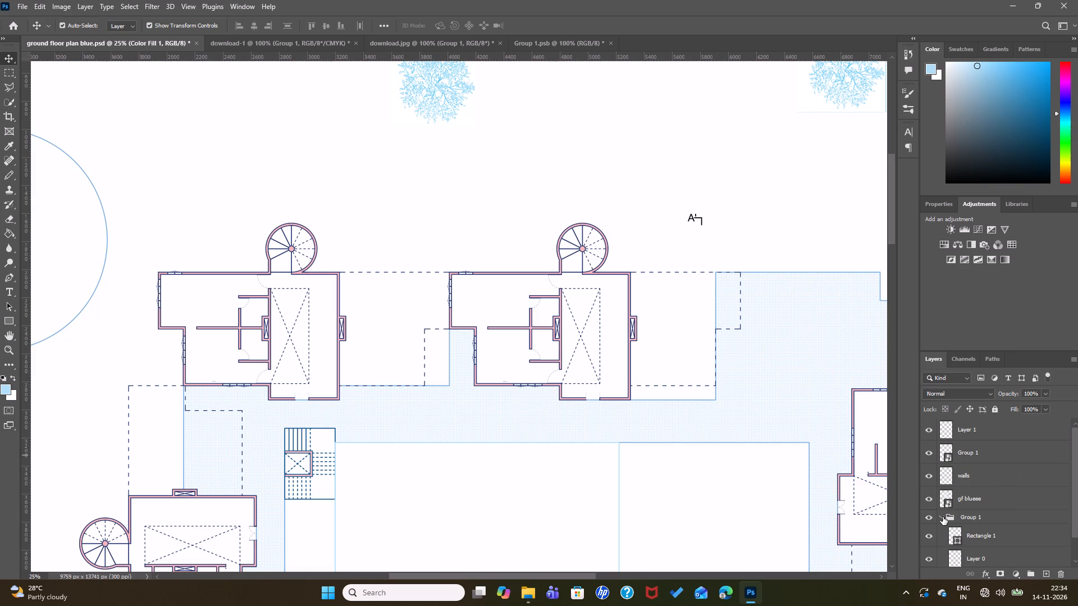
left_click(942, 517)
left_click(989, 549)
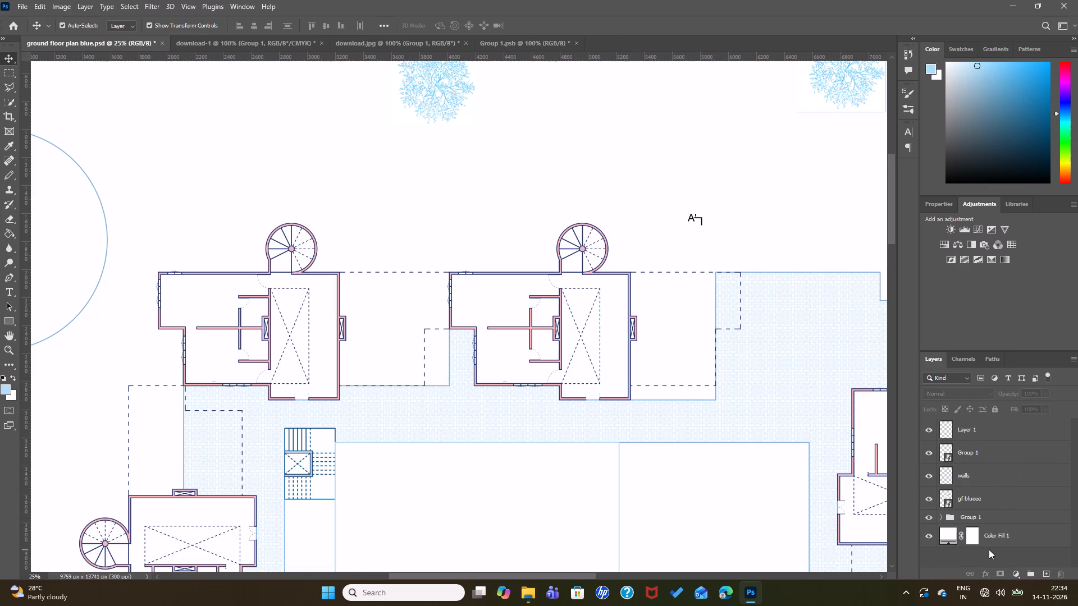
left_click(977, 448)
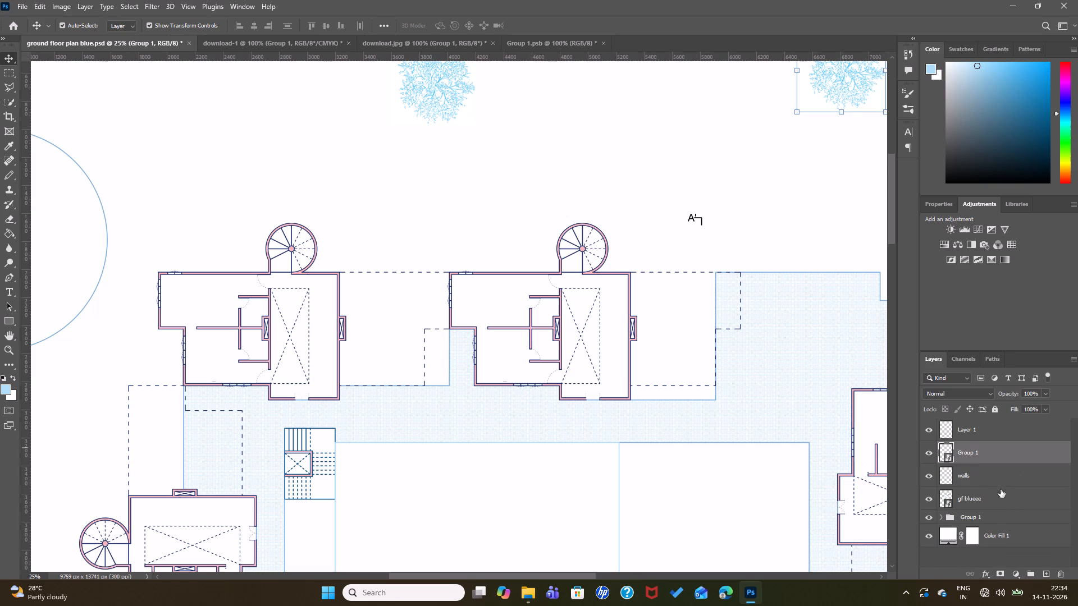
left_click(990, 518)
left_click(990, 519)
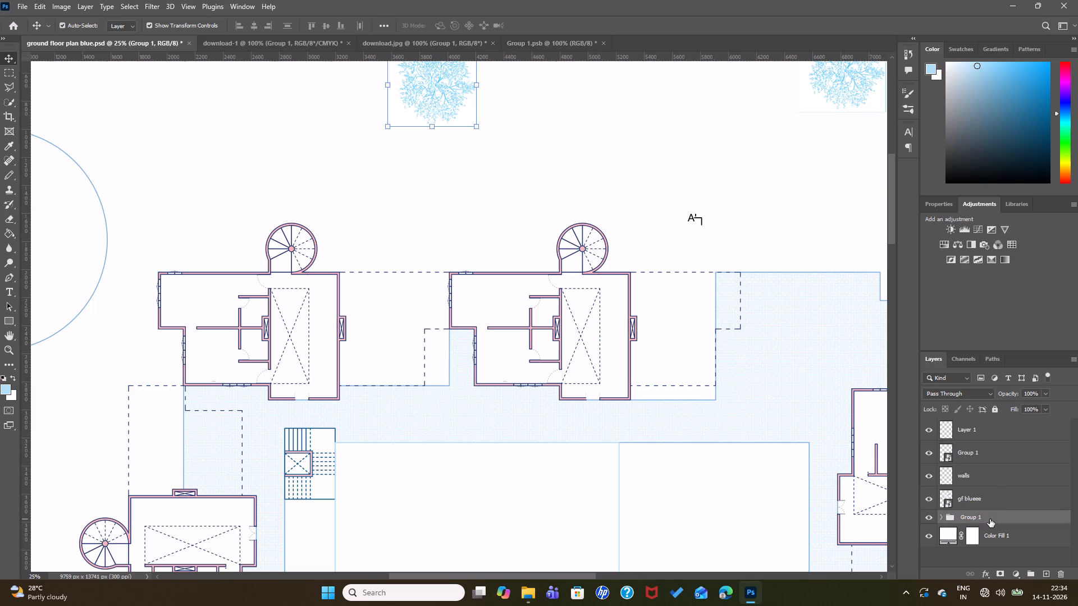
left_click_drag(990, 519, 990, 506)
left_click_drag(990, 506, 980, 444)
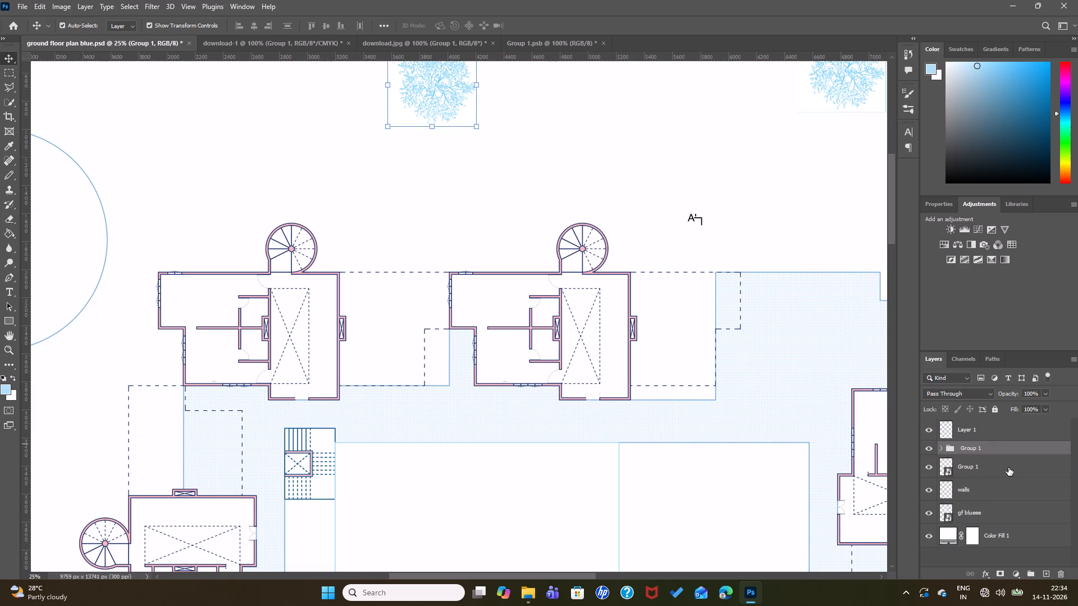
key("Escape")
left_click(812, 257)
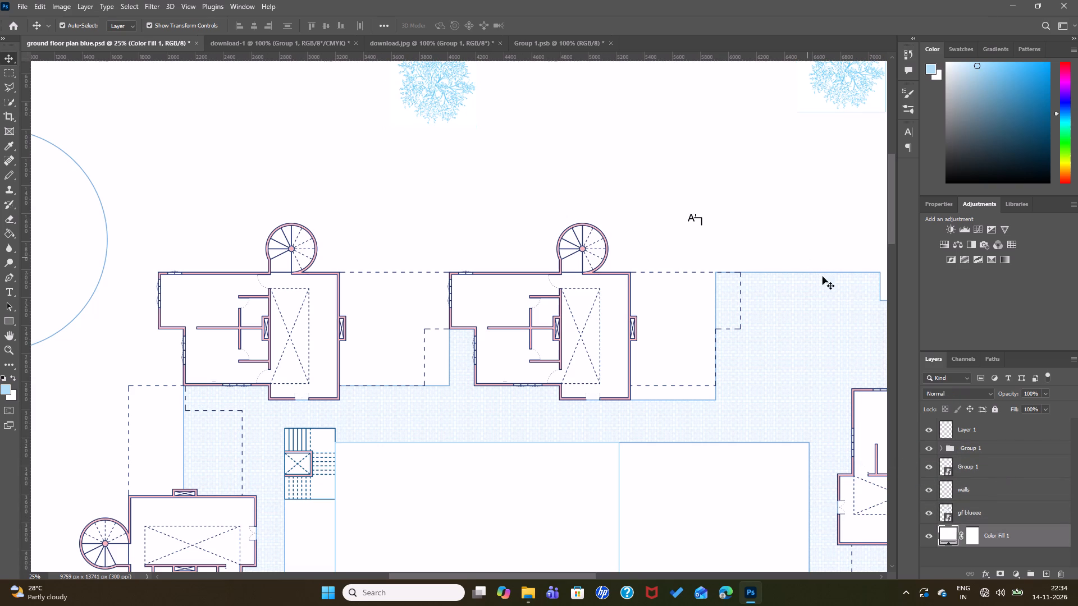
Examine which layers the two blue trees belong to, checking the Group 1 folder and the Group 1 smart object.
left_click(423, 104)
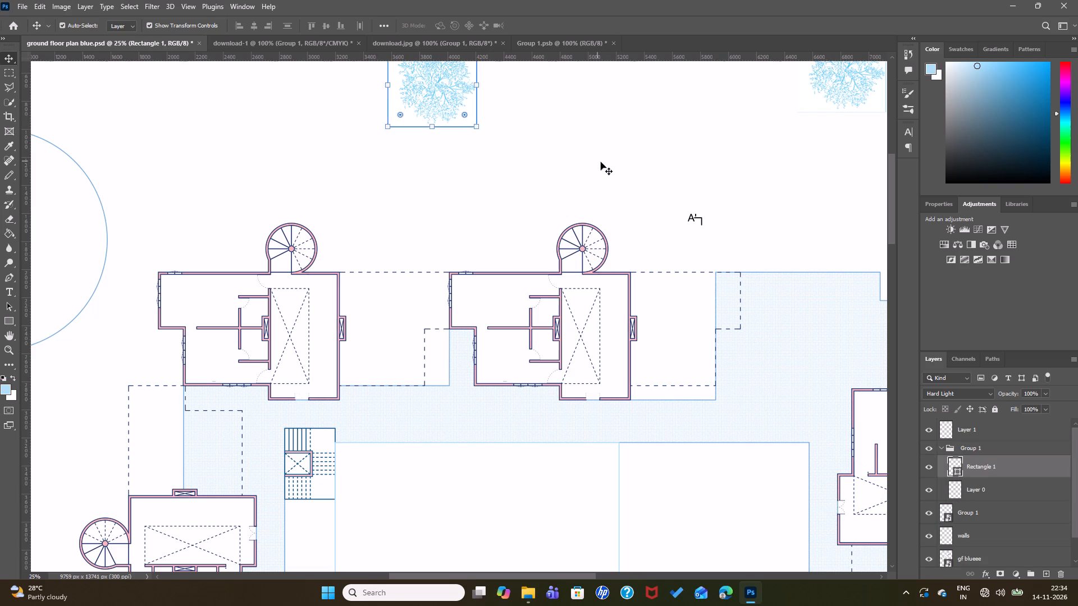
left_click(601, 162)
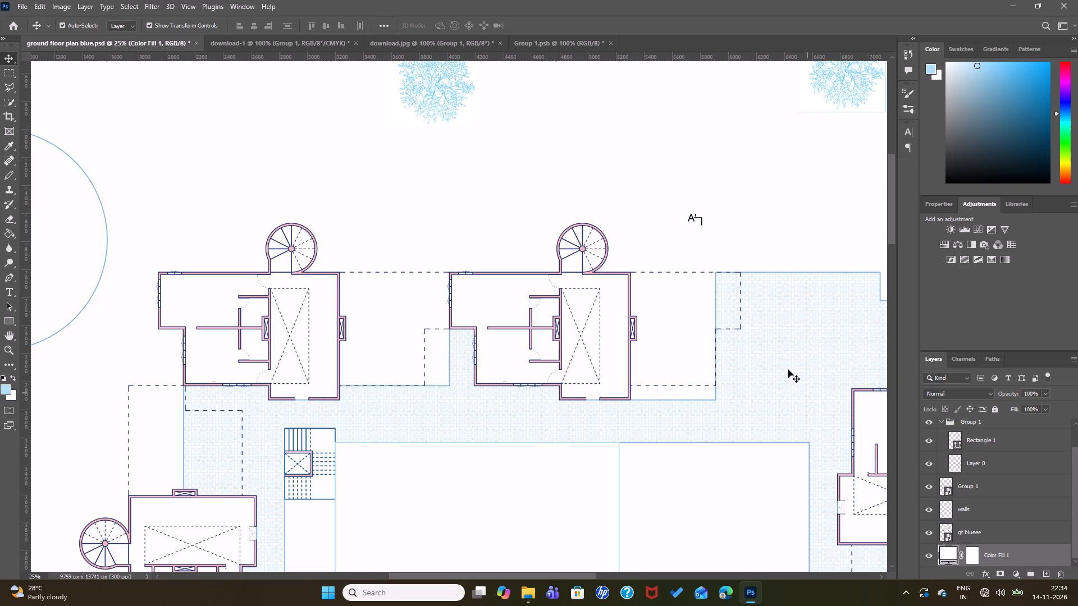
left_click(725, 524)
left_click(977, 489)
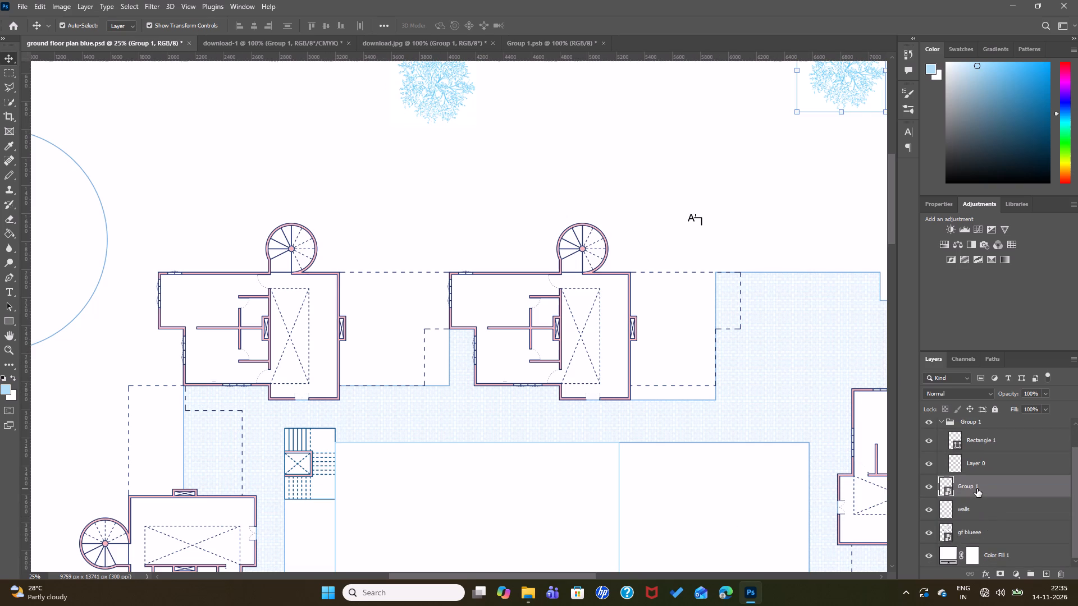
scroll(977, 489, "up", 3)
left_click(943, 450)
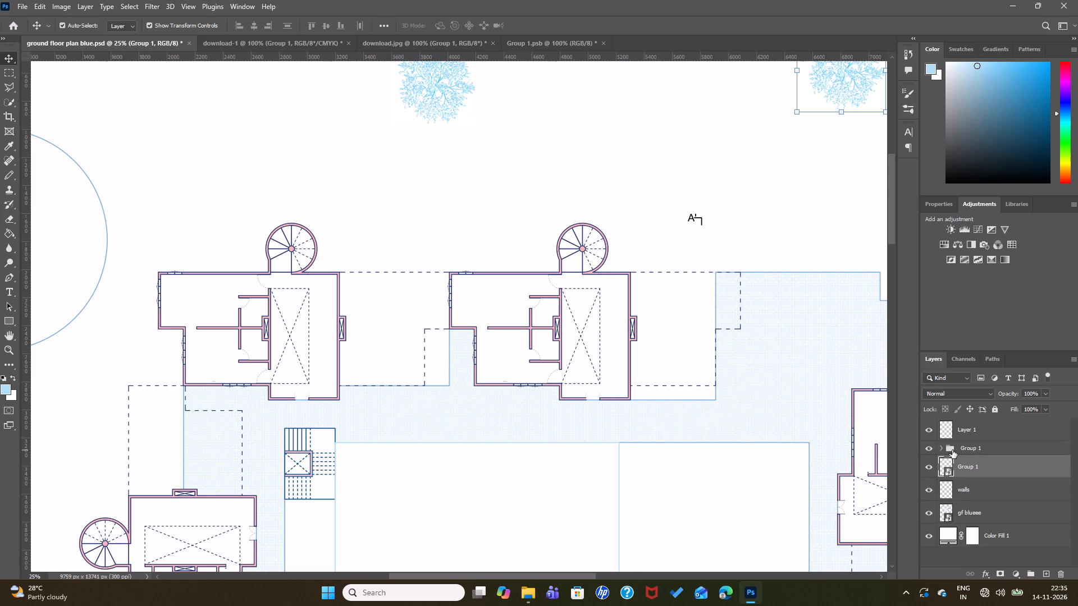
left_click(966, 448)
left_click(979, 446)
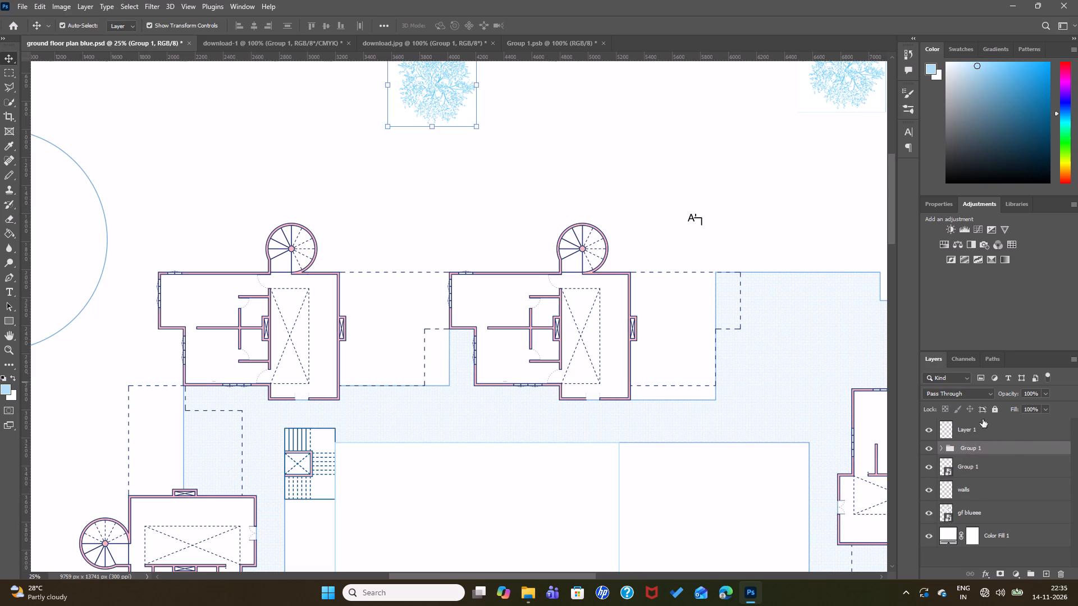
left_click(1007, 447)
left_click(1039, 563)
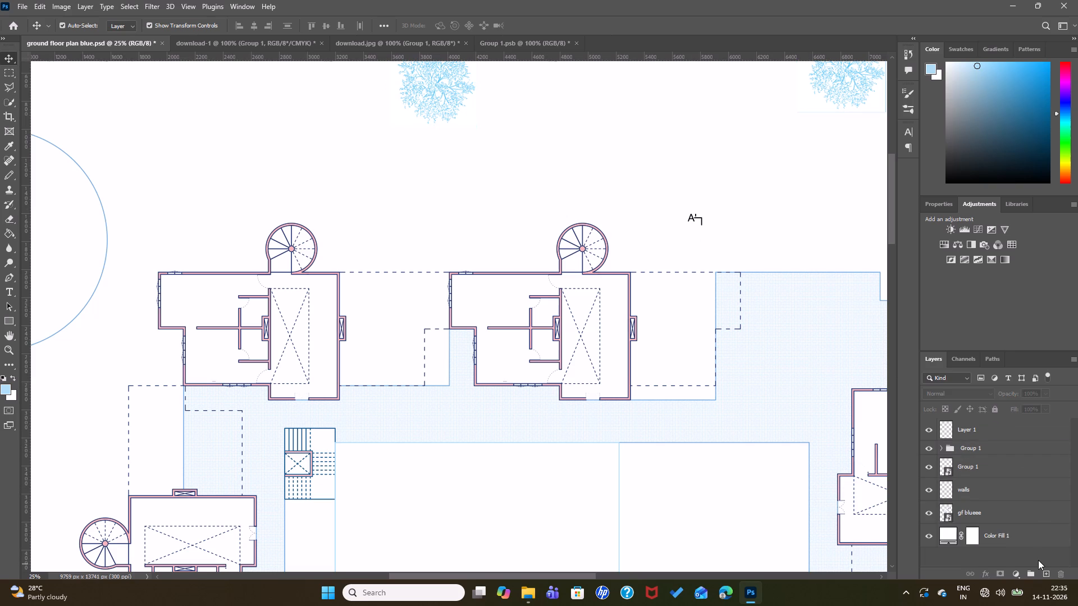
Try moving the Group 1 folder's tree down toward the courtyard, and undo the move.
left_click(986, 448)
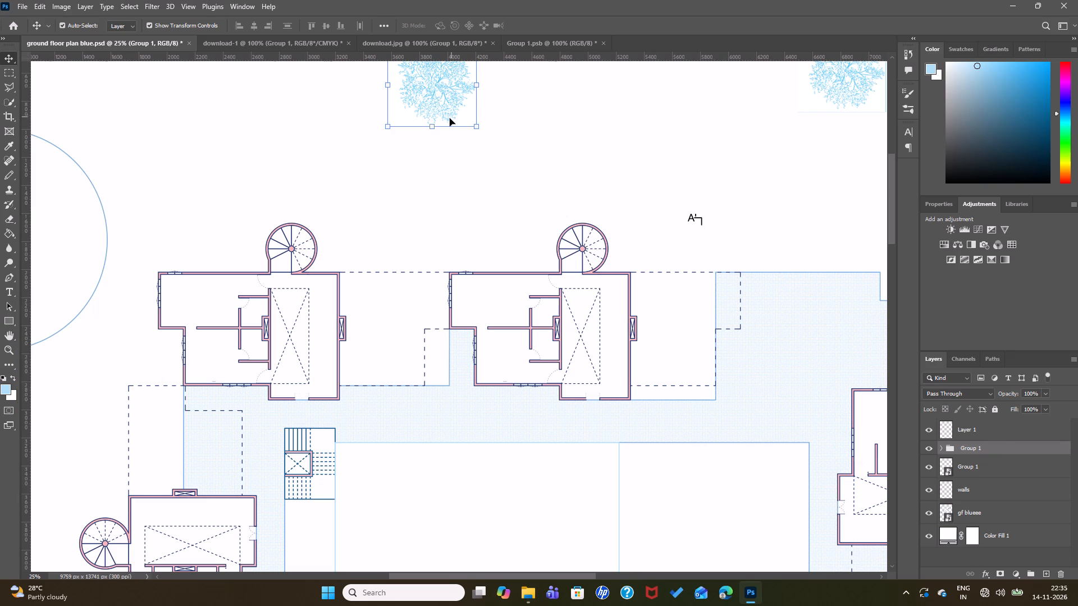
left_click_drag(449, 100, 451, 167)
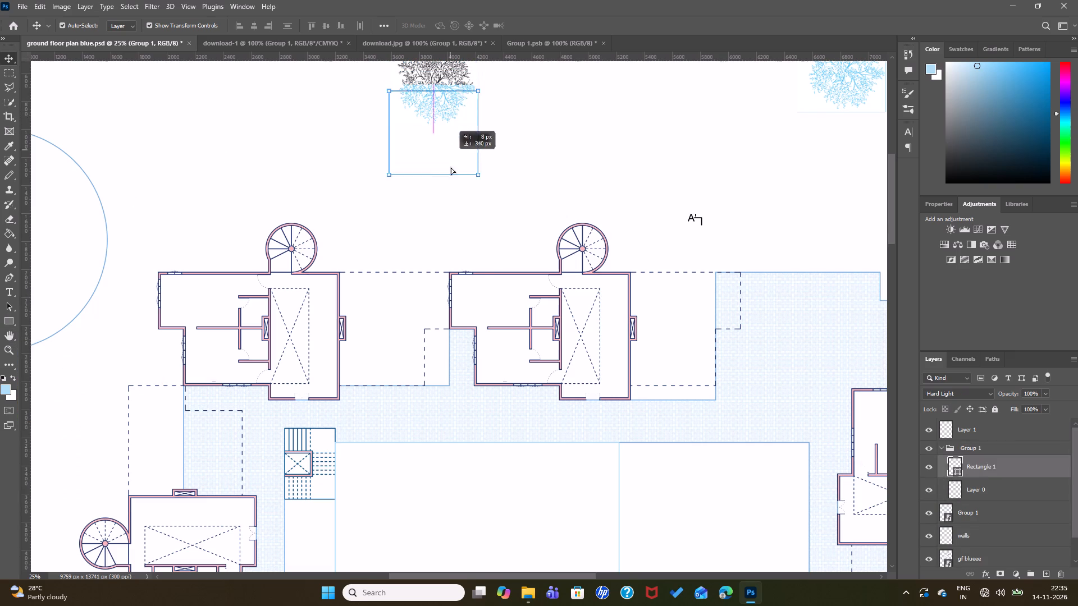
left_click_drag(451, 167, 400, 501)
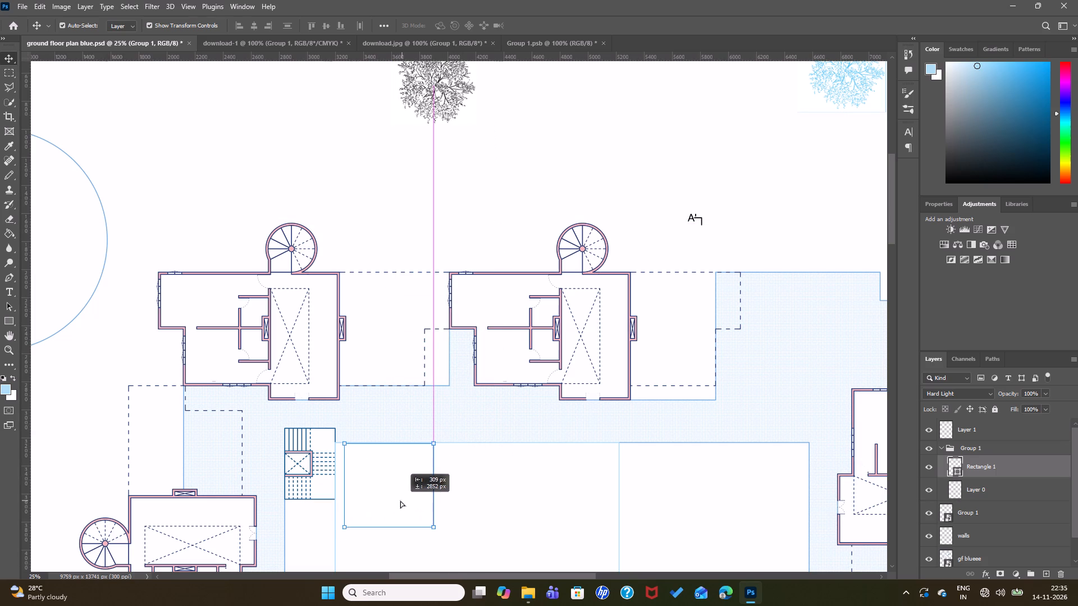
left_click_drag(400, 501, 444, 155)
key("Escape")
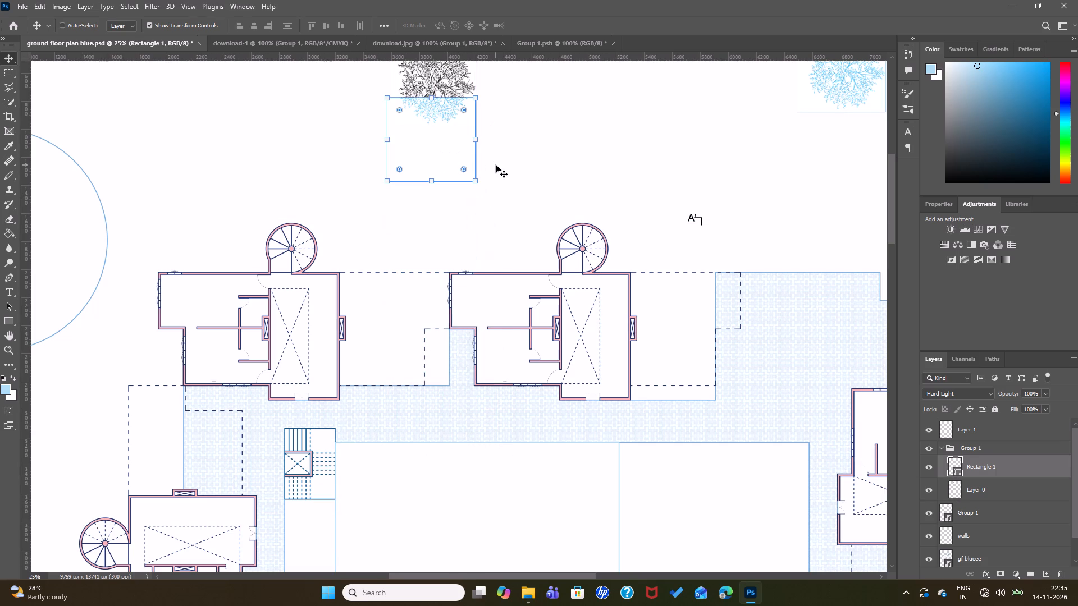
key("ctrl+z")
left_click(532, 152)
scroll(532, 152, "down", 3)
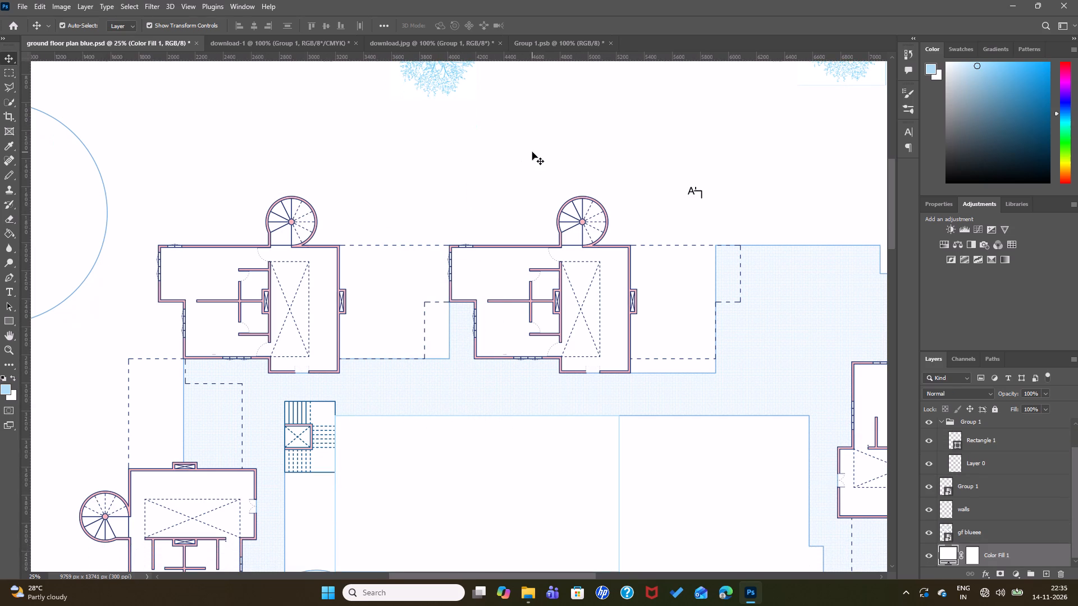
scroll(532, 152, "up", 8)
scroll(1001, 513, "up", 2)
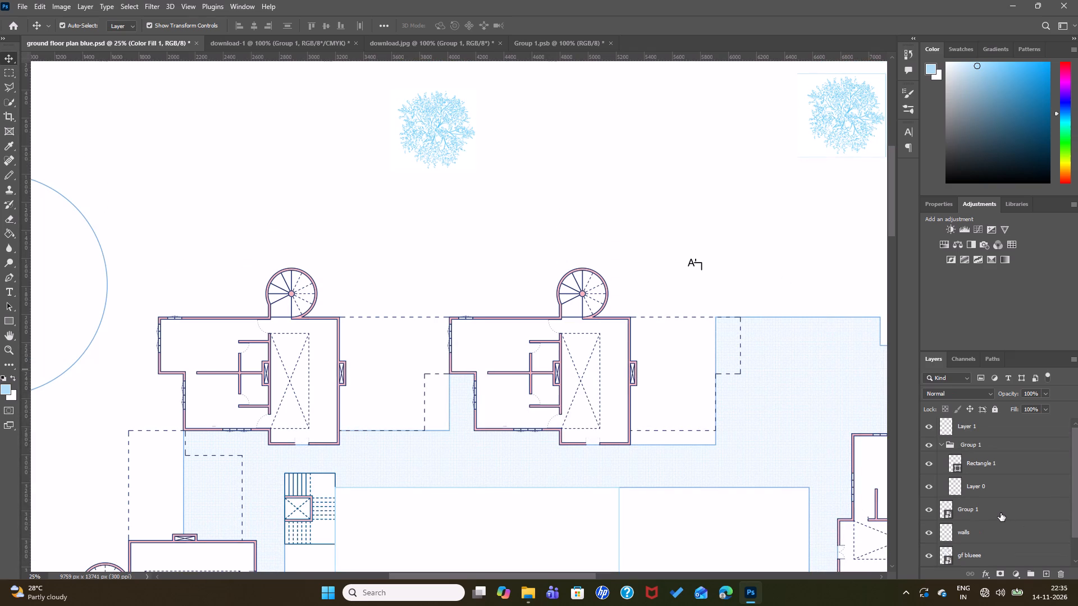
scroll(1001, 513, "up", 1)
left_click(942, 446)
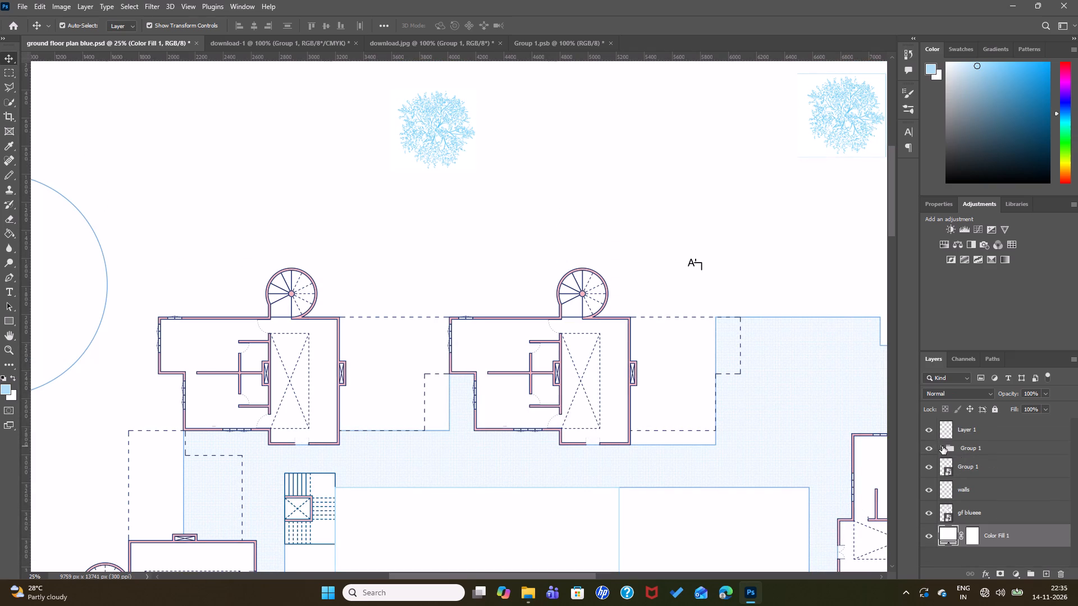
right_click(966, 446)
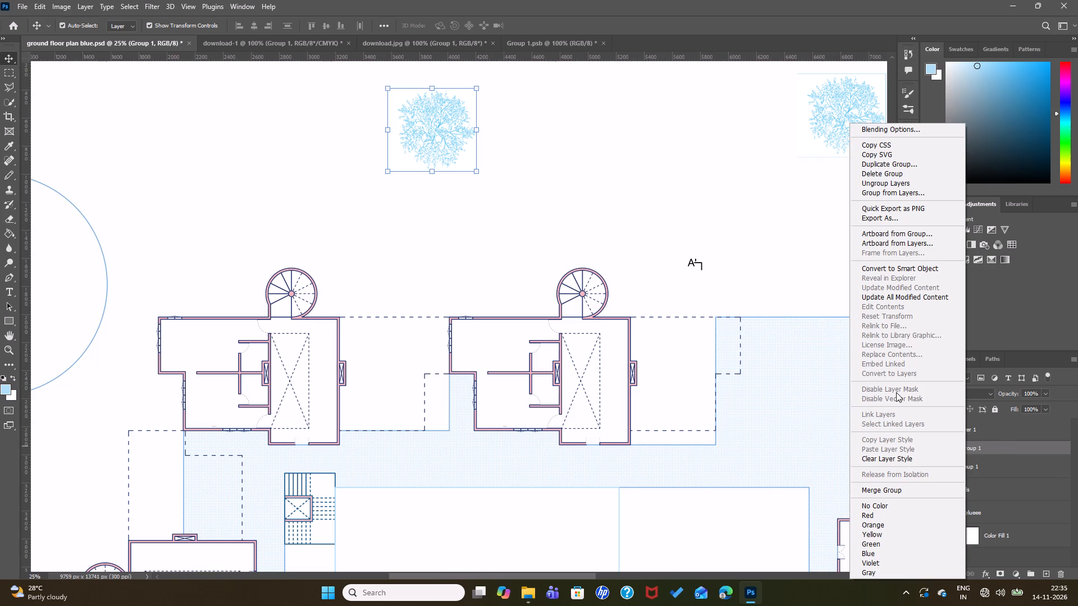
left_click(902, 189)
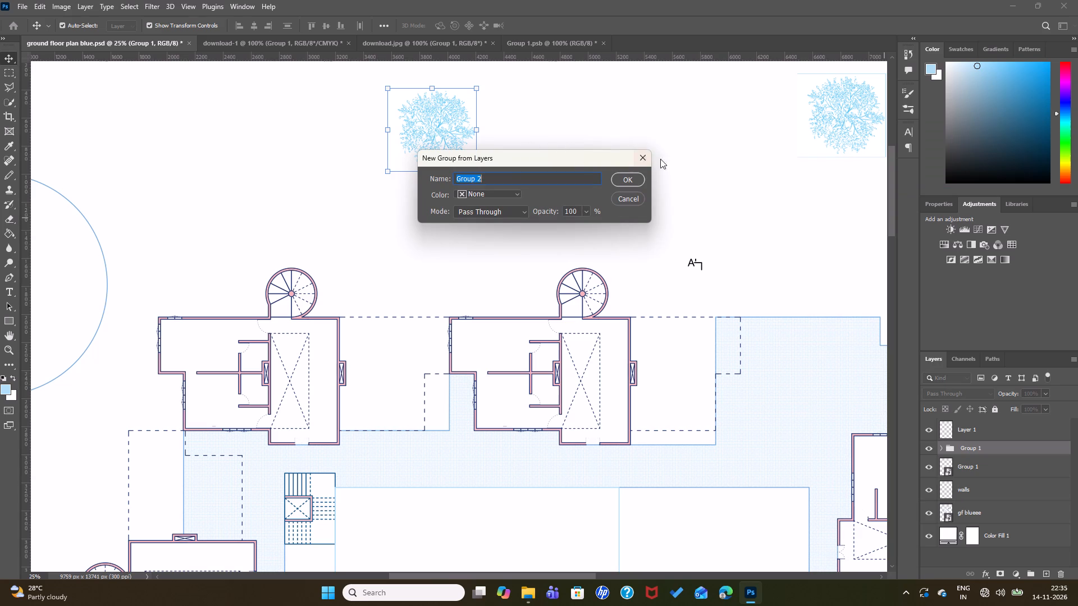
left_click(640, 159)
Convert the Group 1 folder holding the newly placed tree to a smart object.
left_click(982, 448)
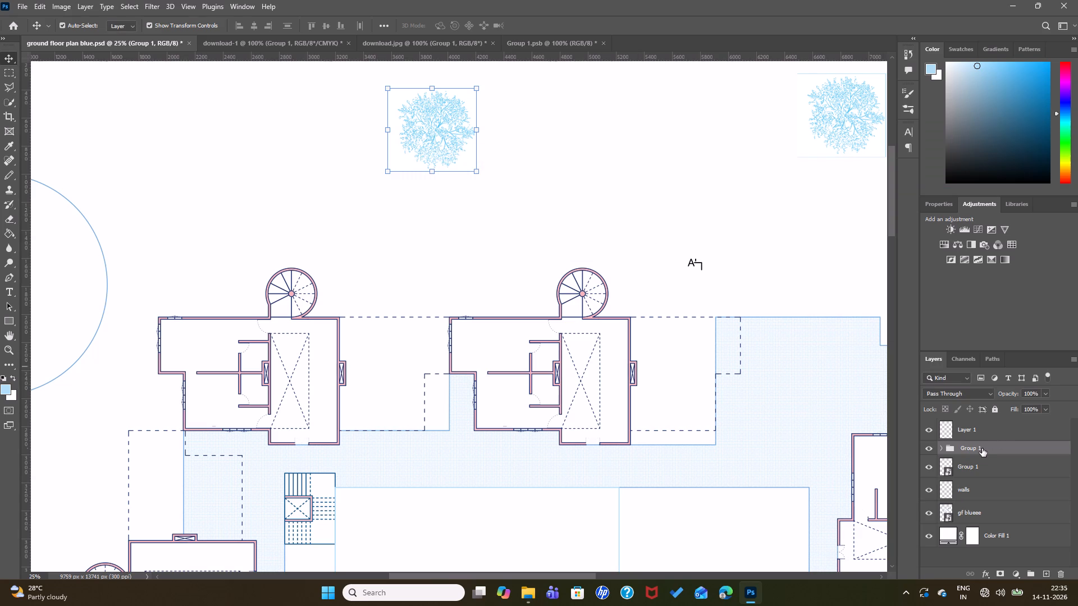
right_click(983, 448)
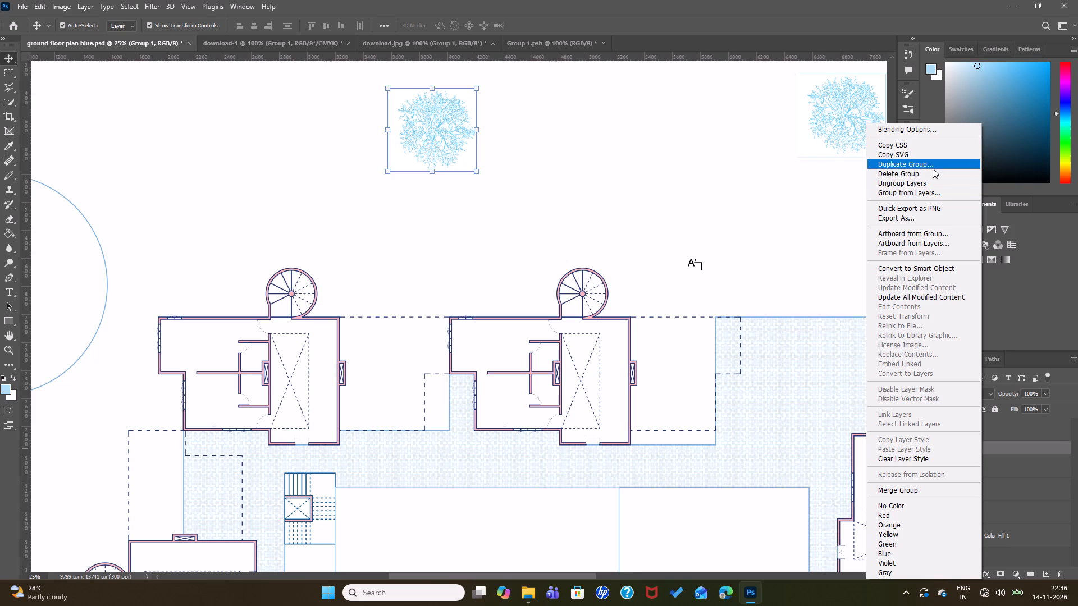
left_click(952, 271)
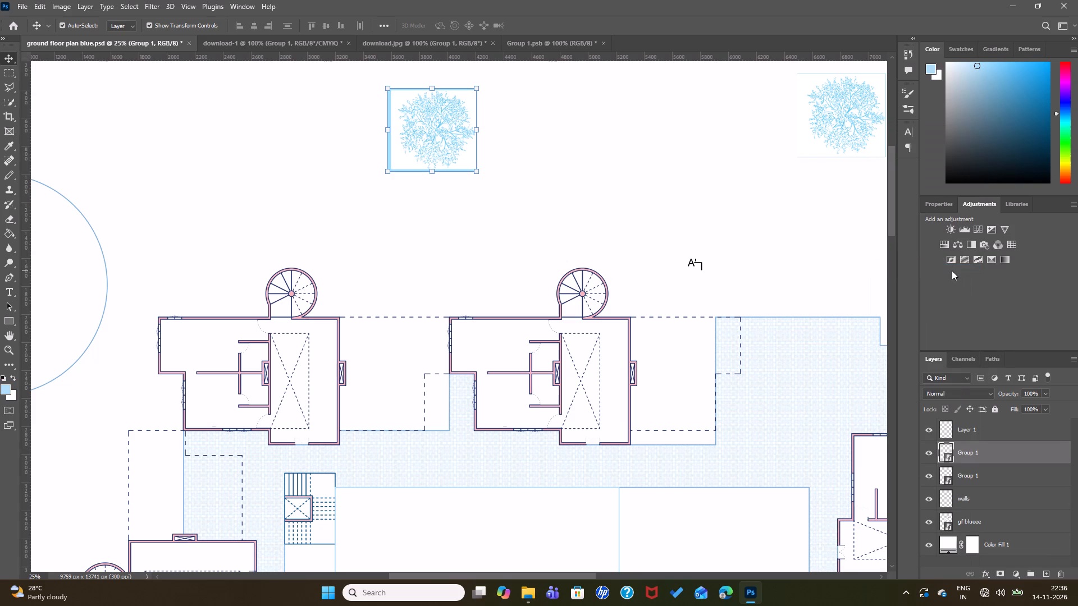
Move the converted Group 1 tree slightly down and to the right within the blank space above the buildings.
left_click(984, 451)
left_click_drag(441, 124, 444, 127)
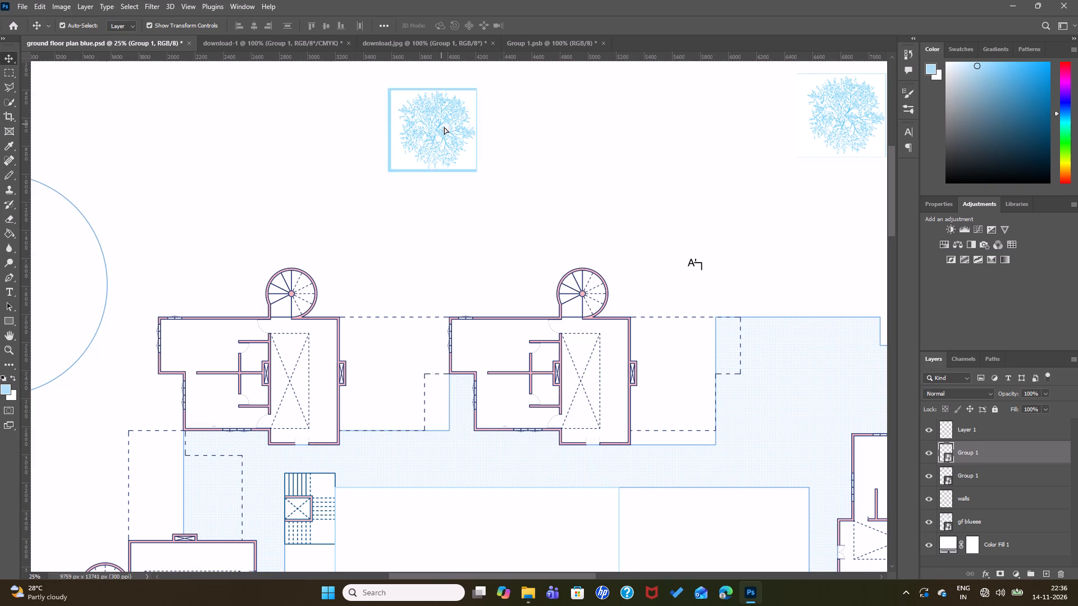
left_click_drag(444, 127, 489, 148)
left_click(489, 157)
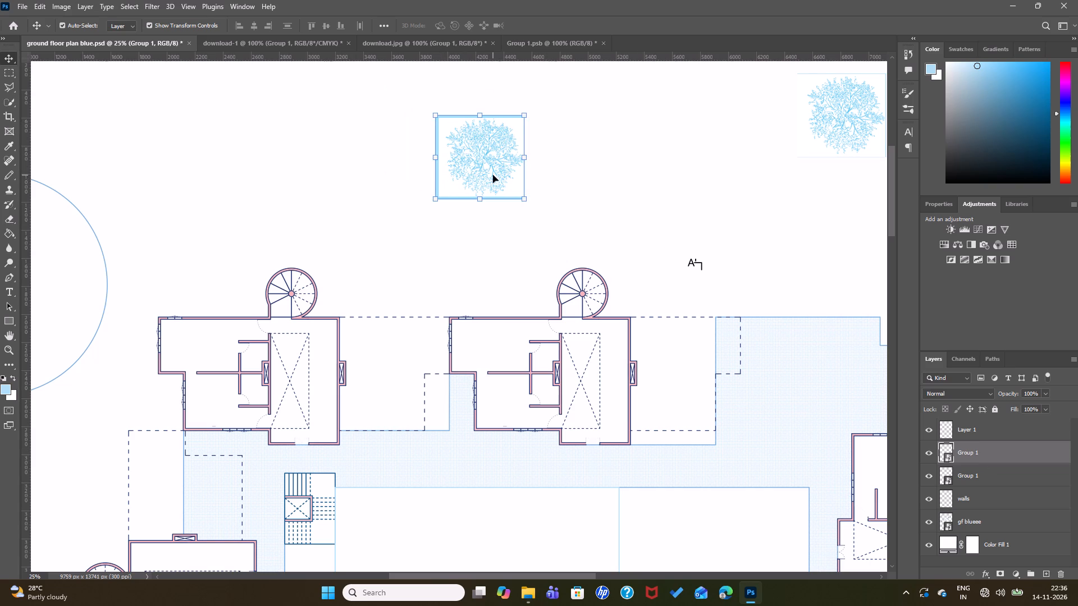
Shift the bordered Group 1 tree further along the blank space above the buildings, and delete it.
left_click(493, 175)
left_click_drag(451, 177, 509, 195)
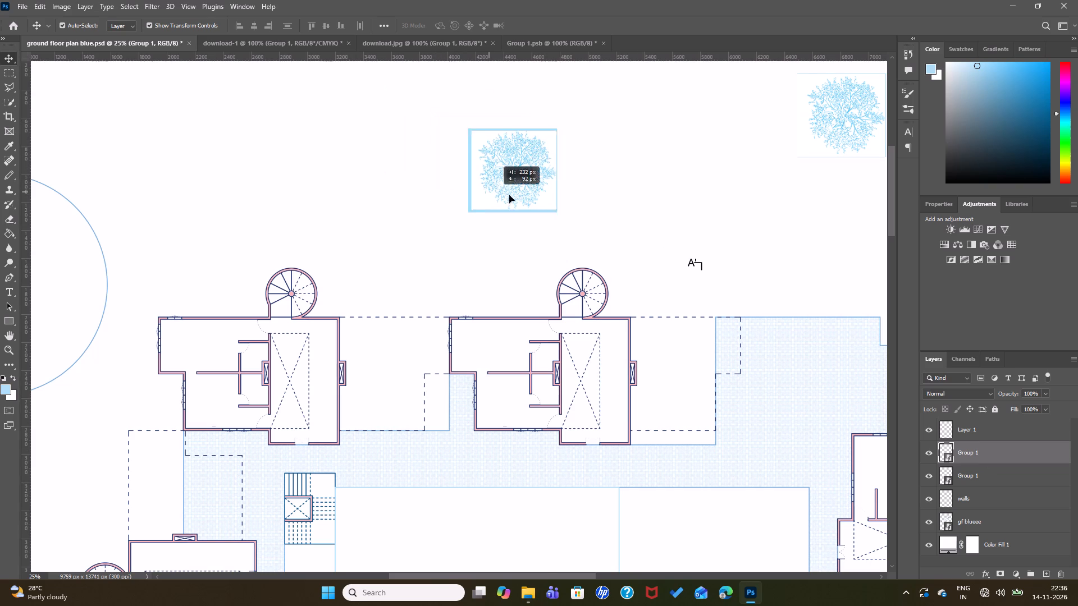
left_click_drag(509, 195, 535, 162)
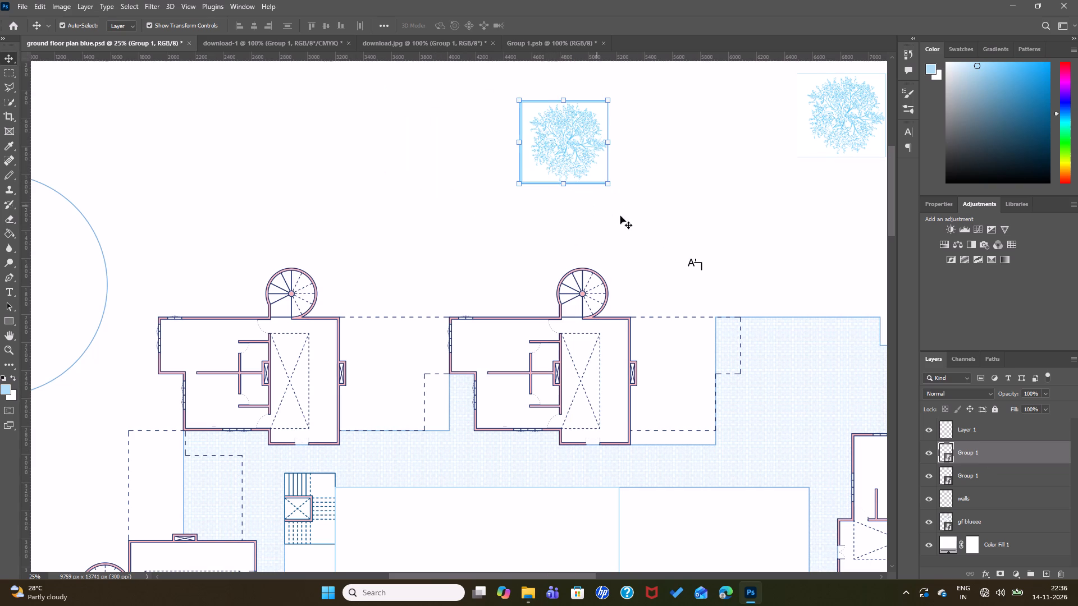
key("Delete")
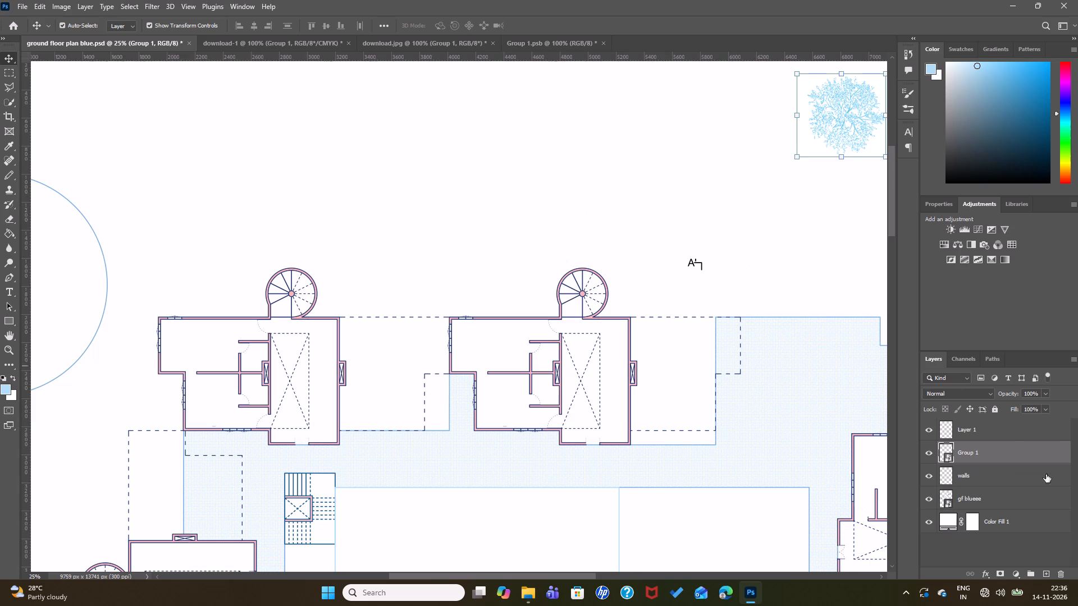
Create an independent copy of the remaining Group 1 tree with New Smart Object via Copy.
scroll(1004, 516, "up", 3)
left_click(1002, 459)
left_click(989, 454)
left_click(791, 201)
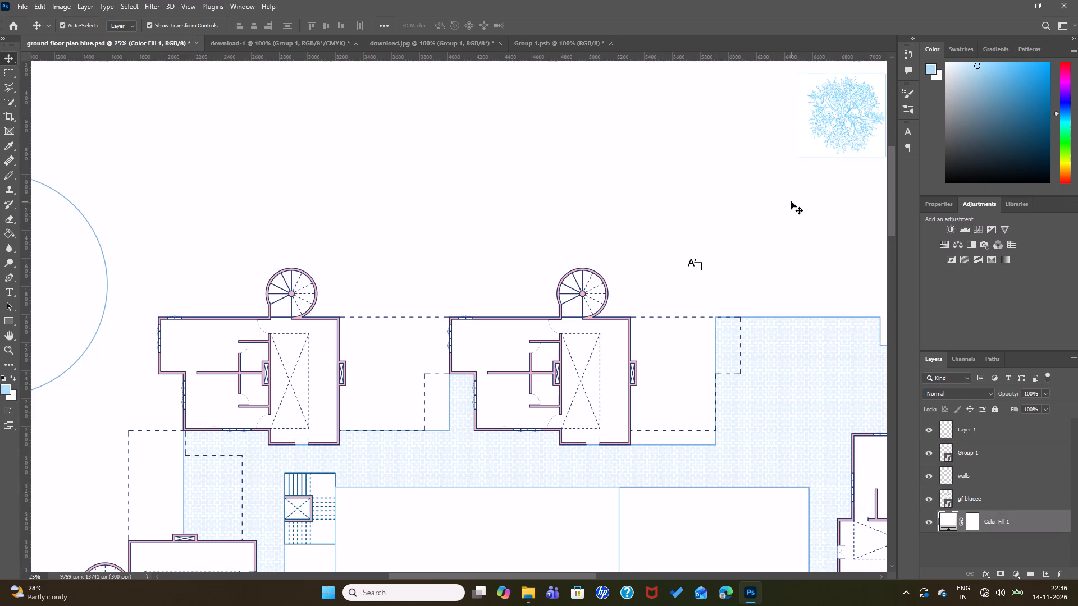
left_click(1002, 451)
left_click(1002, 451)
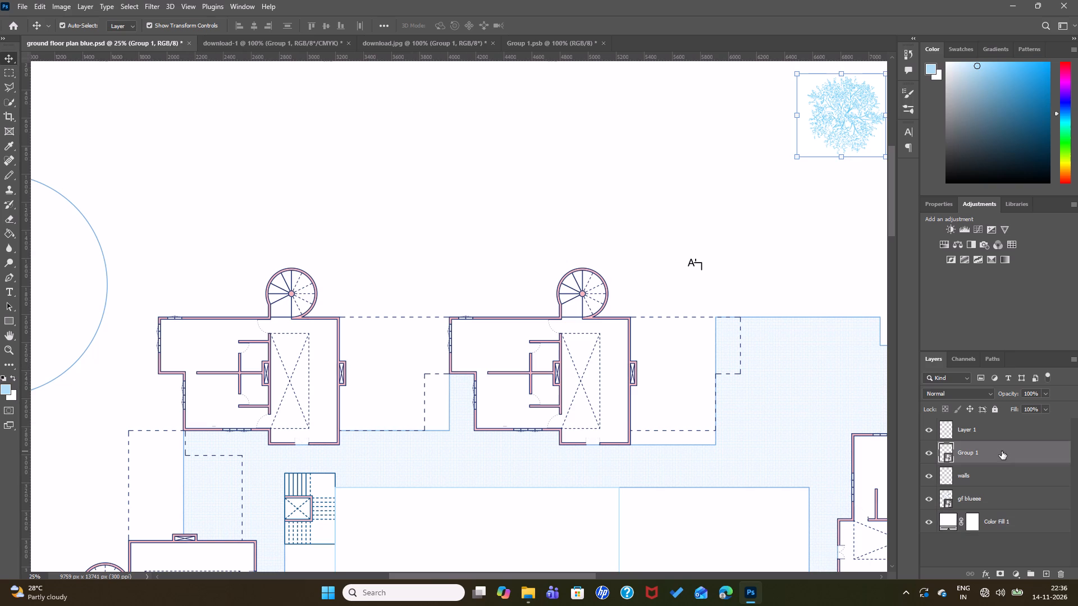
right_click(1002, 451)
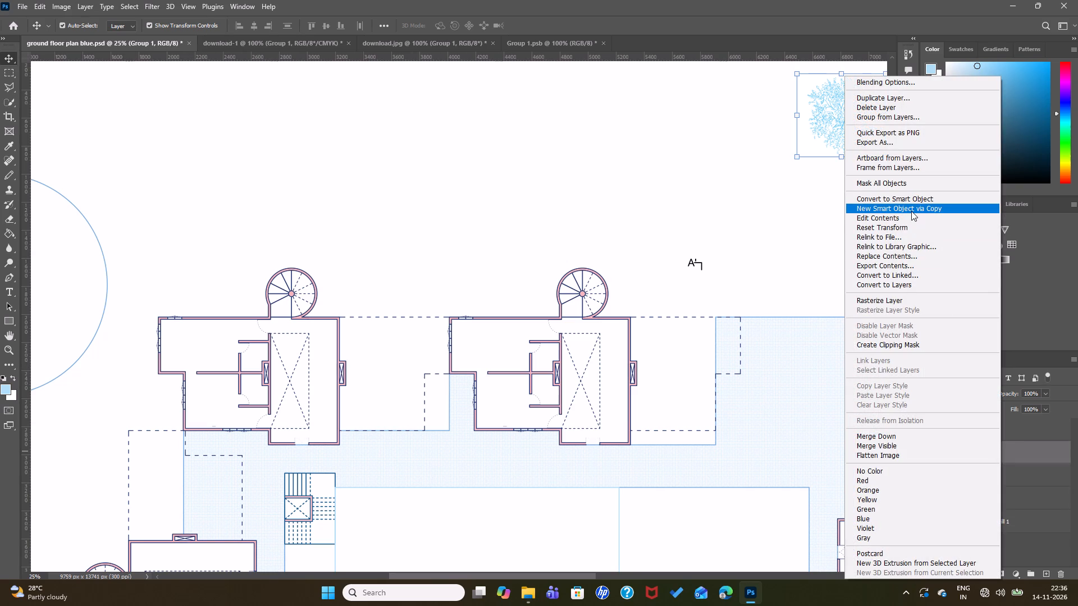
left_click(911, 208)
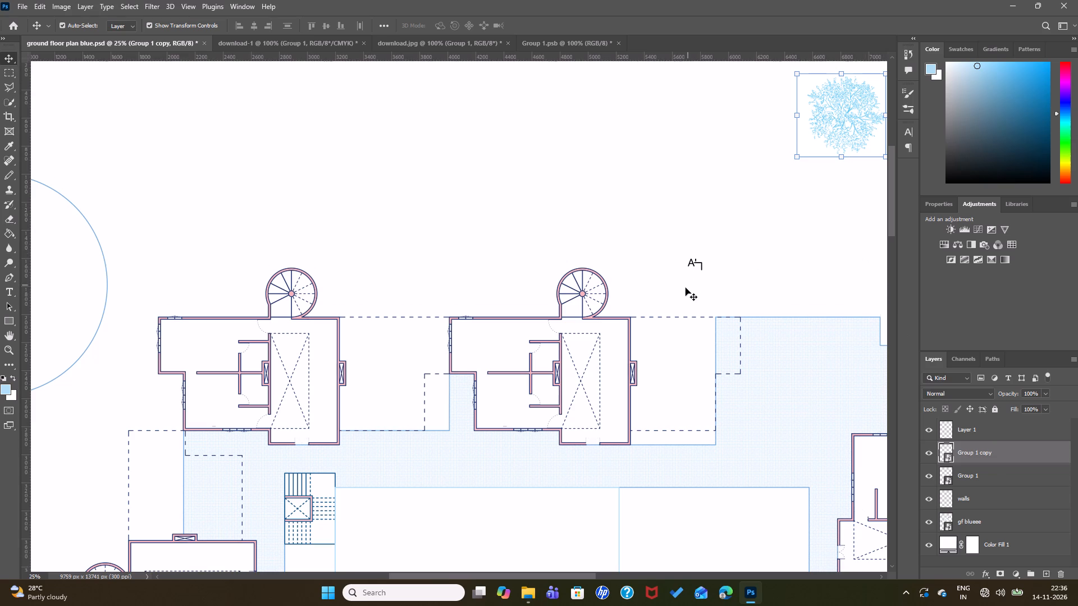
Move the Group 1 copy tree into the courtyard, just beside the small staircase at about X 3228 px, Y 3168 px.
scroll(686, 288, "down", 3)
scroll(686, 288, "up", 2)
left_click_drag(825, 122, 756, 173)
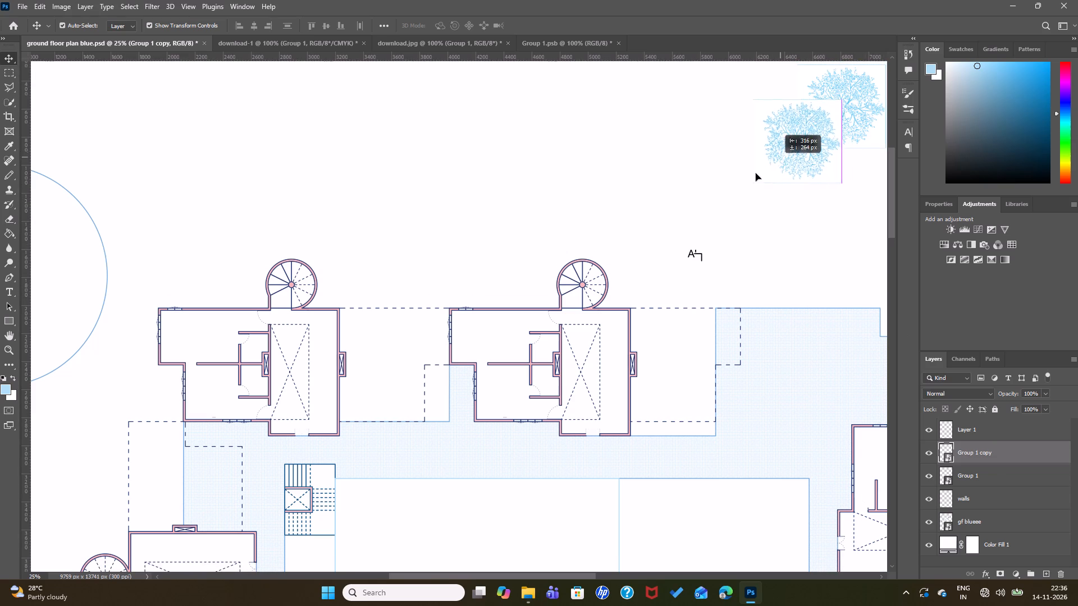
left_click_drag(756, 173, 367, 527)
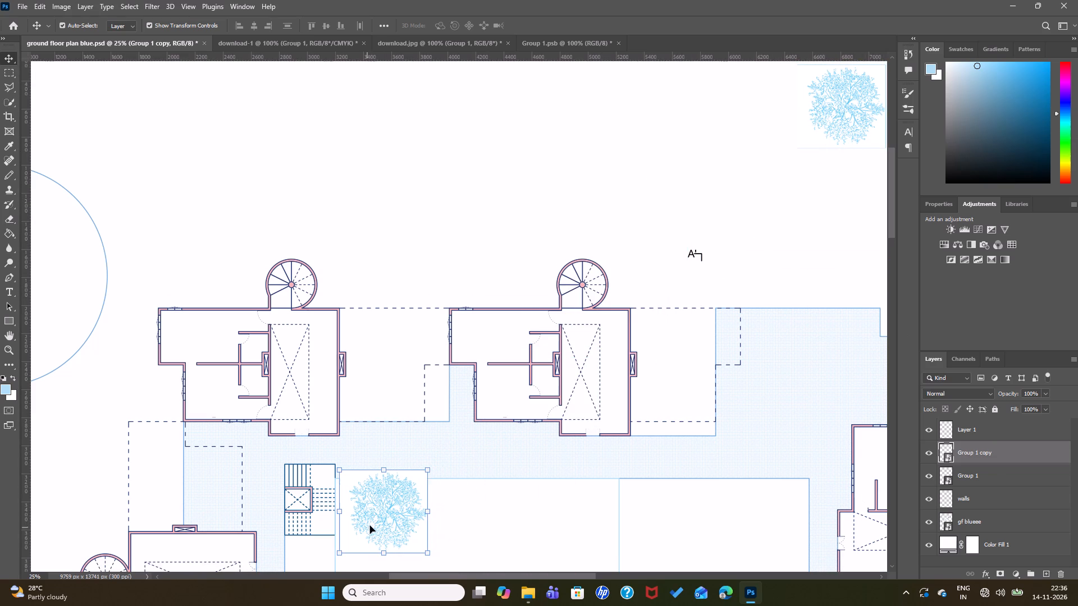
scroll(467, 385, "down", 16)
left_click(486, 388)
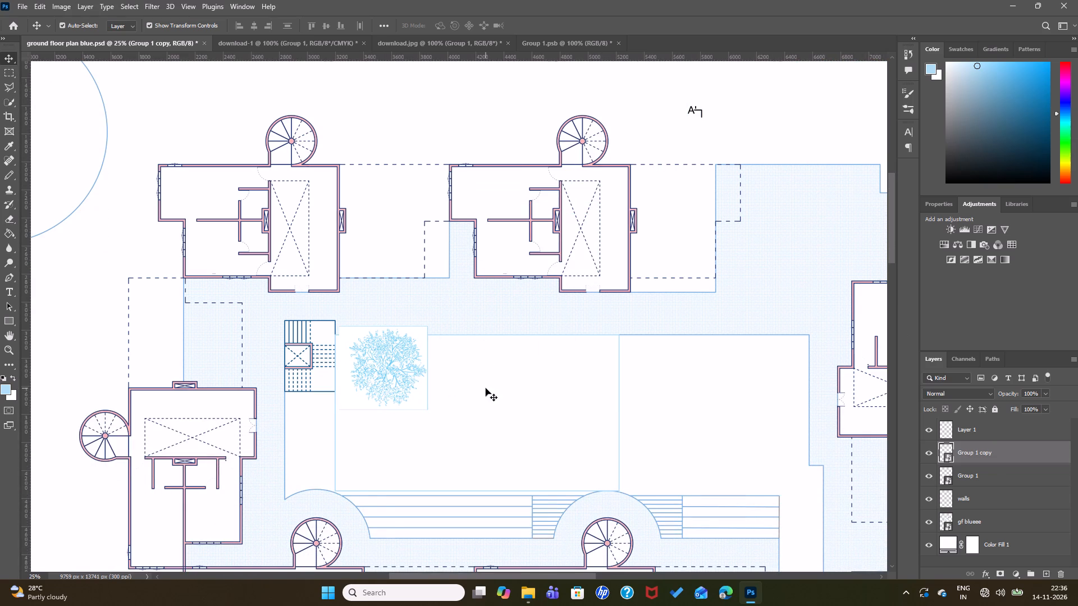
Examine the smart object properties of the tree copy in the courtyard.
left_click(396, 376)
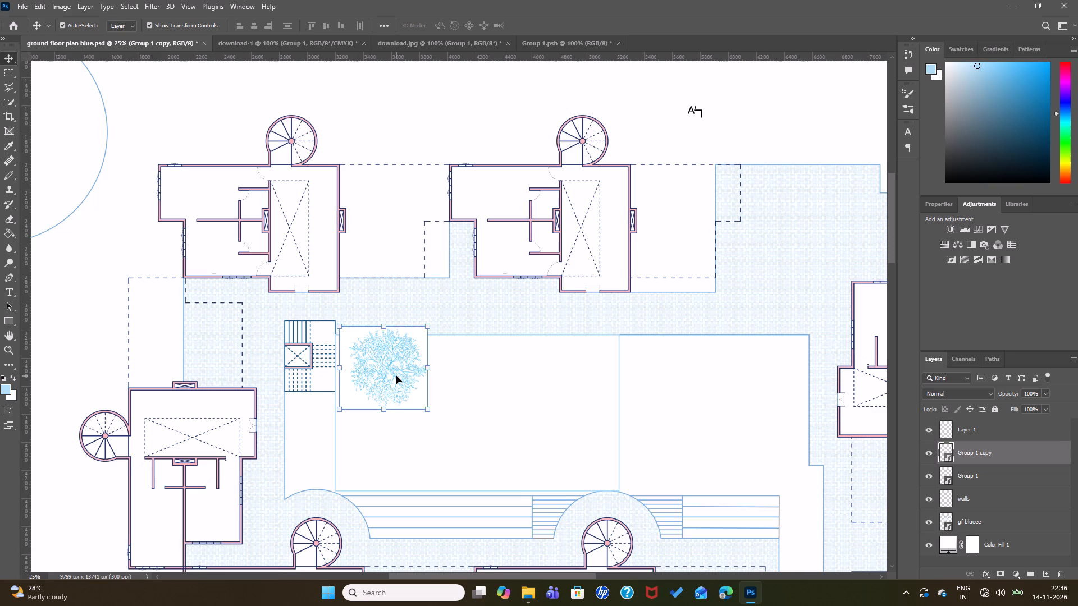
left_click(938, 206)
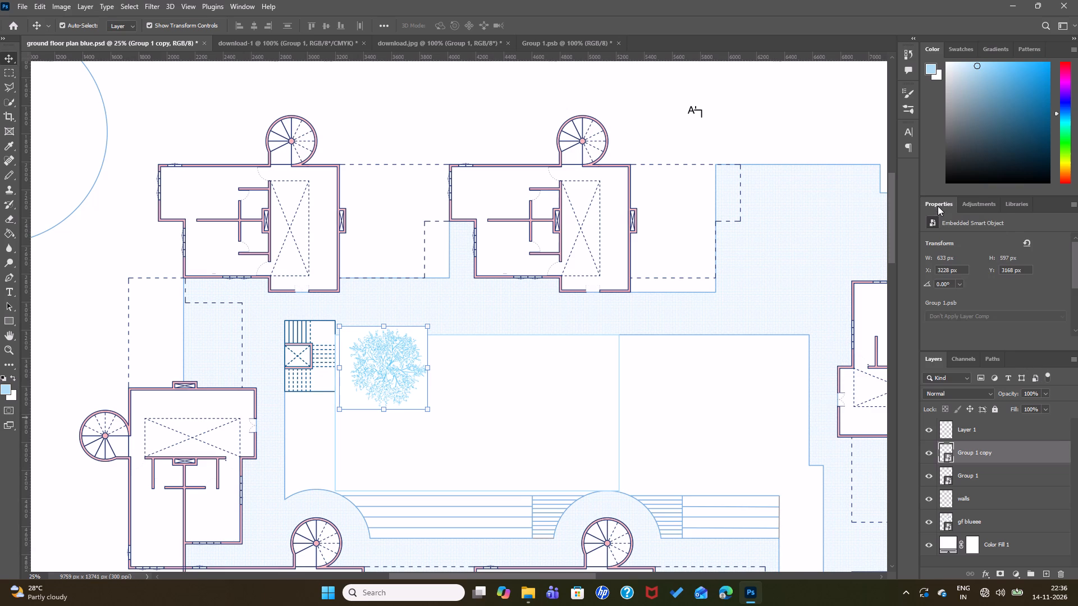
scroll(974, 256, "down", 1)
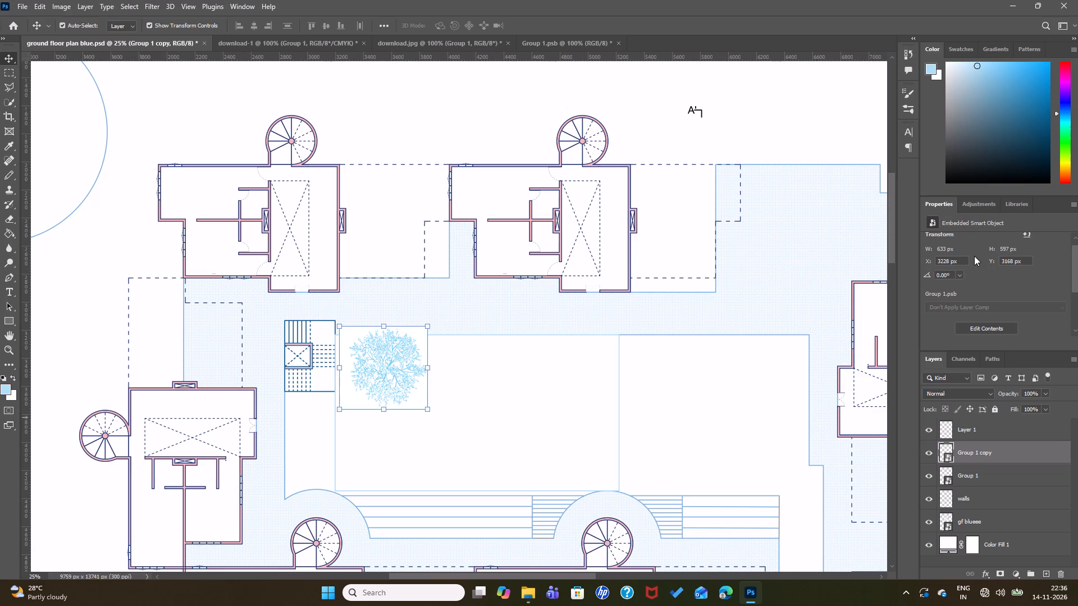
scroll(974, 256, "up", 3)
scroll(974, 256, "down", 3)
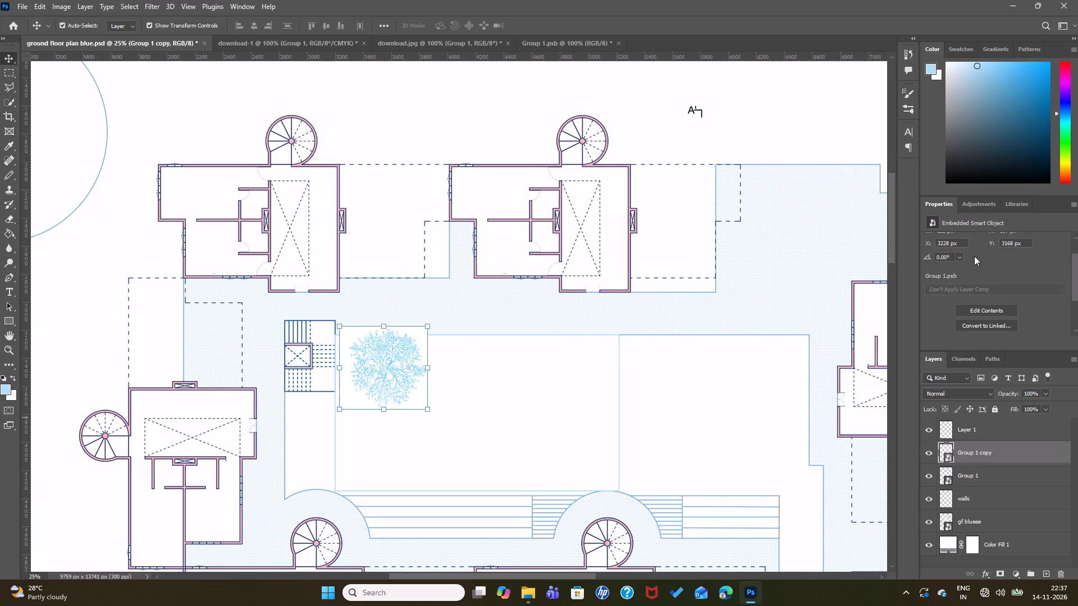
left_click(388, 382)
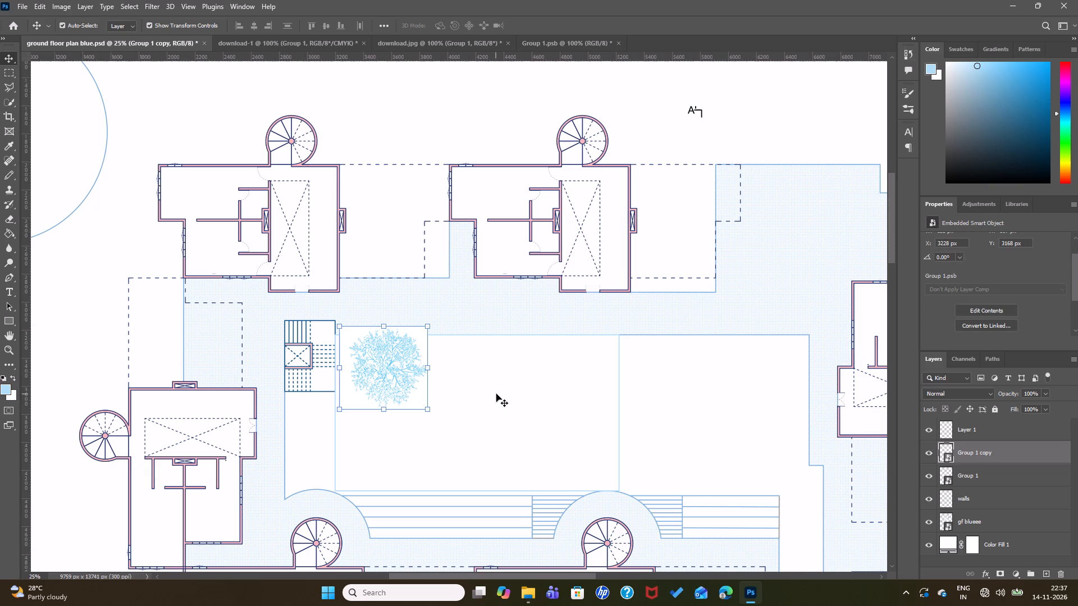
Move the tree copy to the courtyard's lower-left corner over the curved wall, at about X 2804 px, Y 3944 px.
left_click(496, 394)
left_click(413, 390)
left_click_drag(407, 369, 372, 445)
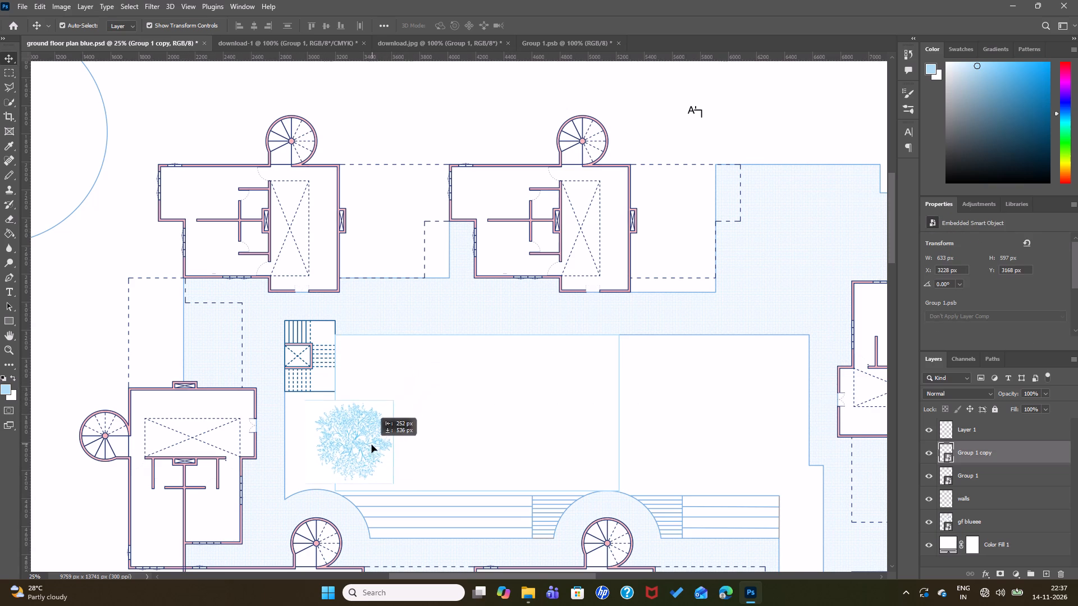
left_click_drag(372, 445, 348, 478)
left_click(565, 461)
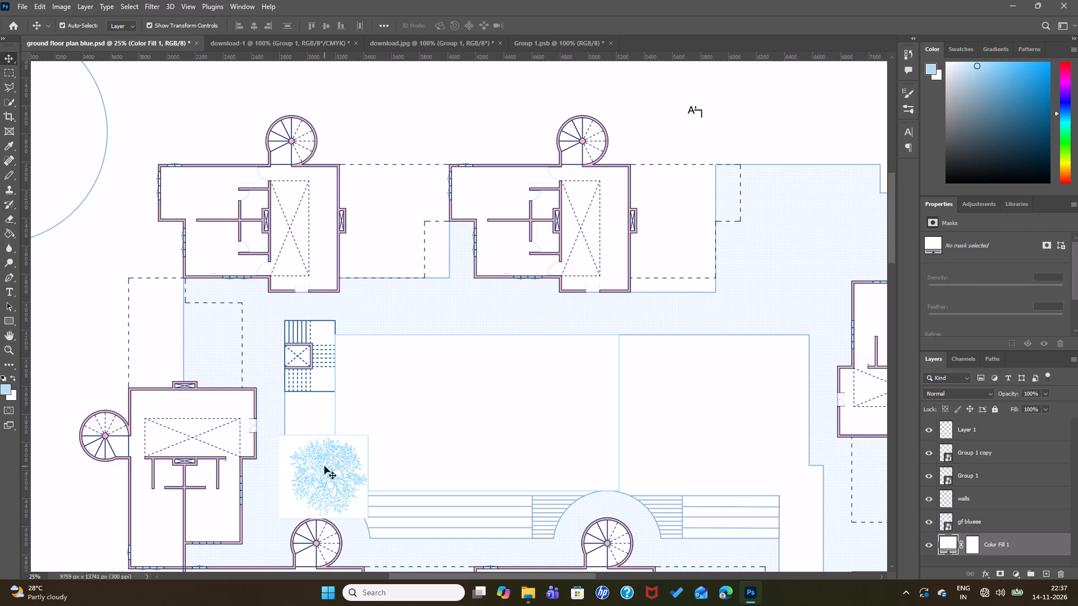
Reorder the Group 1 copy layer so it sits directly above Color Fill 1, beneath the plan layers.
left_click(325, 466)
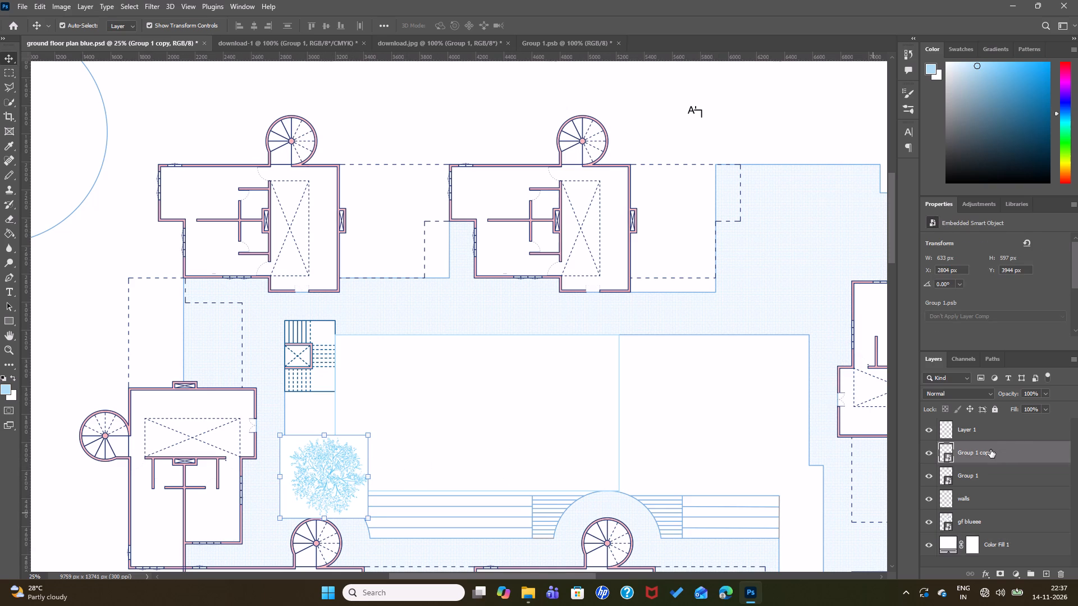
left_click_drag(990, 449, 983, 534)
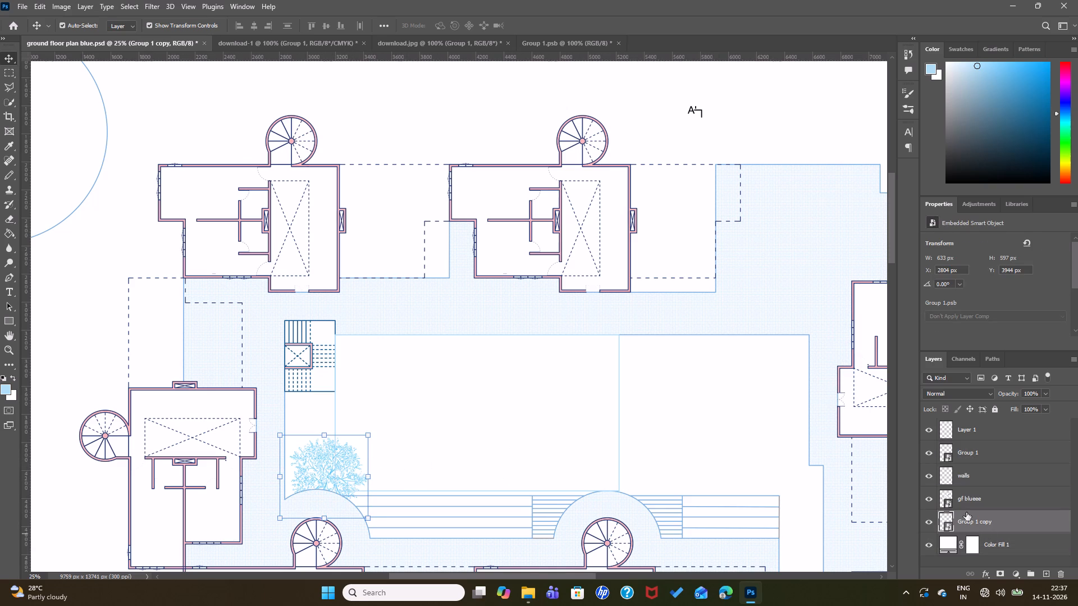
left_click(737, 383)
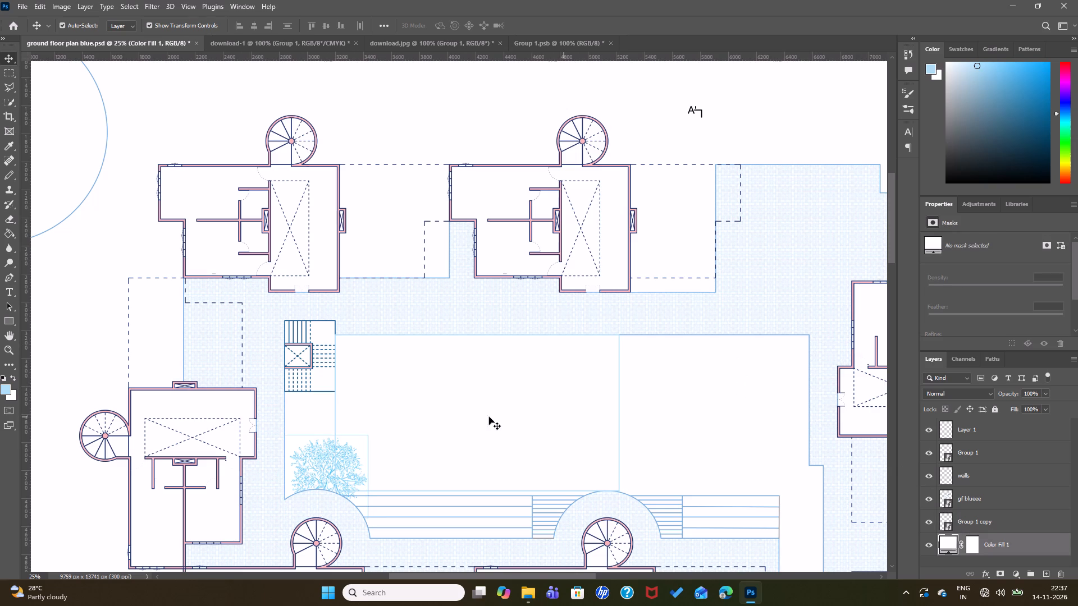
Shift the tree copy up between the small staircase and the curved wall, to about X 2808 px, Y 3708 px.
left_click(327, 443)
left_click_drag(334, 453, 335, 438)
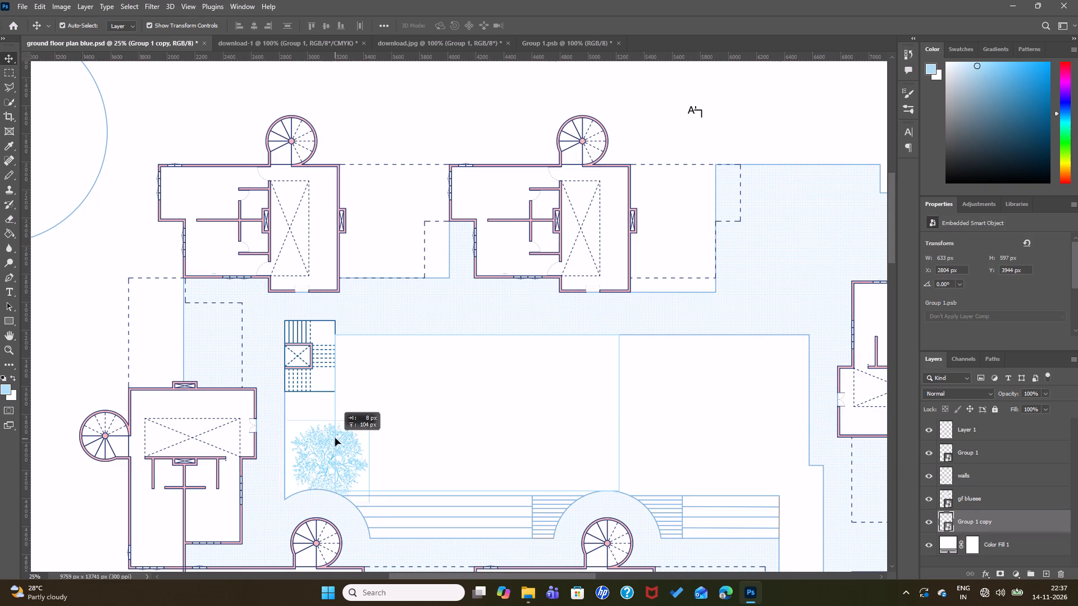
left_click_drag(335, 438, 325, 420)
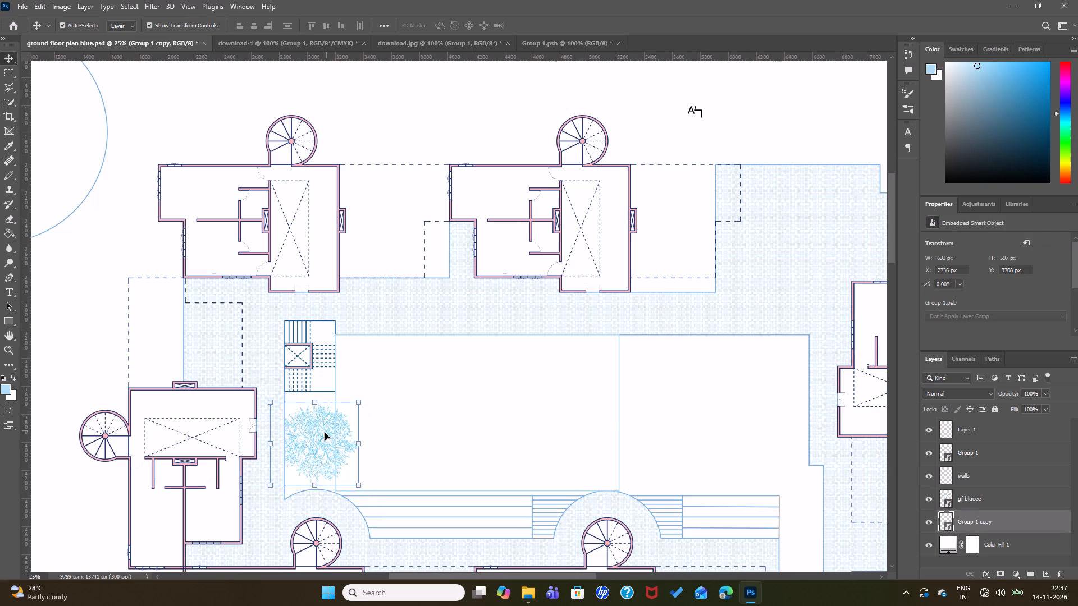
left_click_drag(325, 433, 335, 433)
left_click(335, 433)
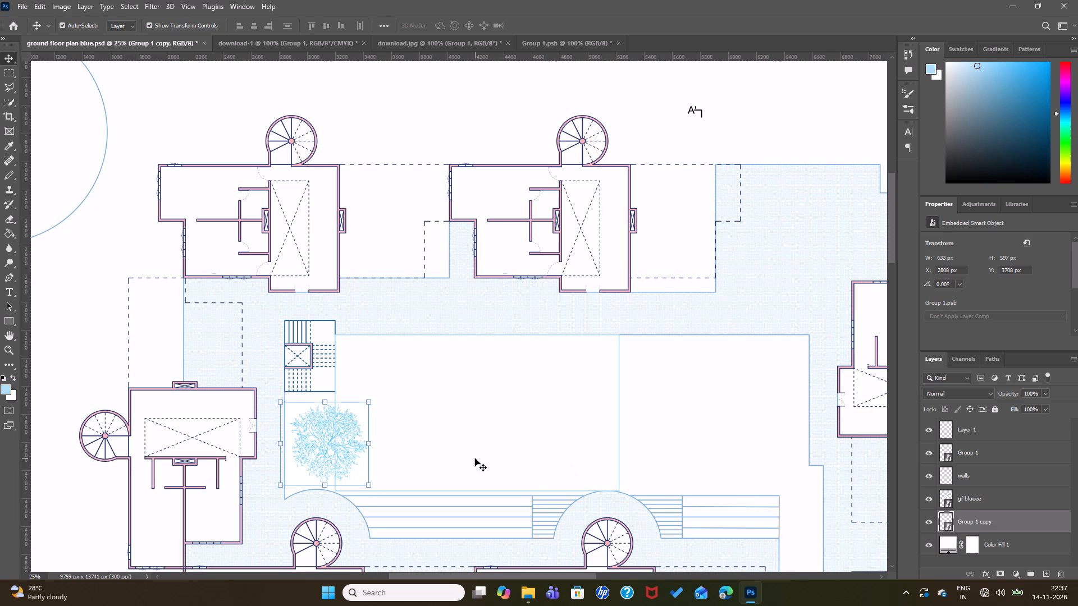
Move the tree copy out of the courtyard to the blank space above the buildings, at about X 3712 px, Y 877 px.
scroll(474, 458, "up", 2)
left_click_drag(351, 455, 463, 131)
scroll(490, 212, "up", 12)
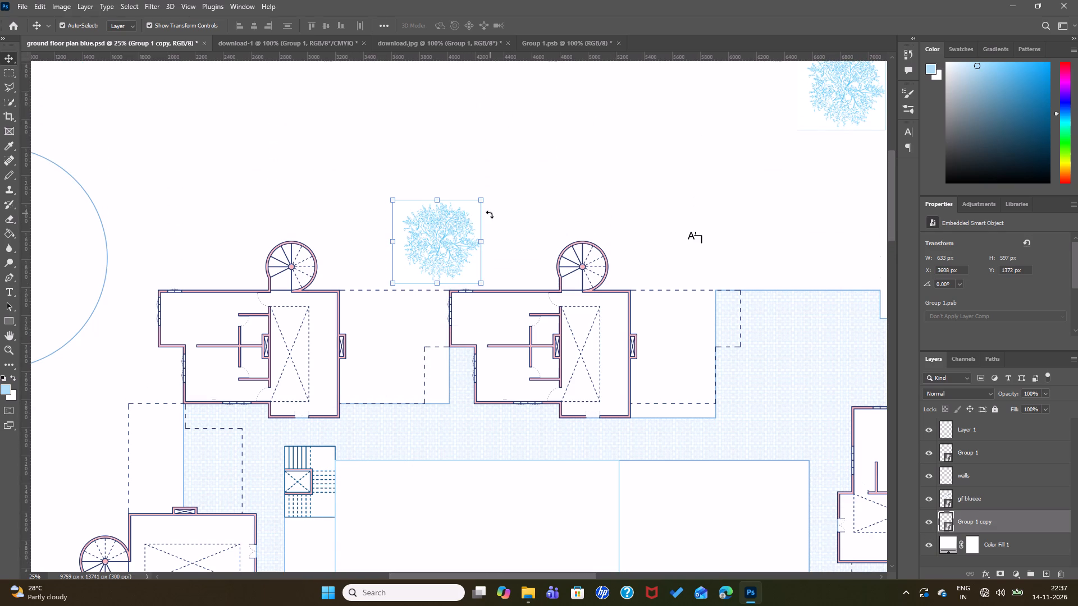
left_click_drag(420, 239, 435, 169)
scroll(435, 169, "up", 5)
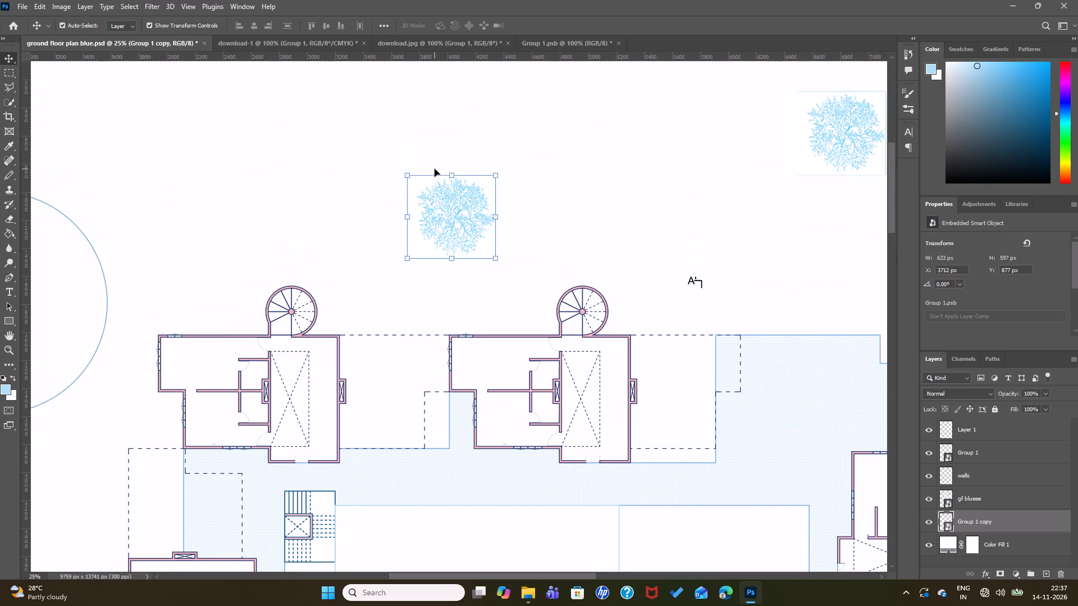
scroll(435, 169, "up", 1)
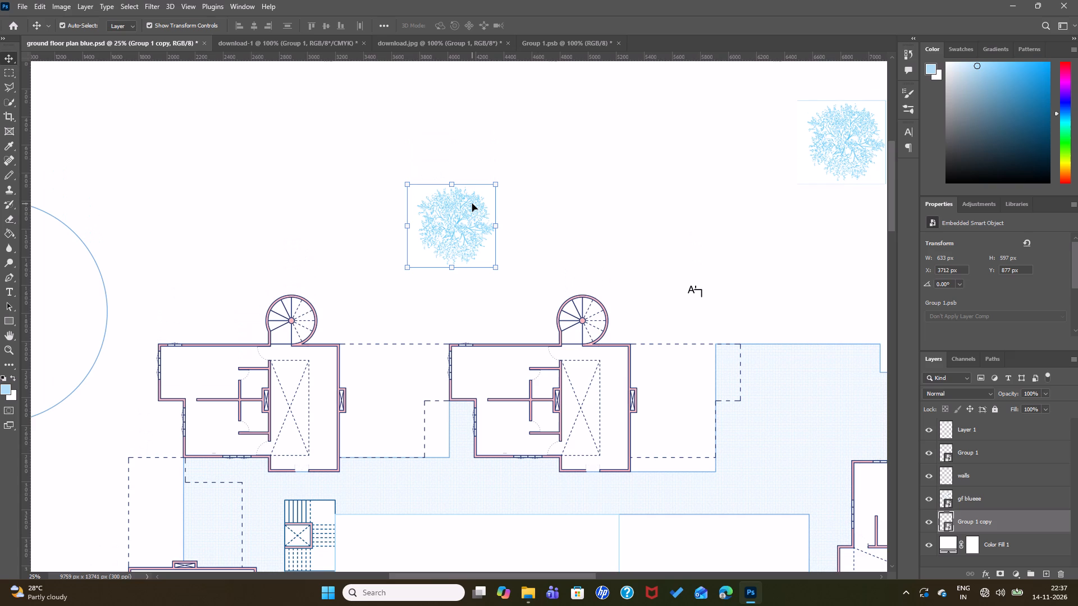
Set the Eraser size to 47 px and rasterize the Group 1 copy smart object for erasing.
left_click(15, 220)
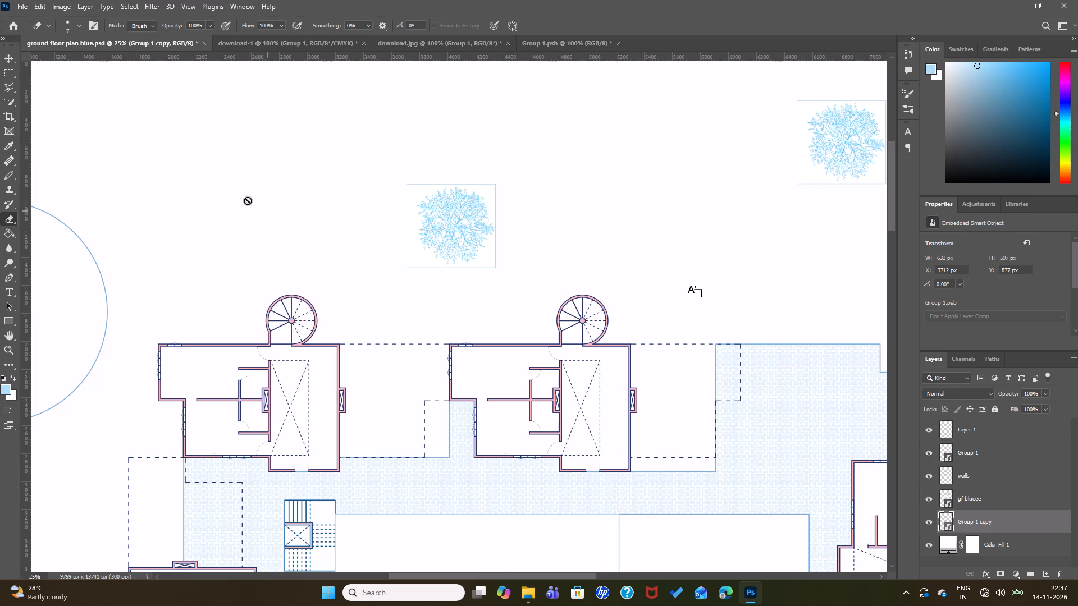
left_click(49, 24)
left_click(49, 24)
left_click(77, 25)
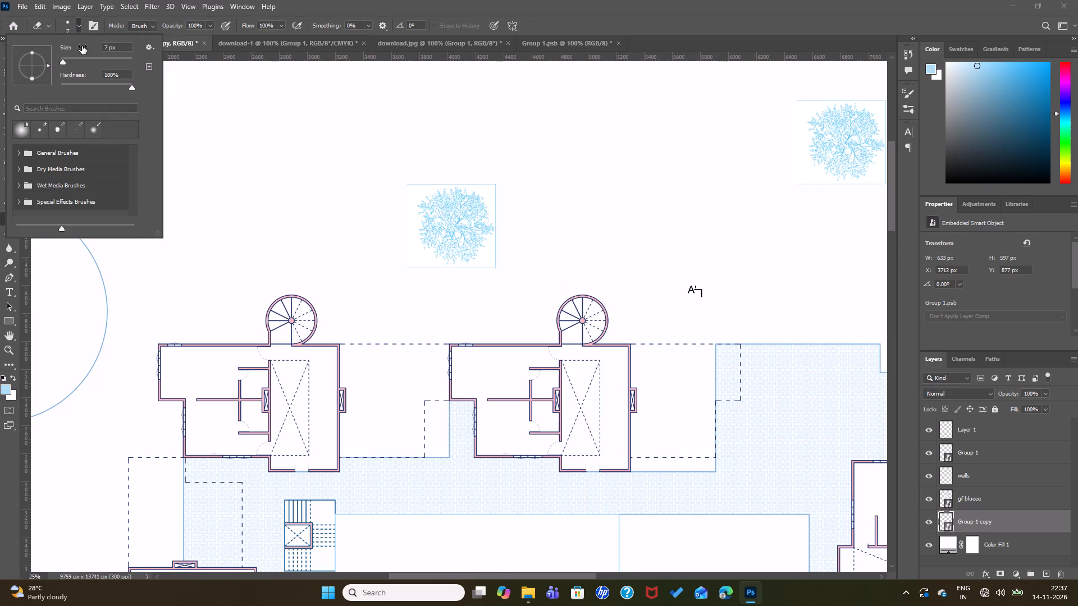
left_click(77, 56)
left_click_drag(417, 175, 397, 200)
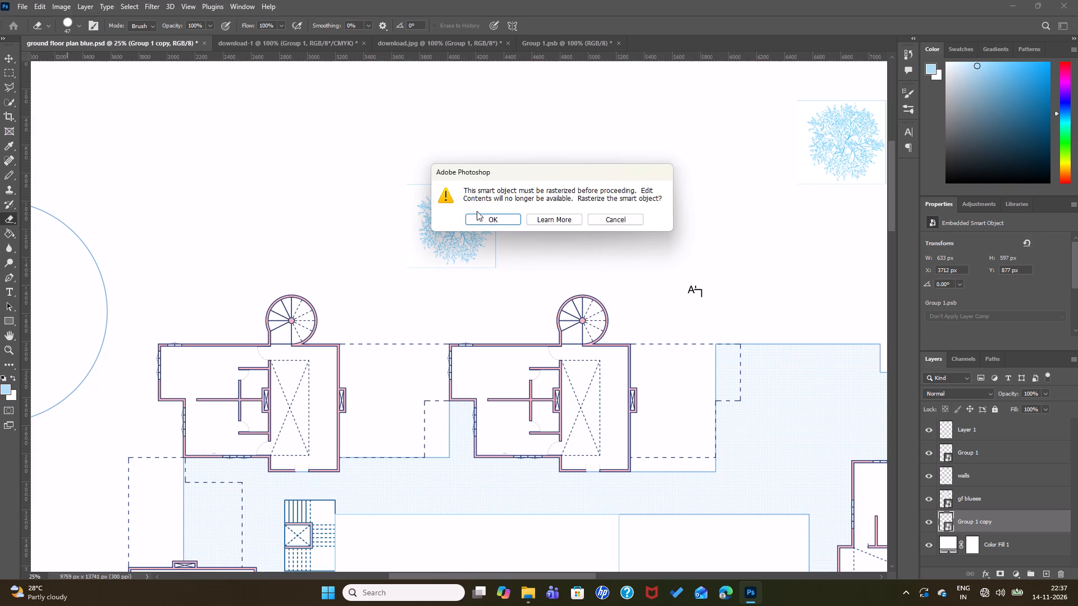
left_click(500, 218)
Erase the thin blue border line on all sides of the Group 1 copy tree.
left_click_drag(421, 178, 427, 178)
left_click_drag(427, 177, 399, 195)
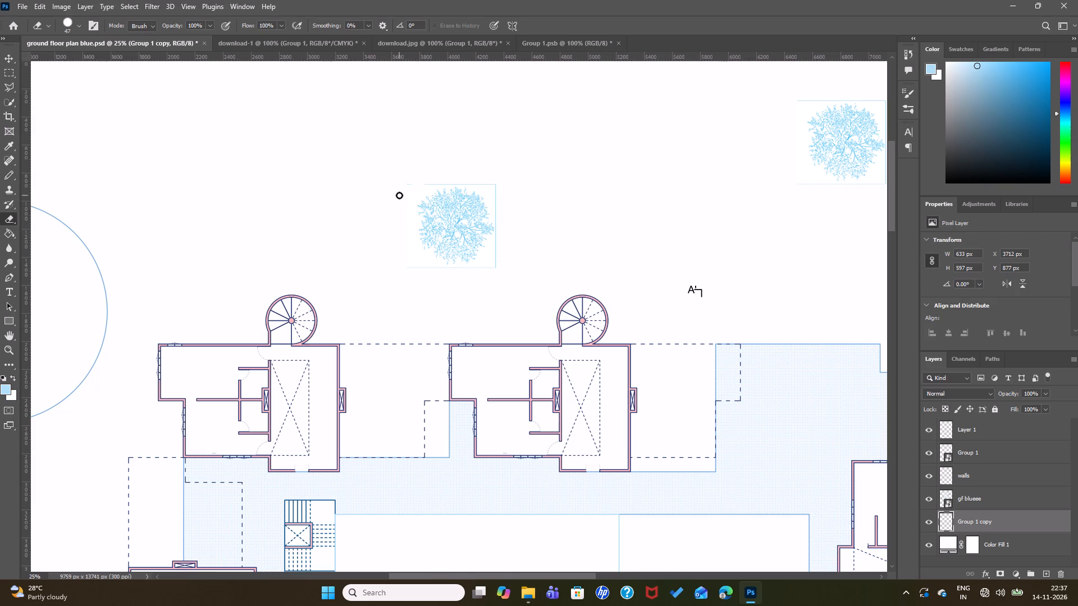
left_click_drag(399, 195, 466, 183)
left_click_drag(466, 183, 498, 209)
left_click_drag(498, 209, 495, 243)
left_click_drag(495, 243, 486, 268)
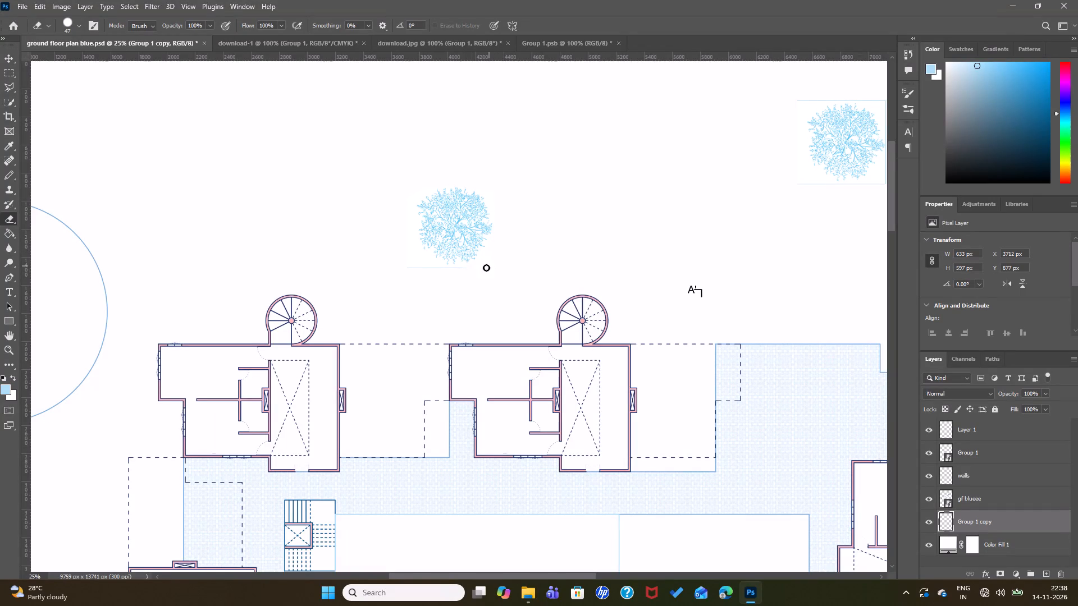
left_click_drag(486, 268, 496, 242)
left_click_drag(496, 242, 495, 242)
Erase the leftover pale background close around the tree copy's outline, working around the whole crown at 100% zoom.
key("ctrl+equal")
key("ctrl+equal")
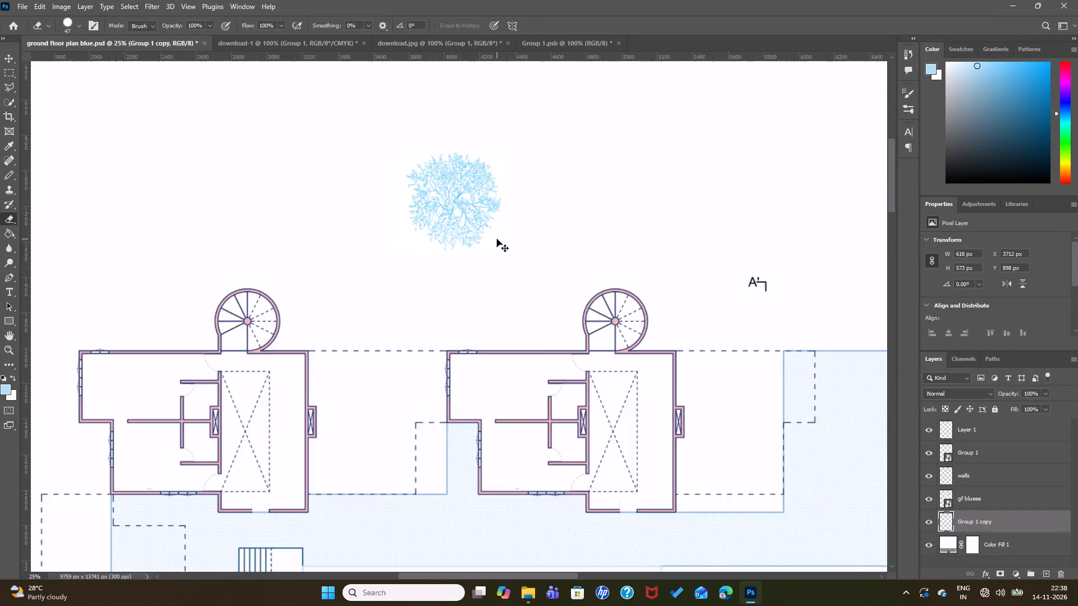
key("ctrl+equal")
key("ctrl+equal")
key("ctrl+equal")
scroll(555, 243, "up", 6)
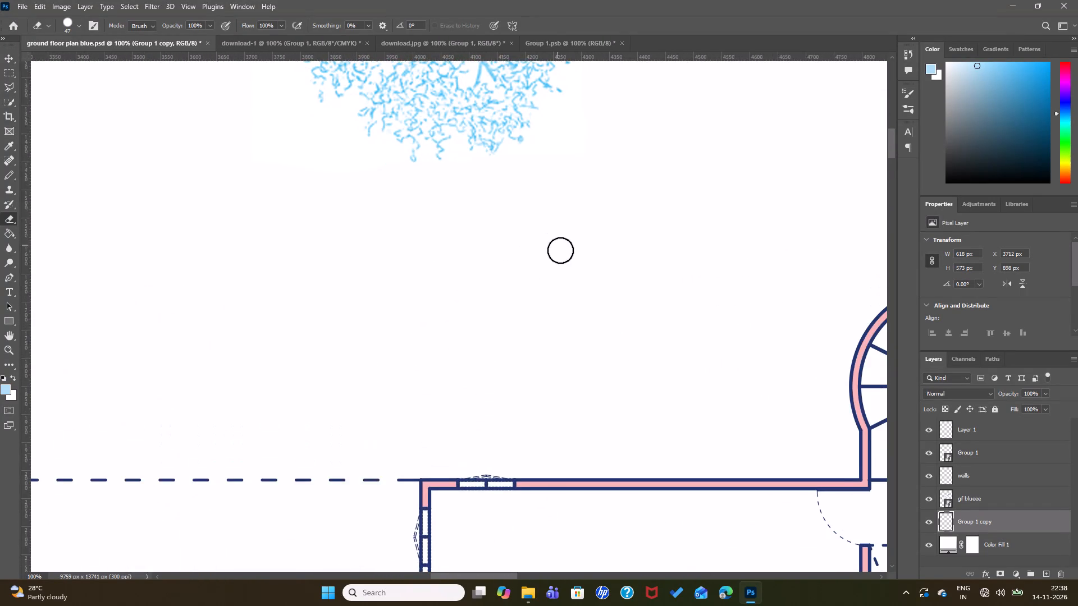
scroll(560, 250, "up", 20)
scroll(560, 250, "up", 8)
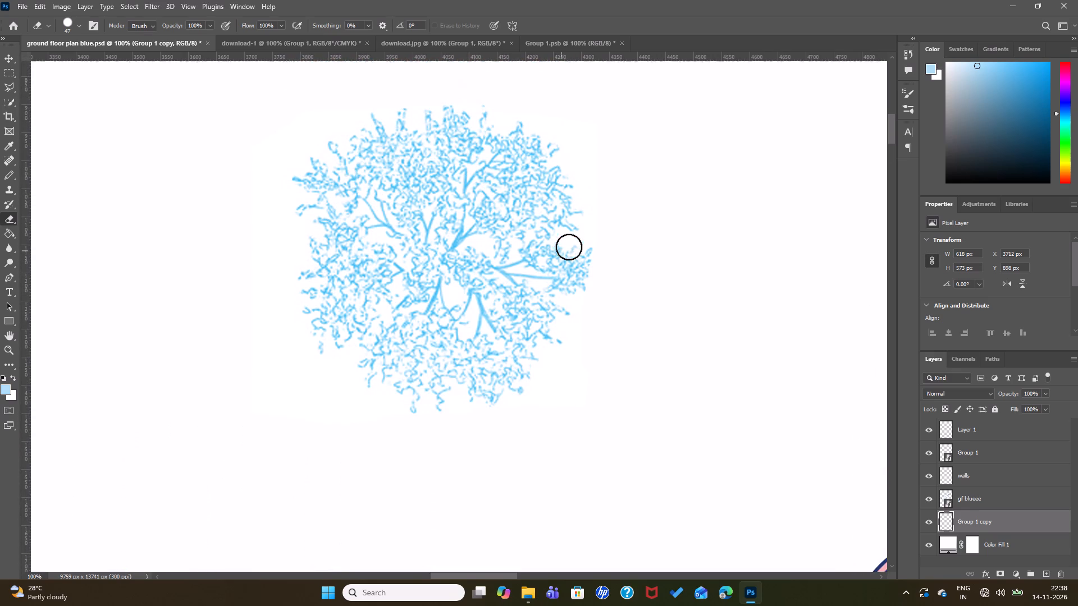
left_click_drag(610, 188, 514, 93)
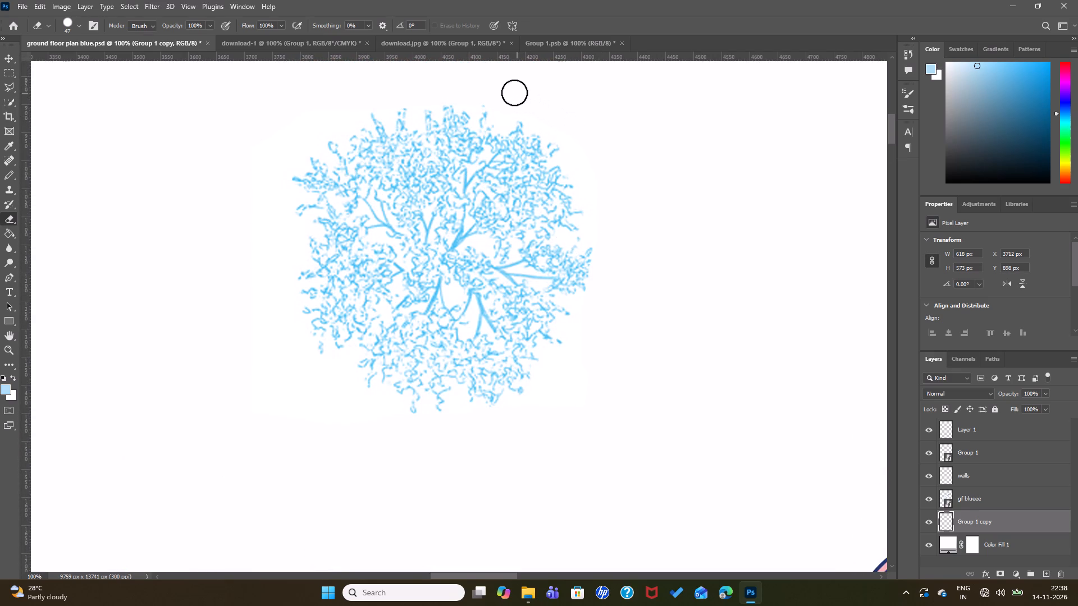
left_click_drag(514, 93, 272, 152)
left_click_drag(272, 152, 533, 443)
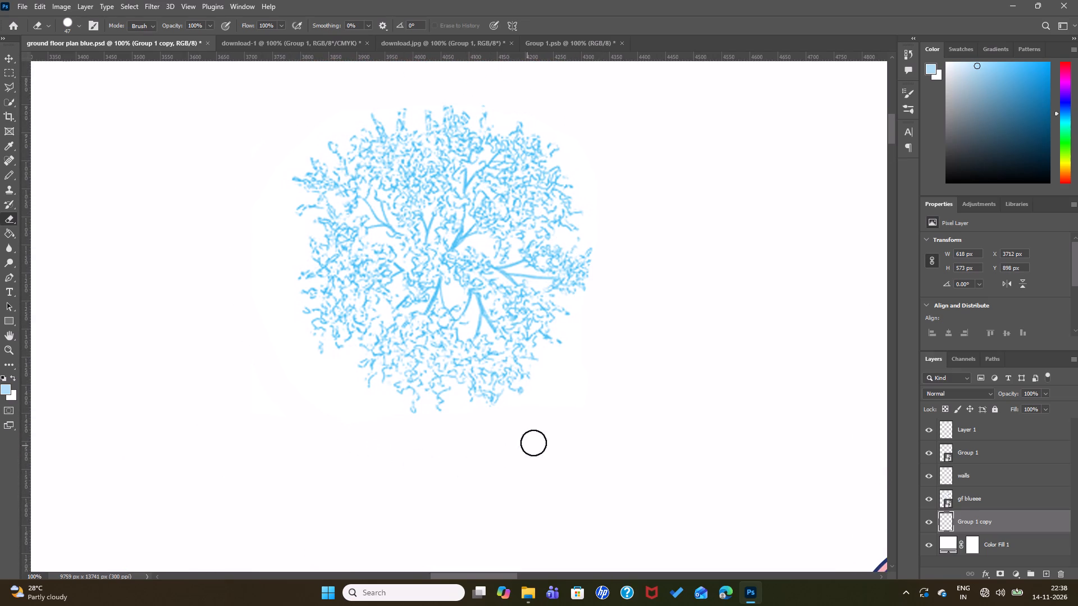
left_click_drag(533, 443, 601, 122)
key("Return")
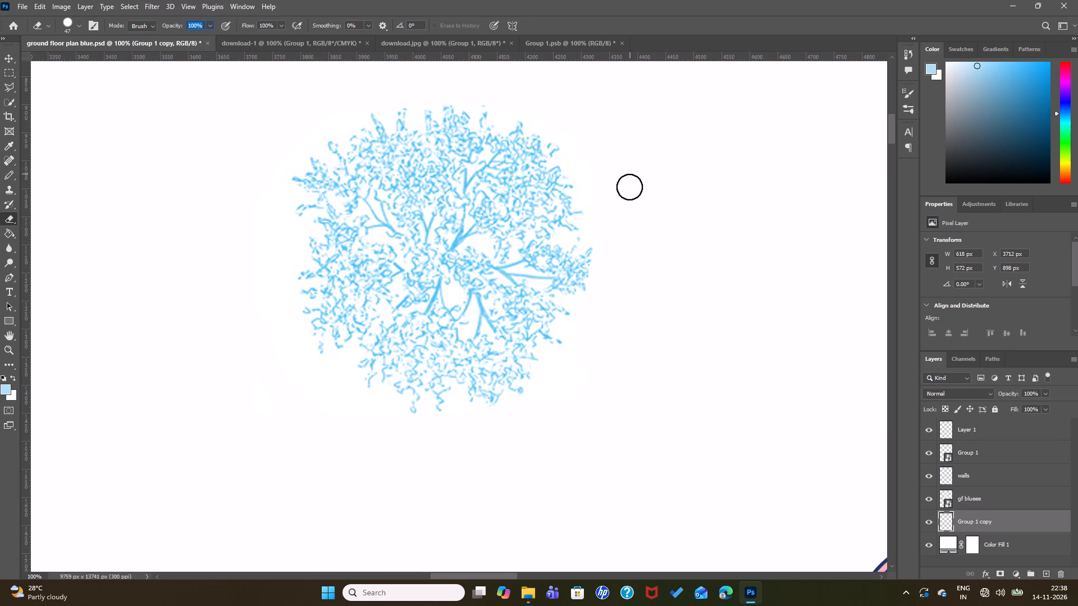
Check the tree copy's cleaned edges with it selected and deselected, both close up and at plan scale.
left_click(11, 59)
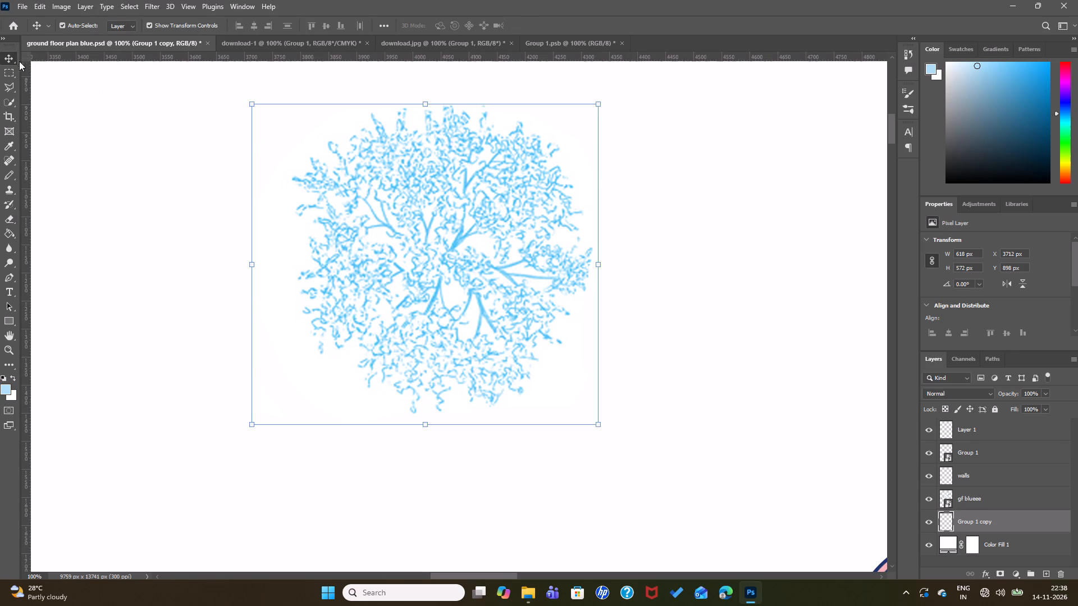
left_click(426, 251)
left_click(693, 264)
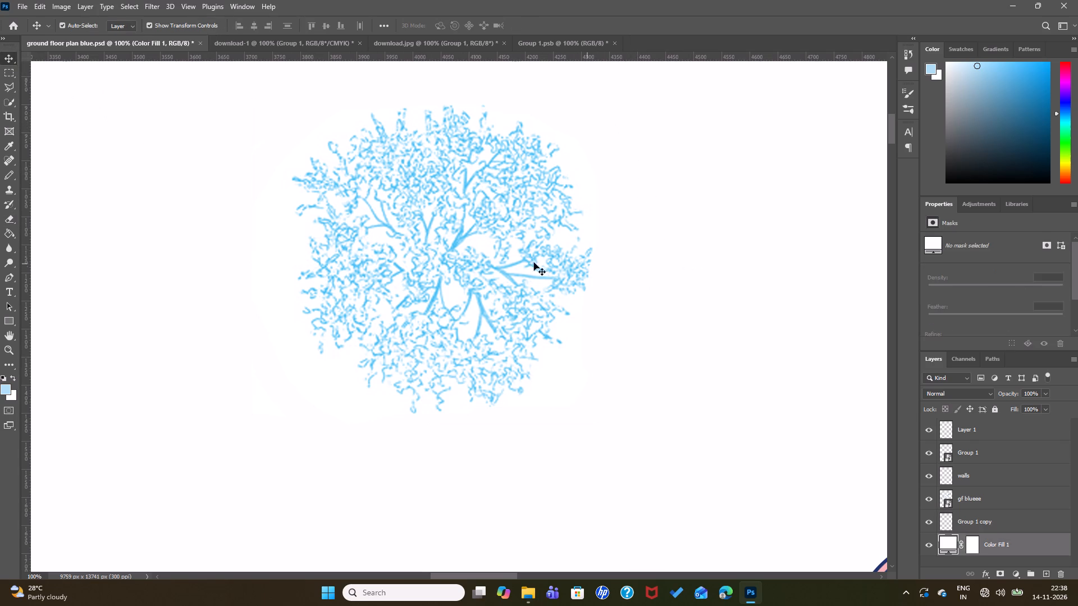
left_click(471, 251)
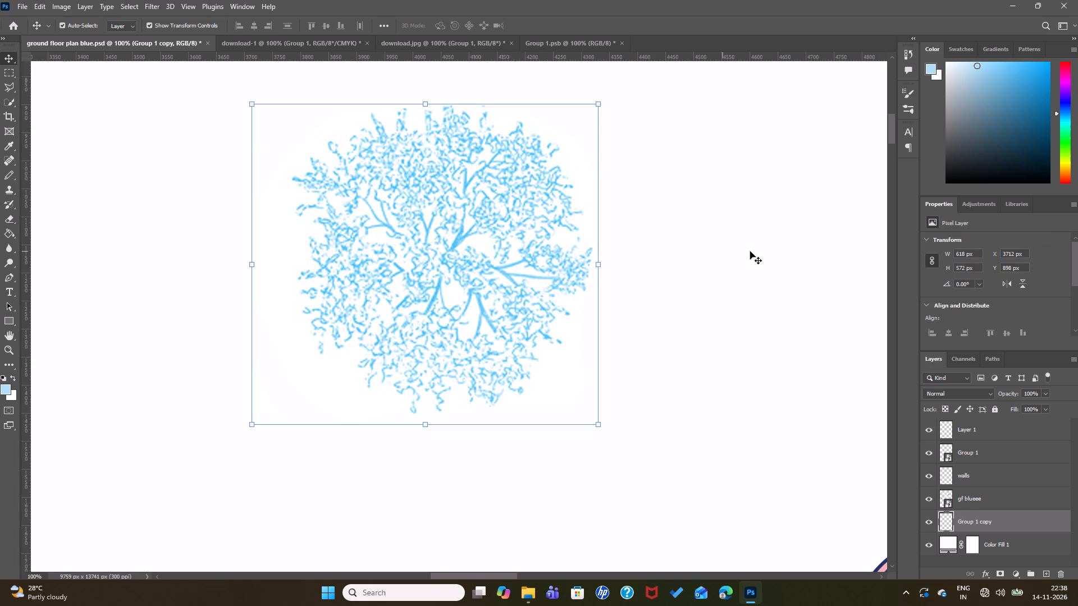
left_click(750, 251)
key("ctrl+minus")
key("ctrl+minus")
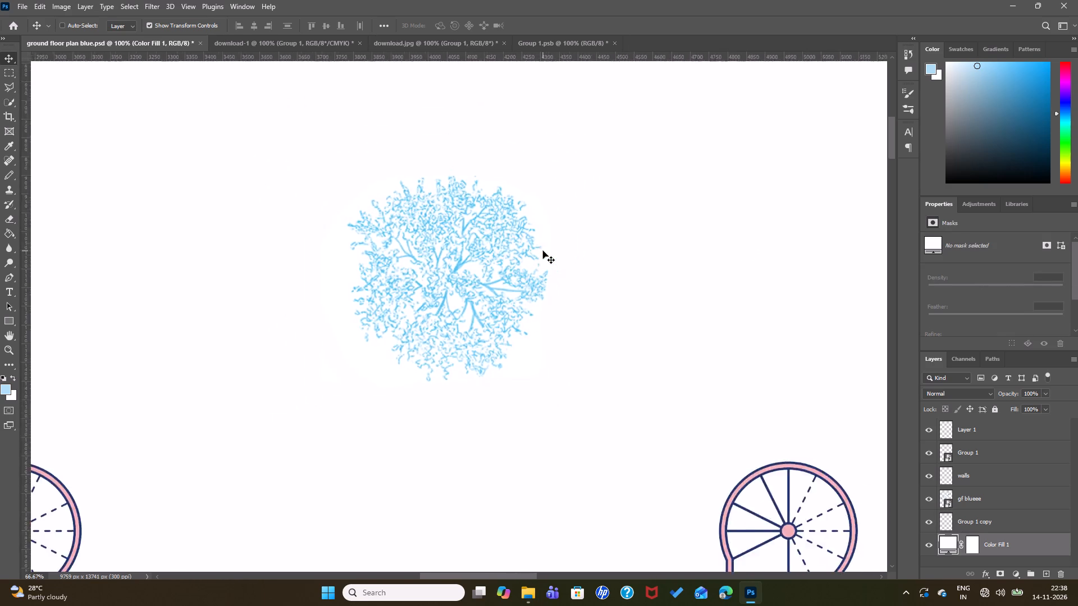
key("ctrl+minus")
key("ctrl+minus")
key("ctrl+minus")
key("ctrl+minus")
scroll(543, 251, "down", 14)
left_click(450, 162)
left_click(552, 205)
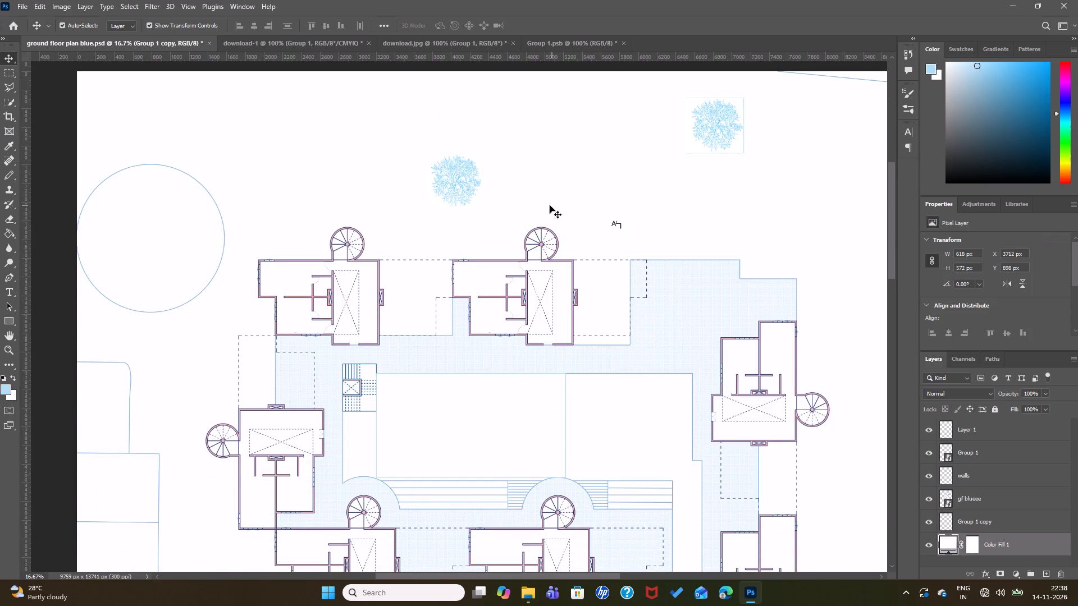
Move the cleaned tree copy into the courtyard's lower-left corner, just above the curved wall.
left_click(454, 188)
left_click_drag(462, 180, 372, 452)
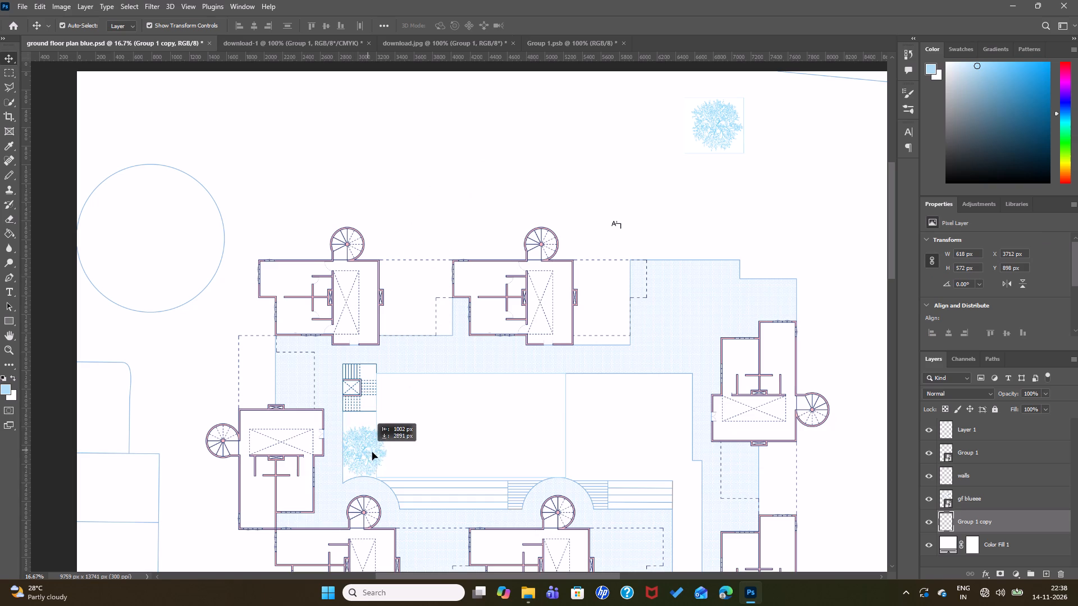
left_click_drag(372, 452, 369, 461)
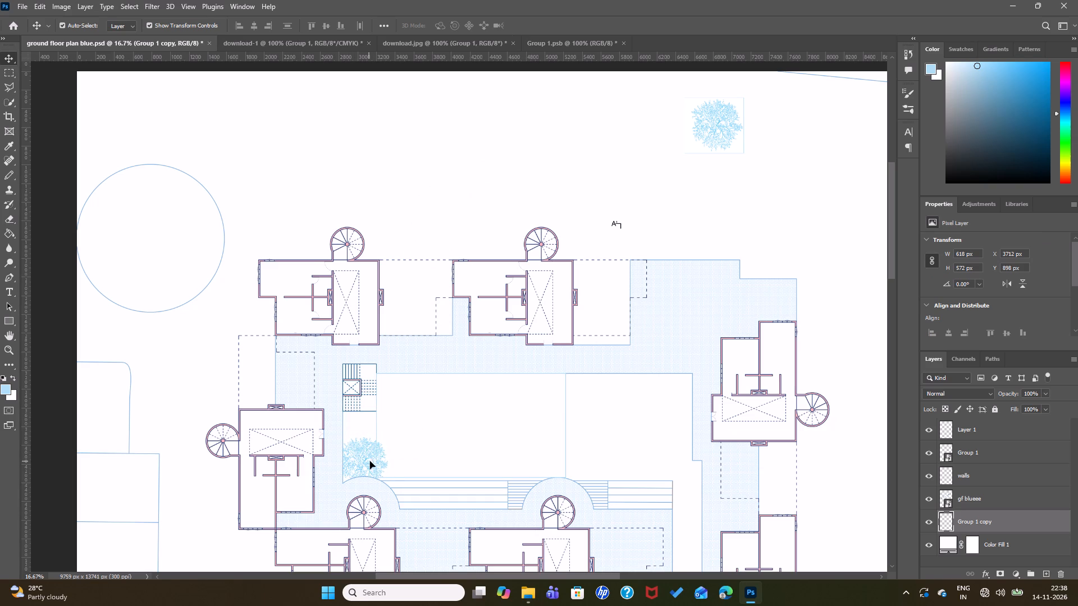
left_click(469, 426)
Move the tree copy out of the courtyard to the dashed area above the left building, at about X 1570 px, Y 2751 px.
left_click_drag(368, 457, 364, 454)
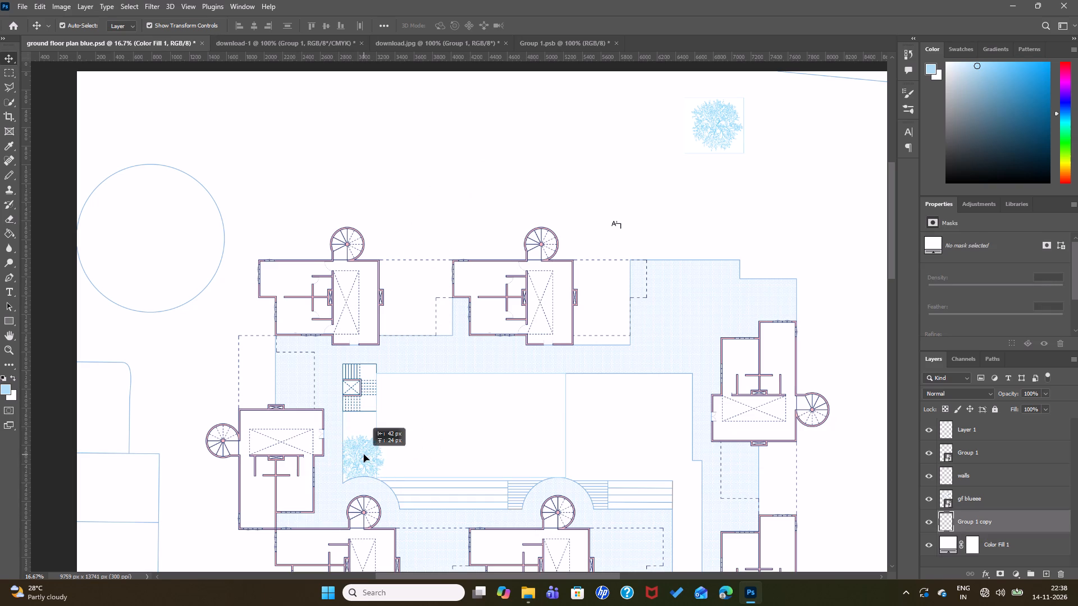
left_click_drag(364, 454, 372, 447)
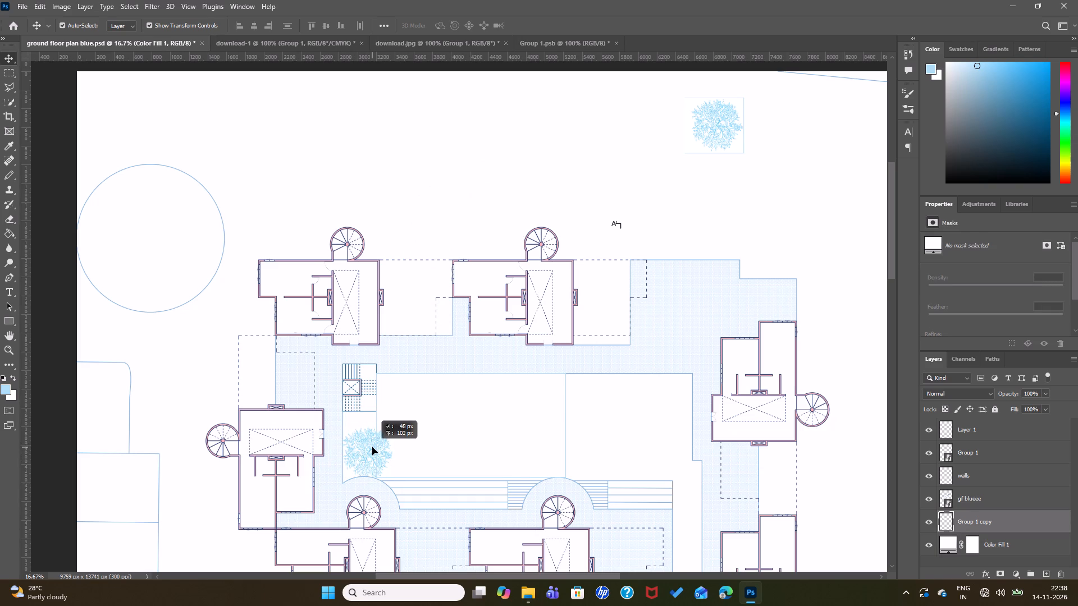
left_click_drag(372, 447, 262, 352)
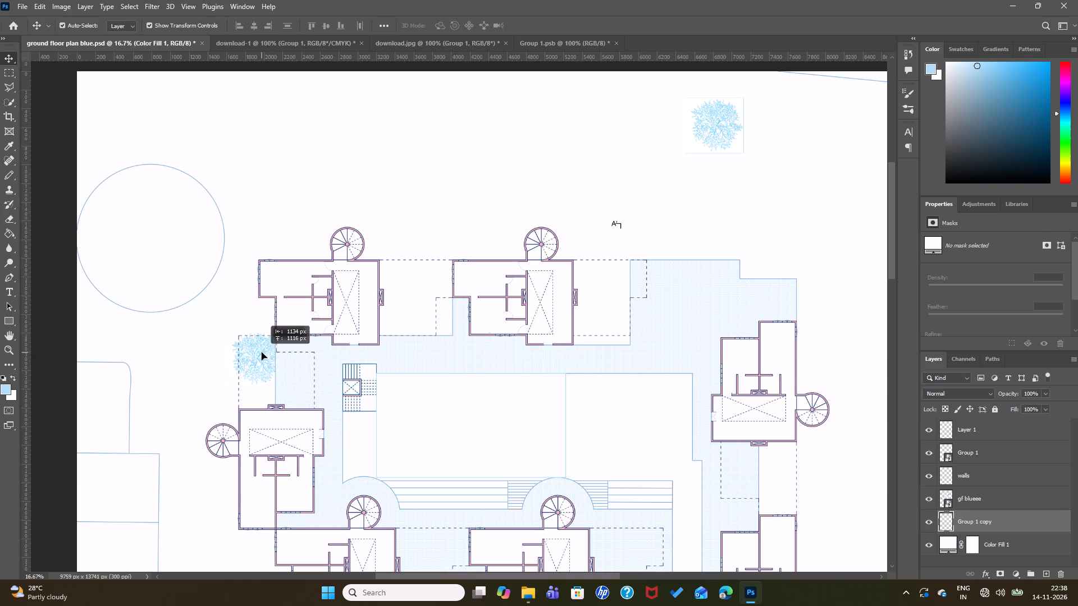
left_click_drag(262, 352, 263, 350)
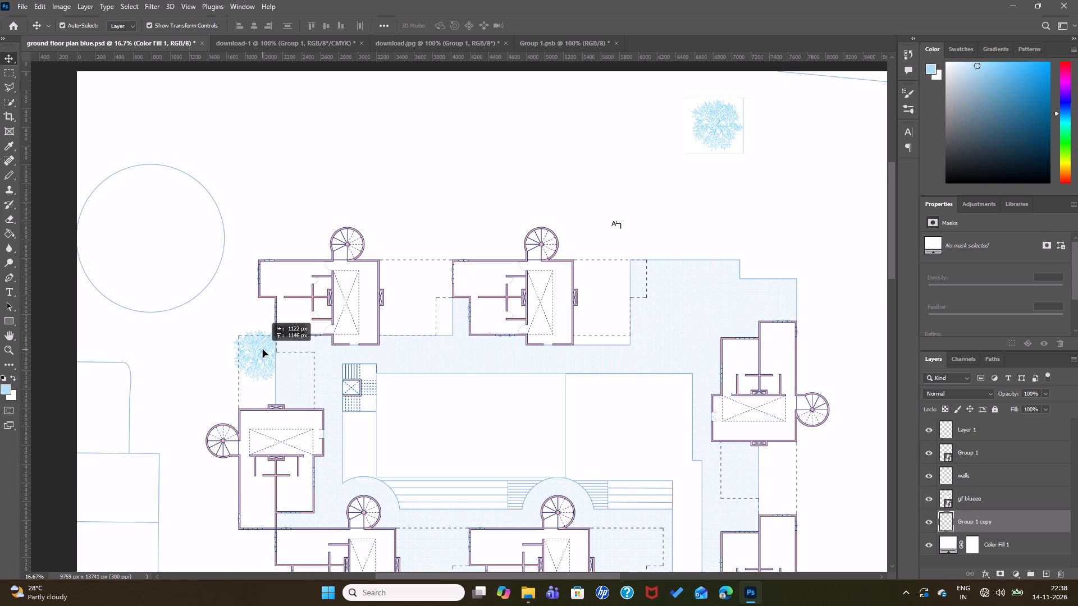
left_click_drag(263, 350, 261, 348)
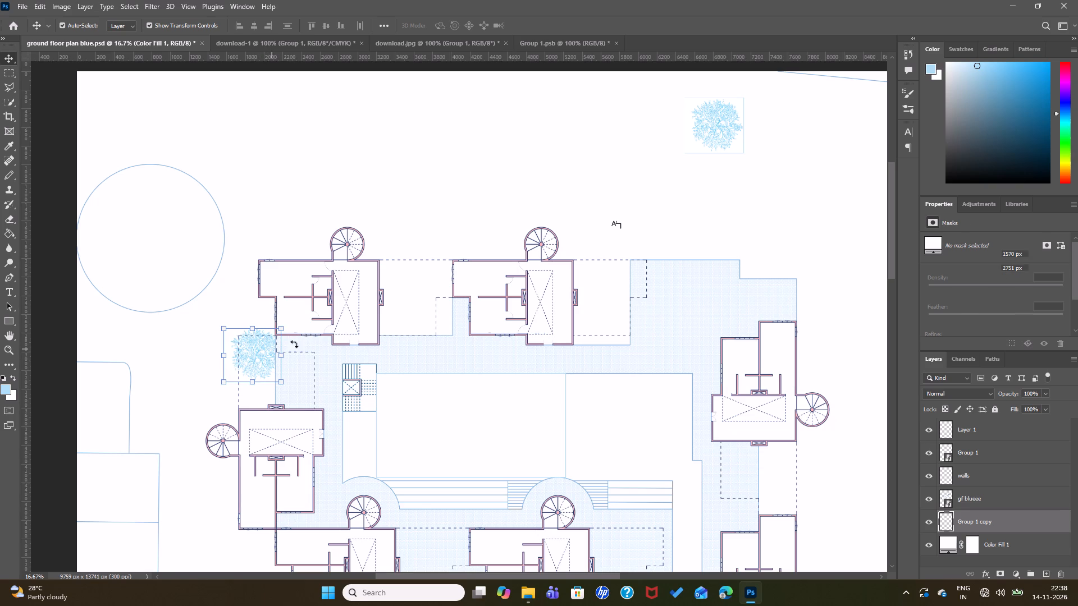
Move the tree copy down to the open area above the lower-left building, at about X 1570 px, Y 5367 px.
scroll(421, 293, "down", 8)
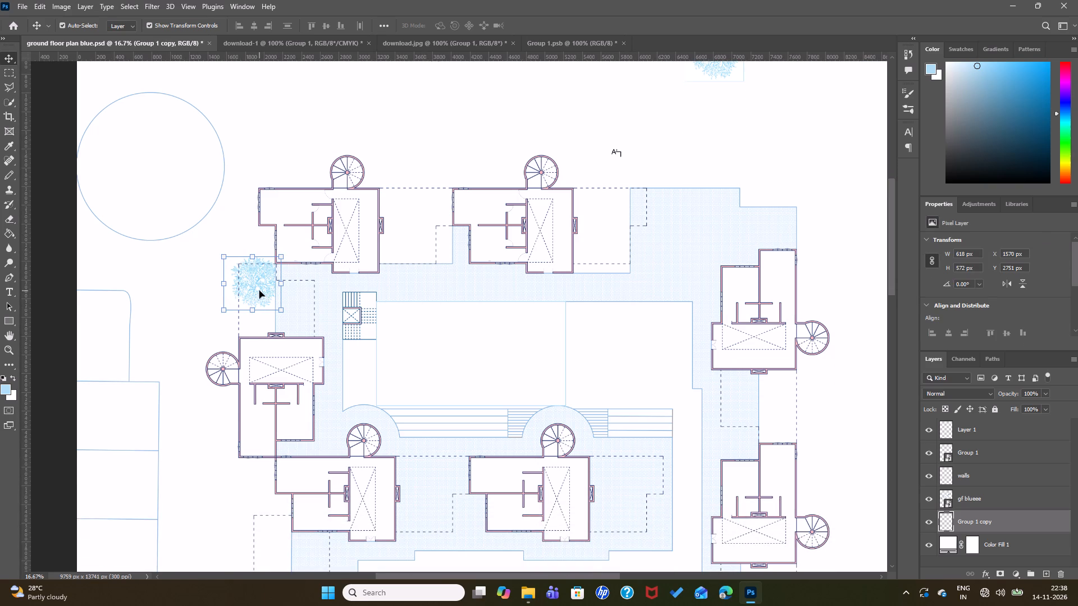
scroll(259, 291, "down", 14)
left_click_drag(261, 158, 252, 348)
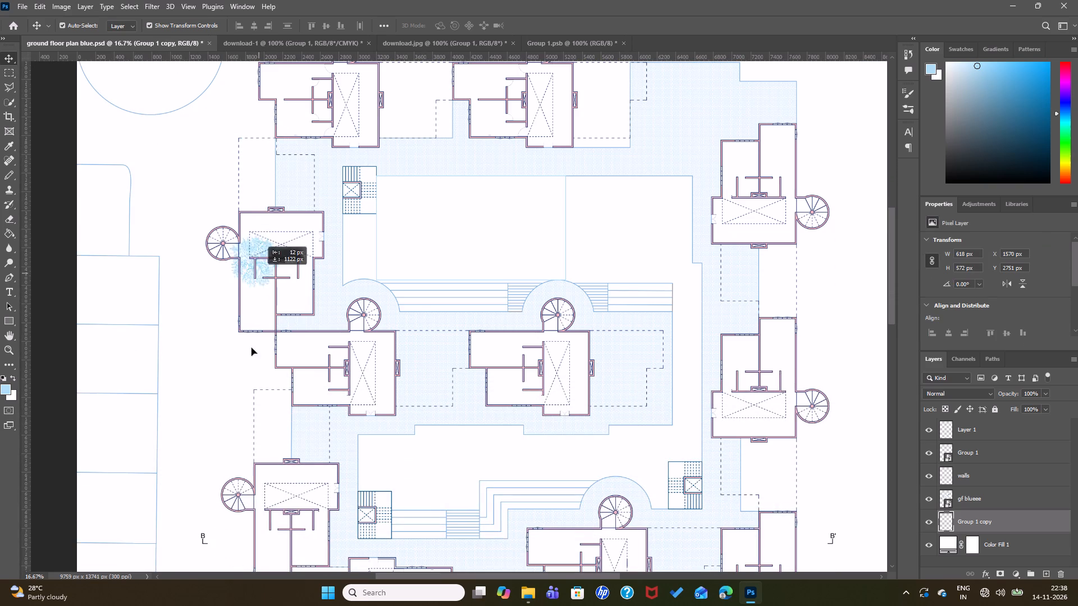
left_click_drag(252, 348, 261, 403)
scroll(279, 370, "down", 4)
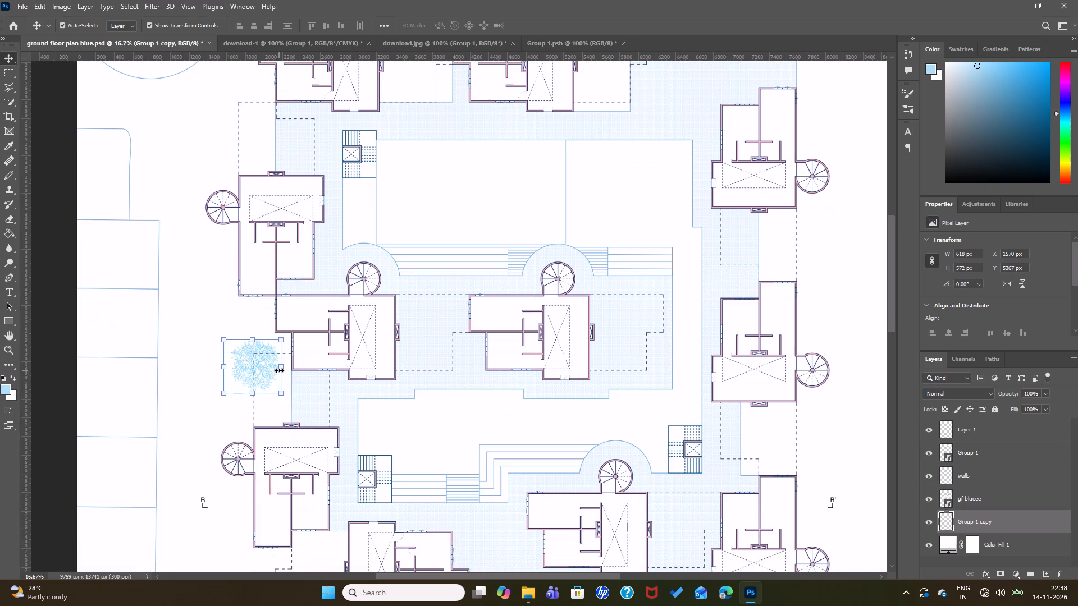
Reorder the Group 1 copy layer so it sits directly above walls and below Group 1.
scroll(266, 369, "up", 3)
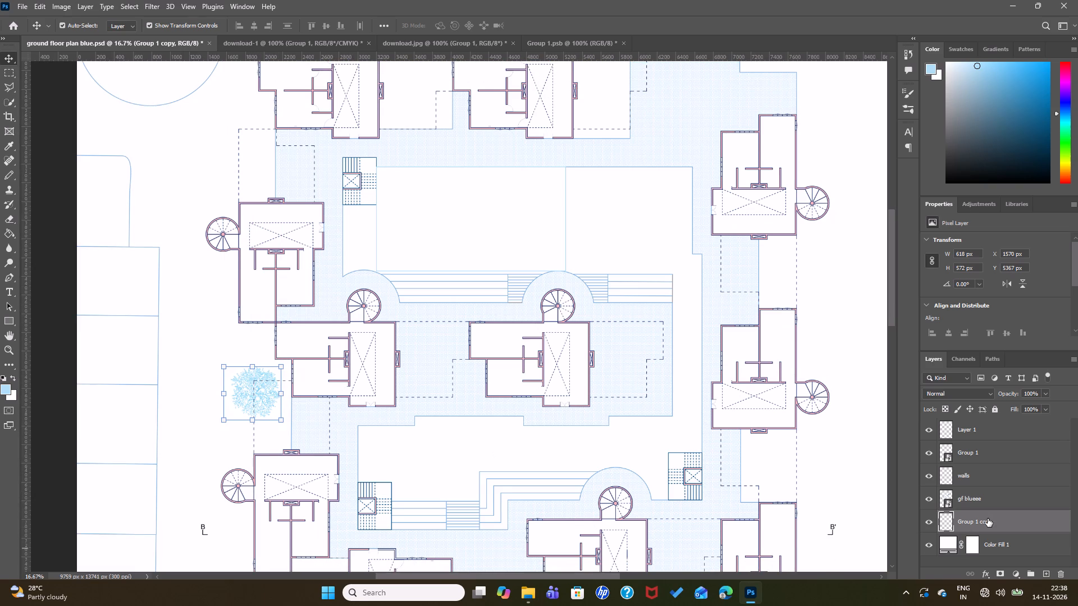
left_click_drag(989, 517, 979, 462)
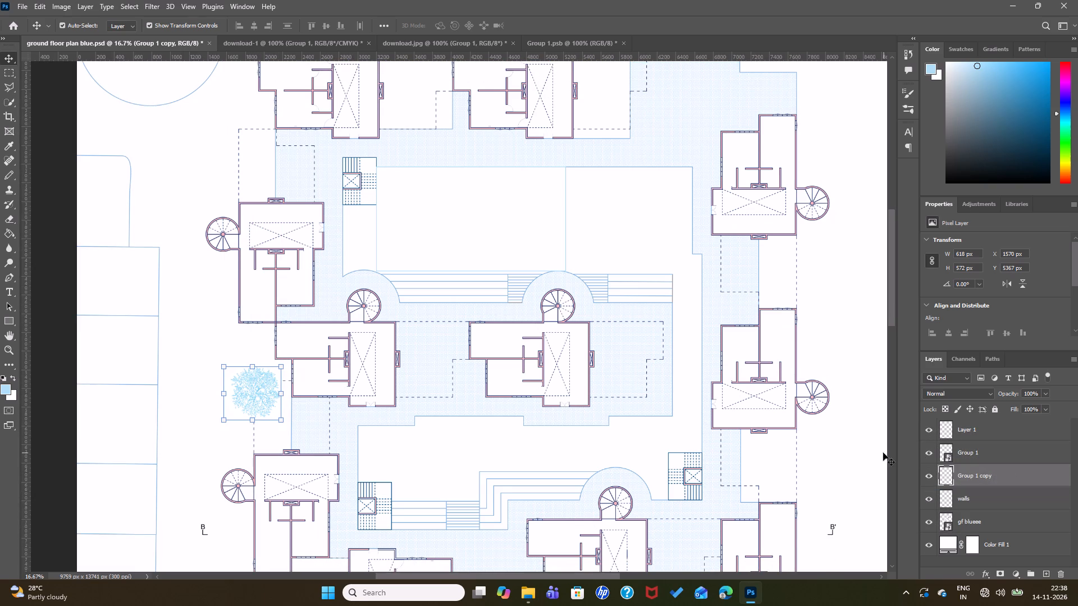
Move the tree copy up beside the upper-left building, at about X 1486 px, Y 2549 px.
left_click(844, 465)
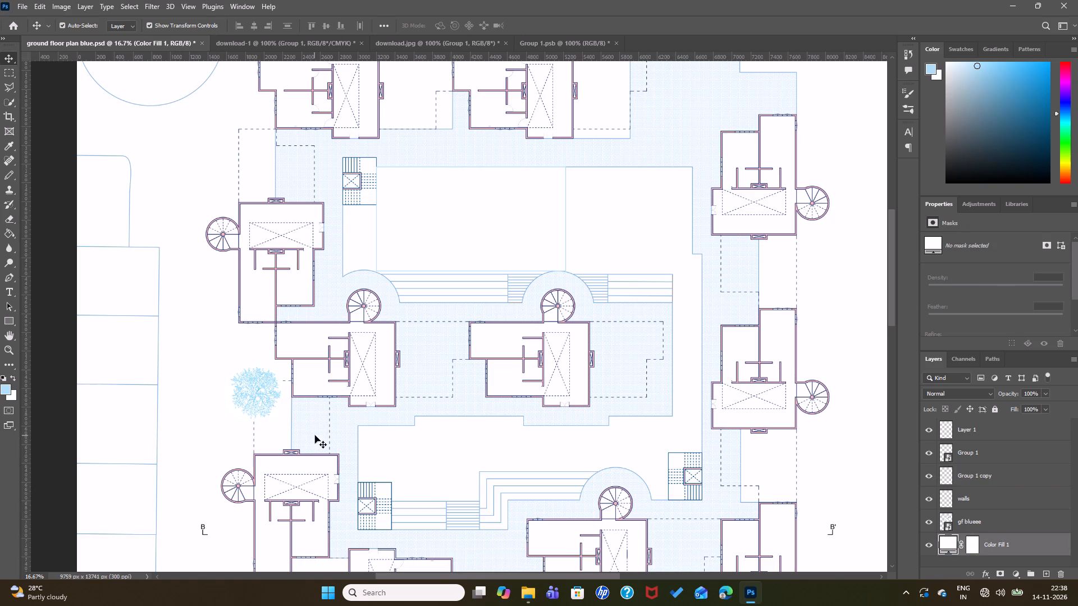
scroll(279, 415, "up", 8)
left_click_drag(254, 469, 257, 436)
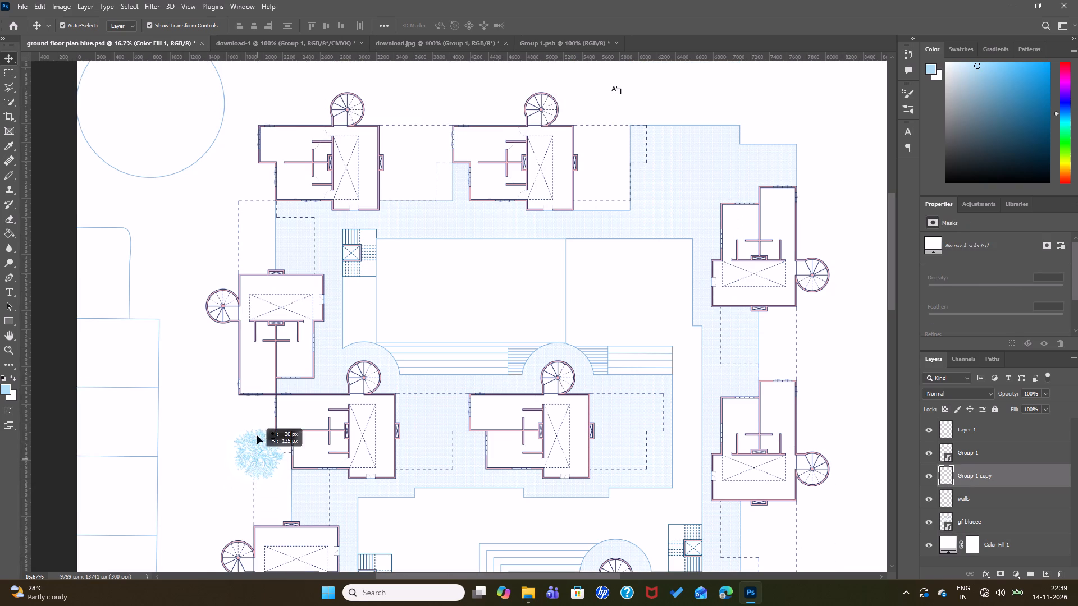
left_click_drag(257, 436, 246, 205)
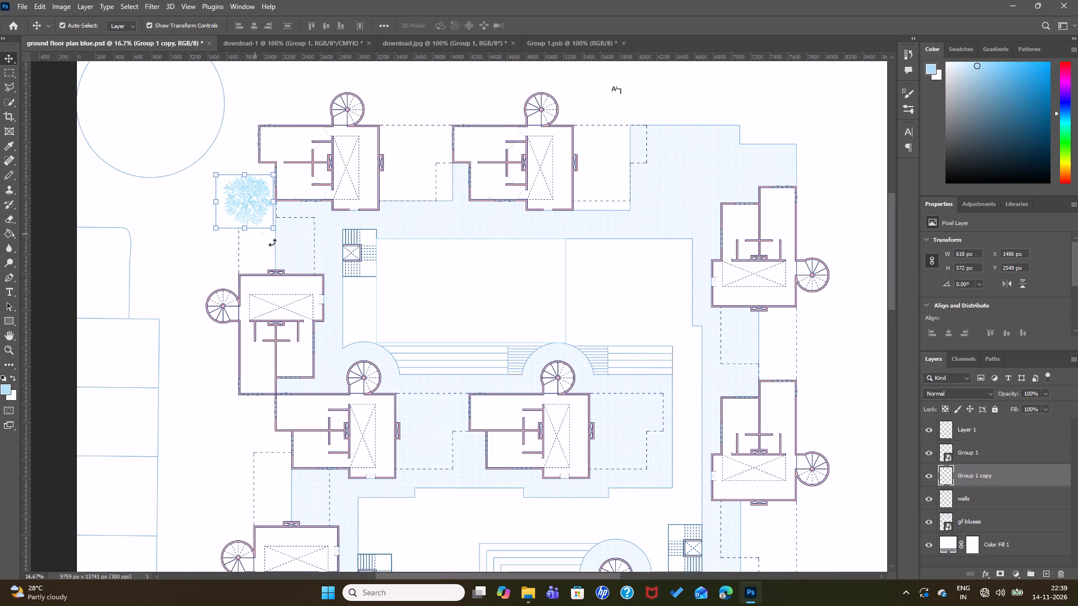
Set the opacity of the Group 1 copy tree layer to 60% in its blending options.
left_click(992, 474)
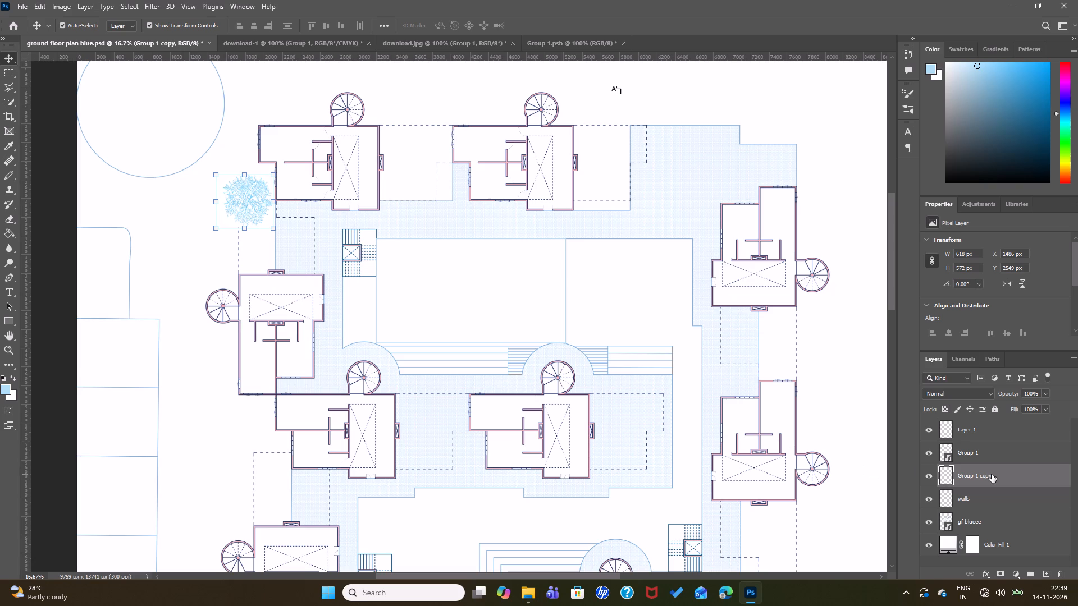
right_click(992, 474)
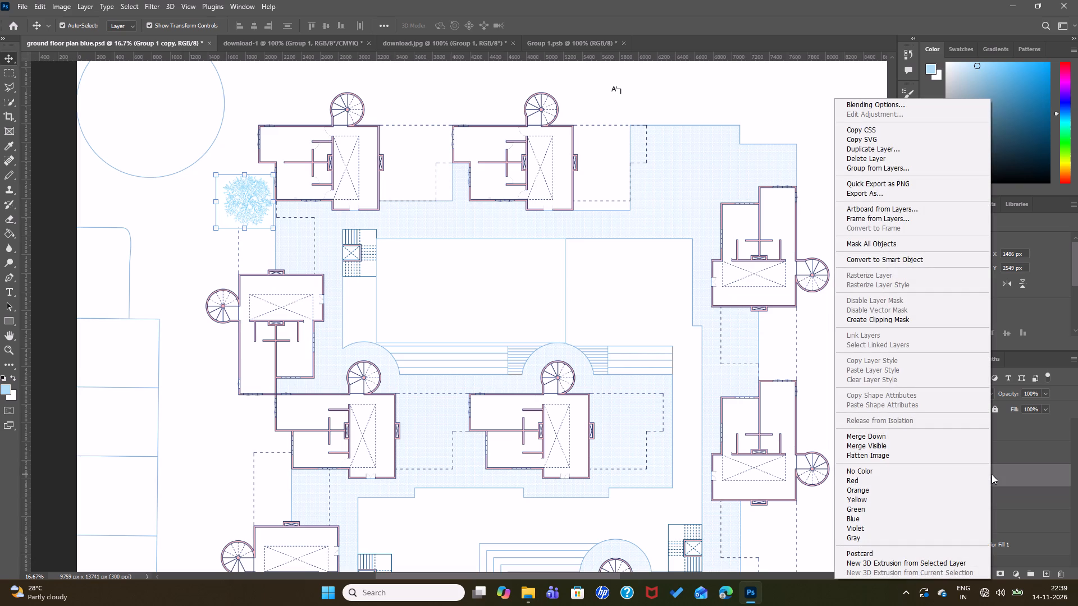
left_click(1005, 474)
right_click(1005, 474)
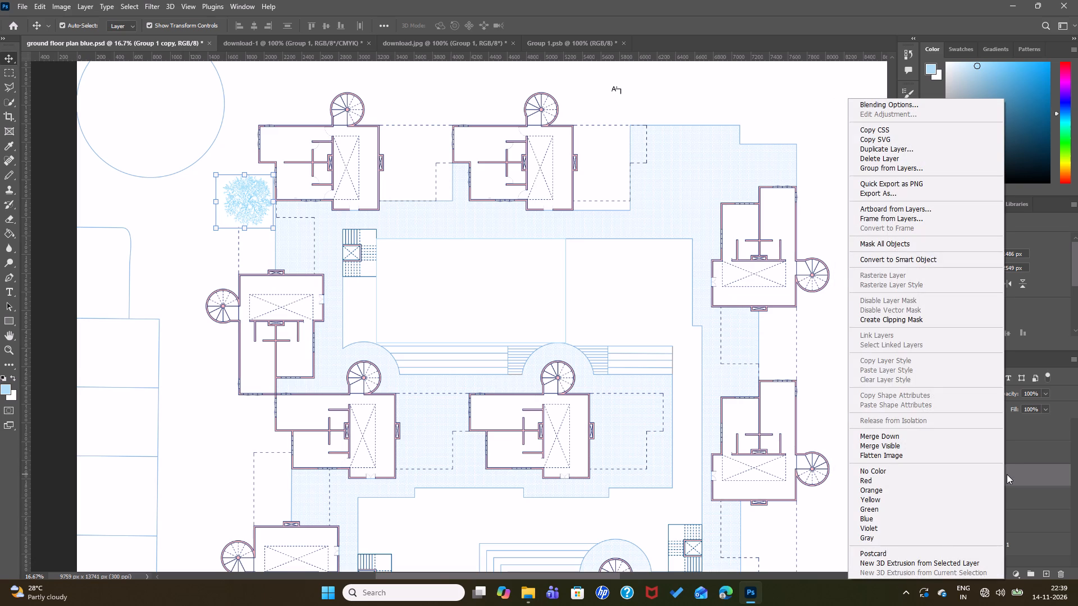
left_click(1007, 474)
right_click(1007, 474)
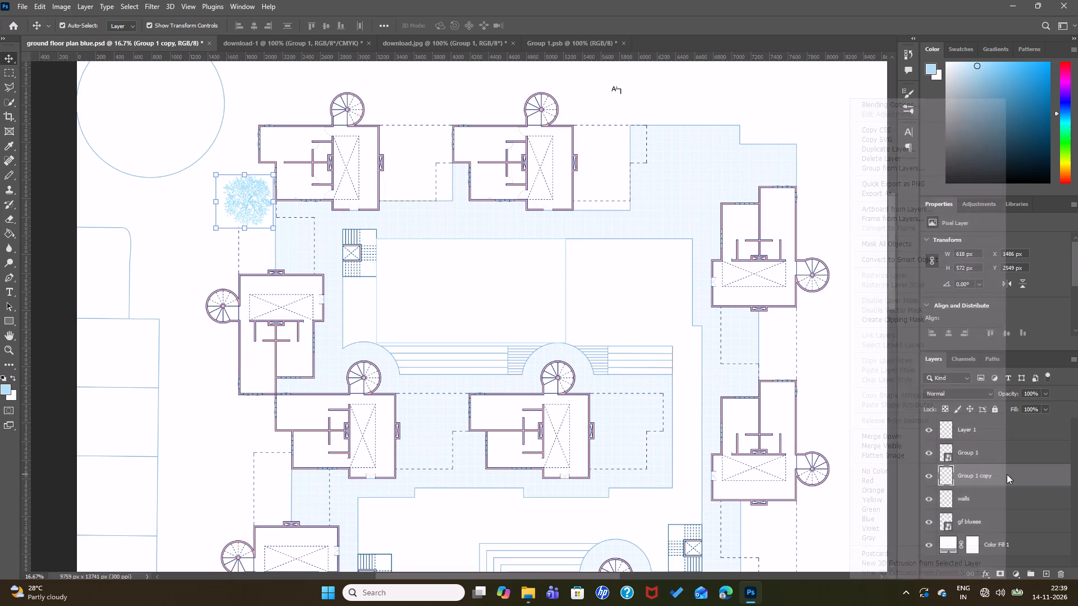
left_click(886, 102)
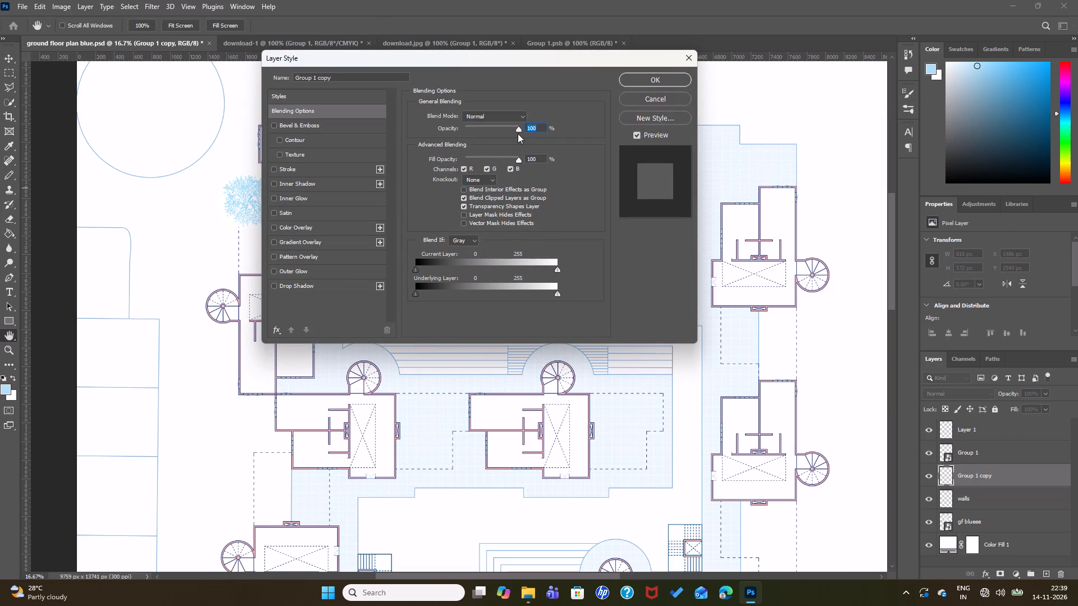
left_click_drag(518, 128, 486, 127)
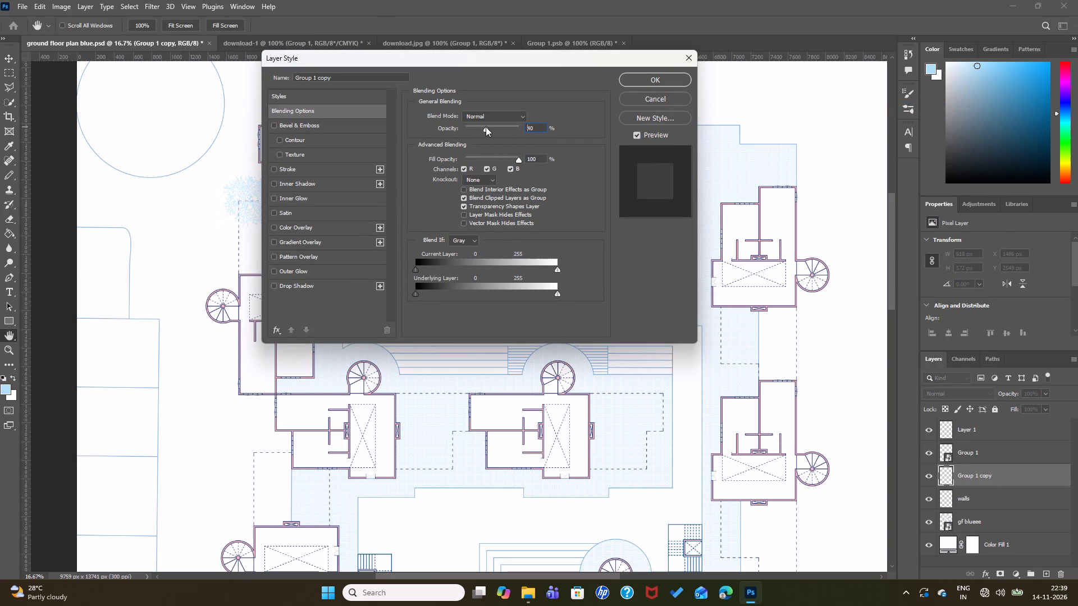
left_click_drag(486, 127, 523, 127)
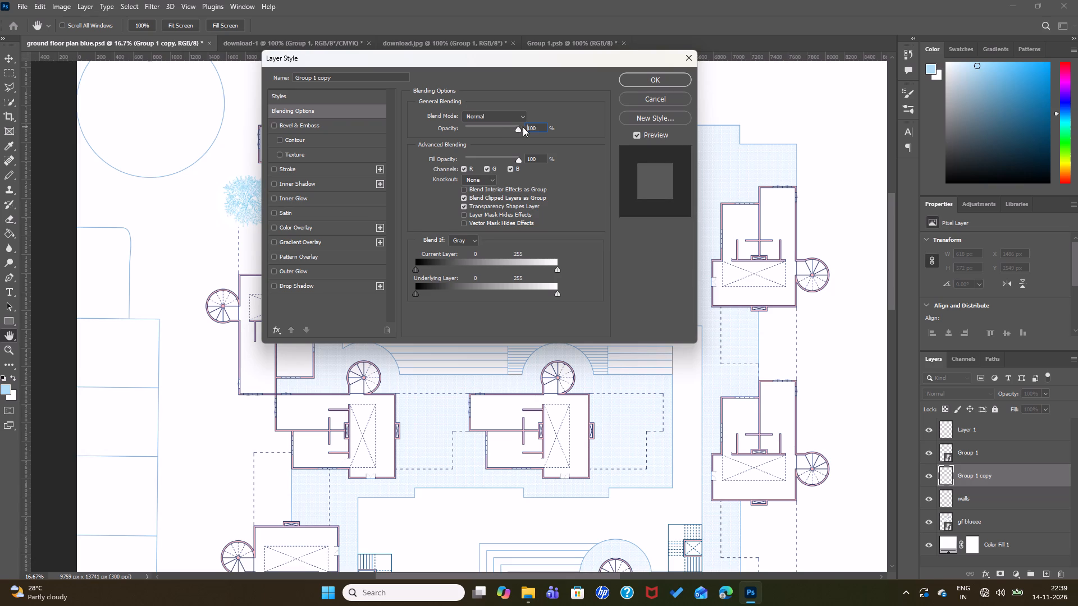
left_click_drag(523, 127, 497, 129)
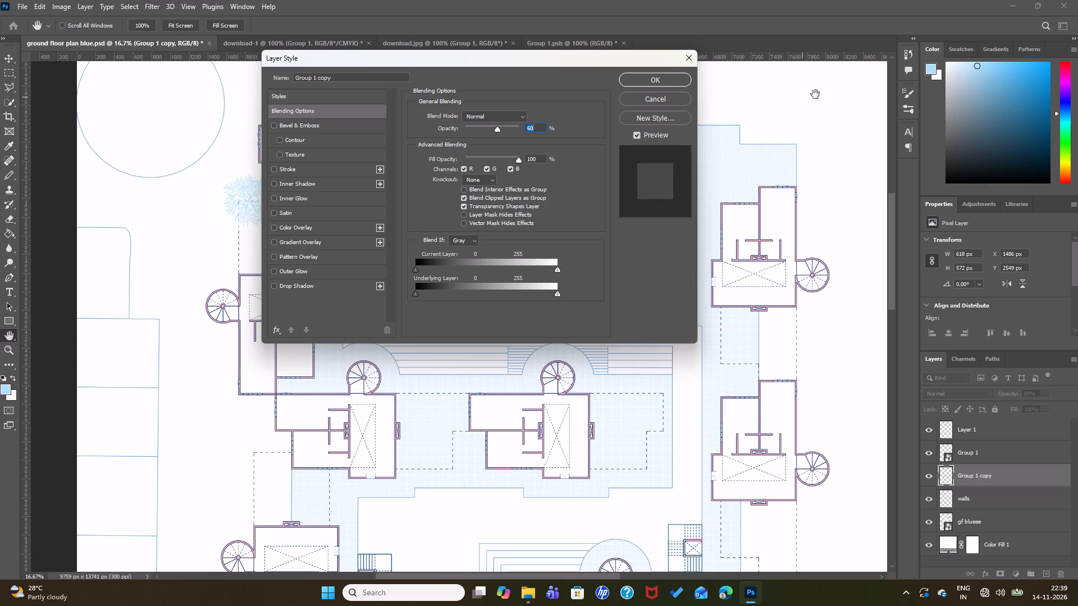
left_click(671, 77)
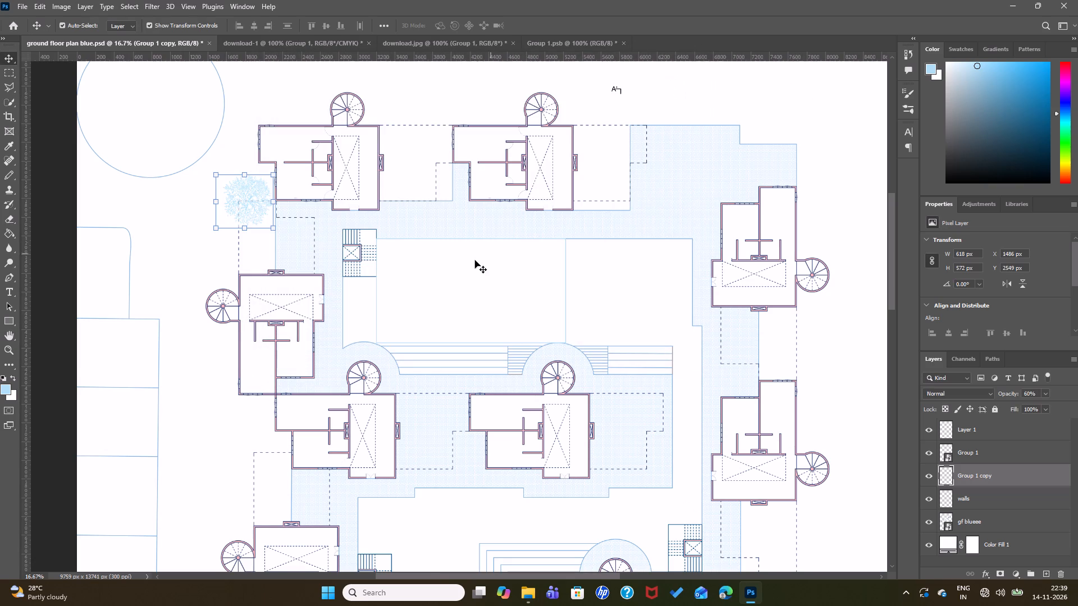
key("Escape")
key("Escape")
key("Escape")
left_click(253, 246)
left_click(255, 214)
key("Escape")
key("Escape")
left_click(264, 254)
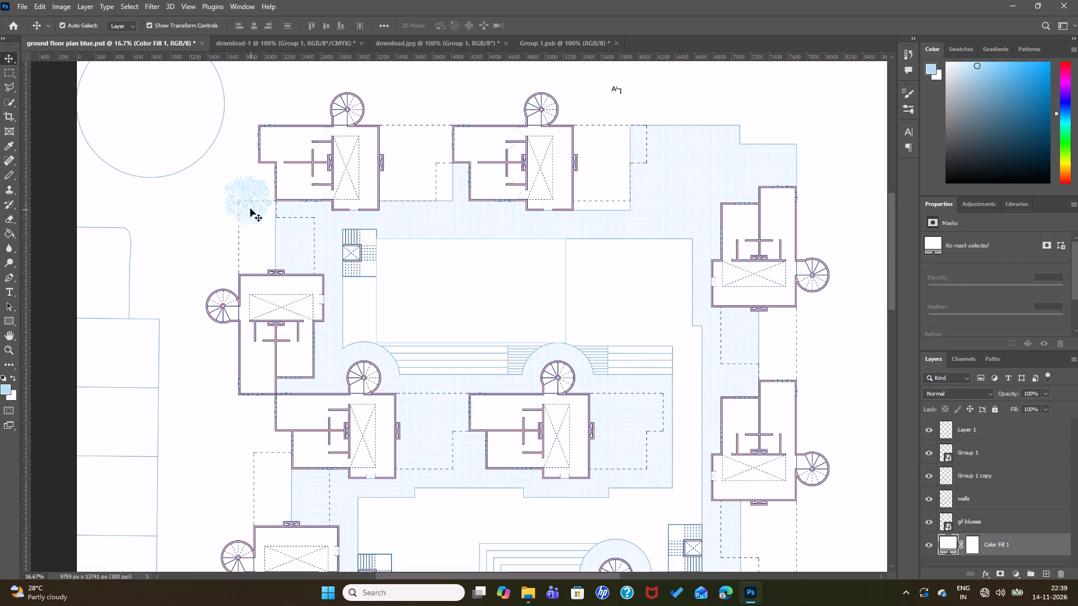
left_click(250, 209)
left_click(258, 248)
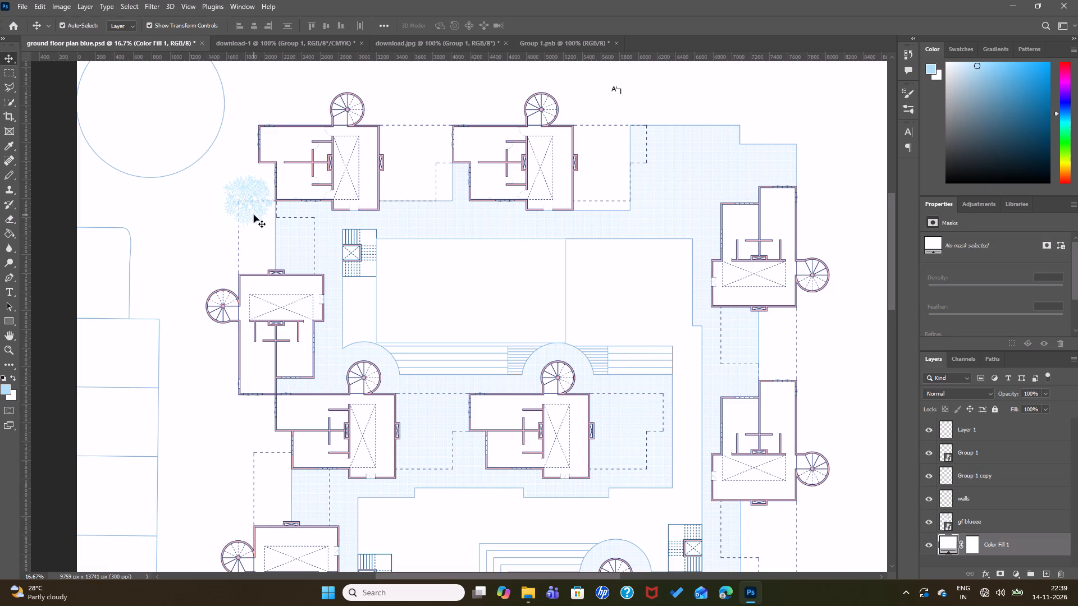
Copy the 60% opacity tree beside the upper-left building and paste a duplicate into the courtyard.
left_click(254, 204)
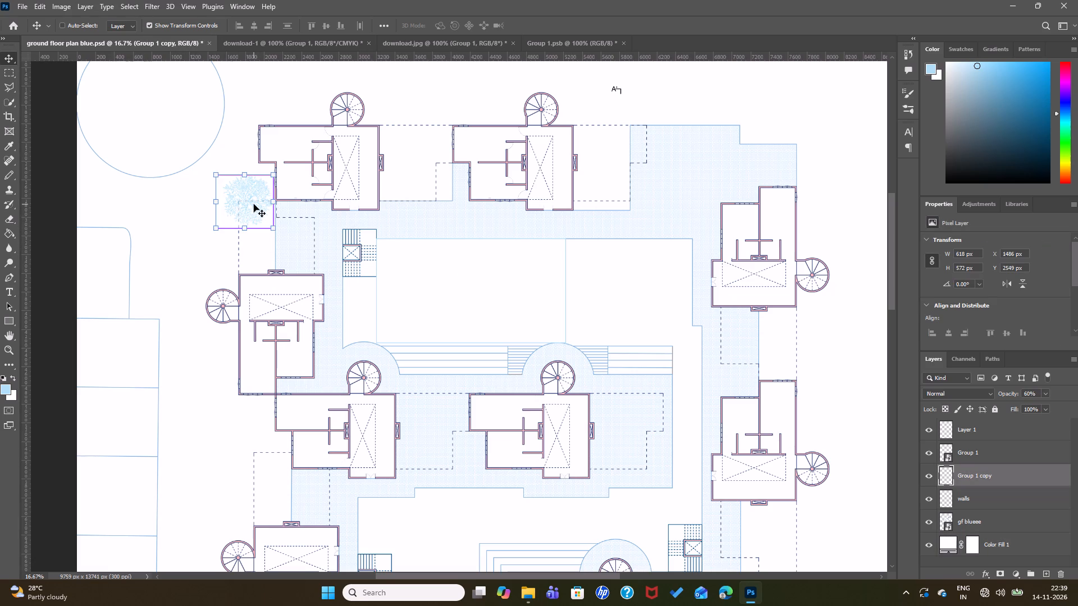
key("ctrl+c")
key("ctrl+v")
left_click(559, 297)
left_click(478, 317)
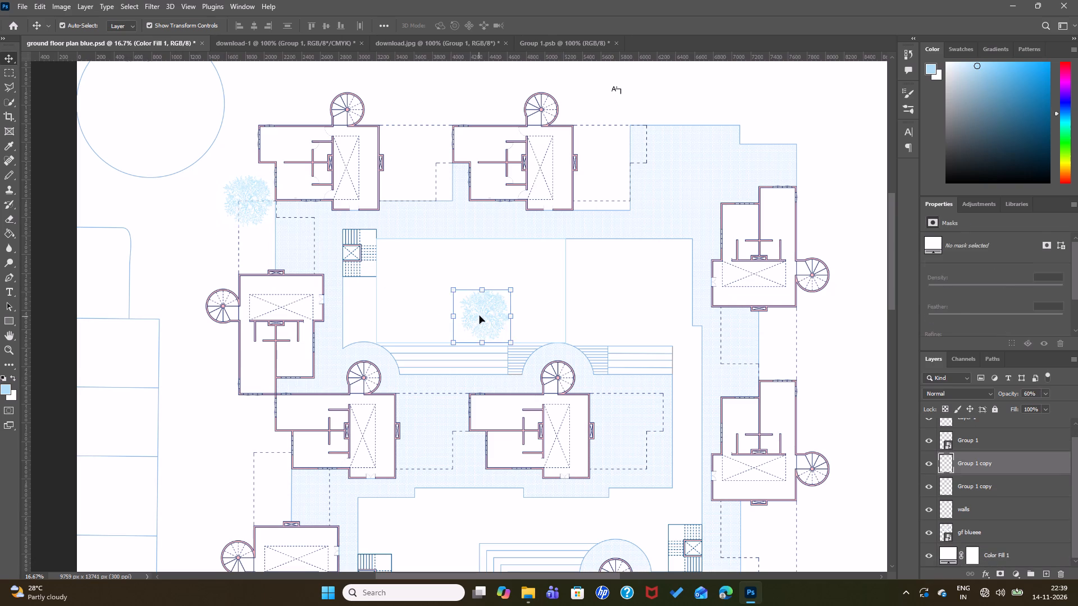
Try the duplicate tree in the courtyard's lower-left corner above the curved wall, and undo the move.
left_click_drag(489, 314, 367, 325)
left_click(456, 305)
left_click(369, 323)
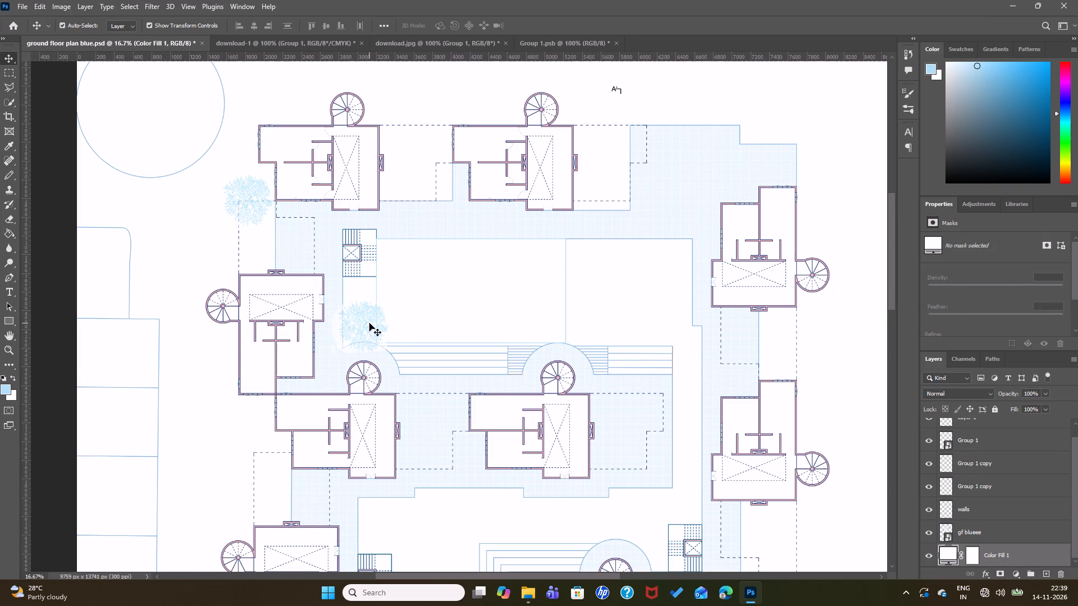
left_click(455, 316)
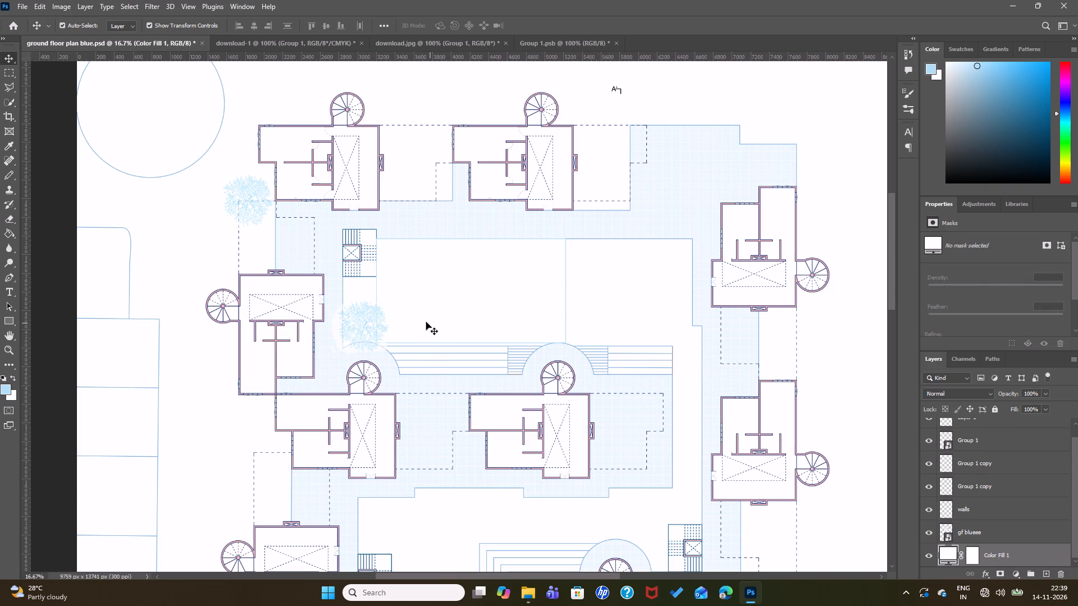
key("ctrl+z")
Move the duplicate tree from the courtyard to the open area above the two upper buildings, at about X 3390 px, Y 1098 px.
scroll(646, 342, "up", 5)
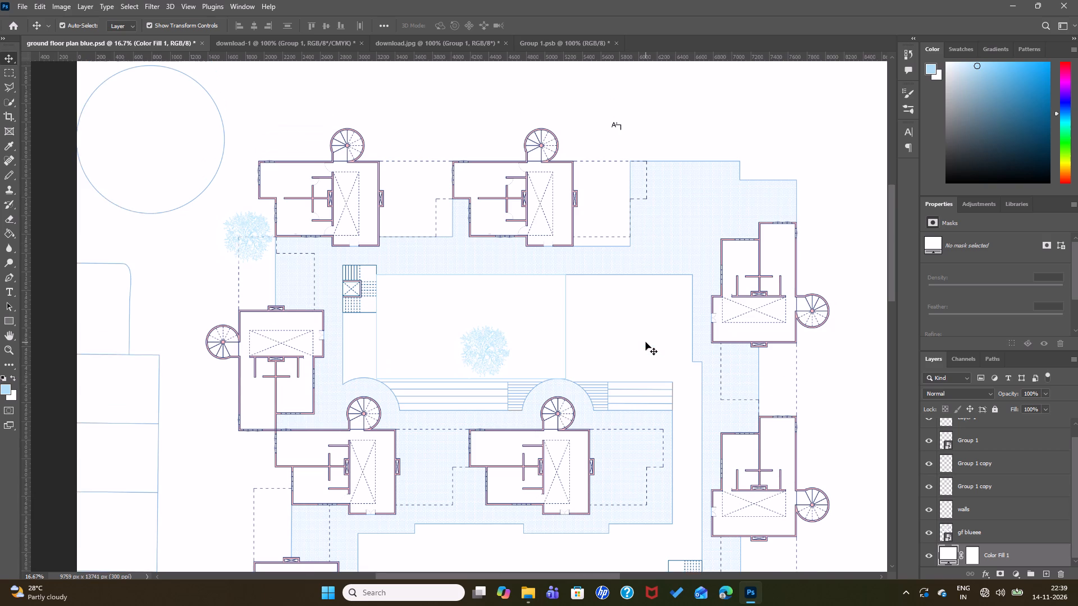
scroll(646, 342, "up", 9)
left_click_drag(489, 448, 441, 246)
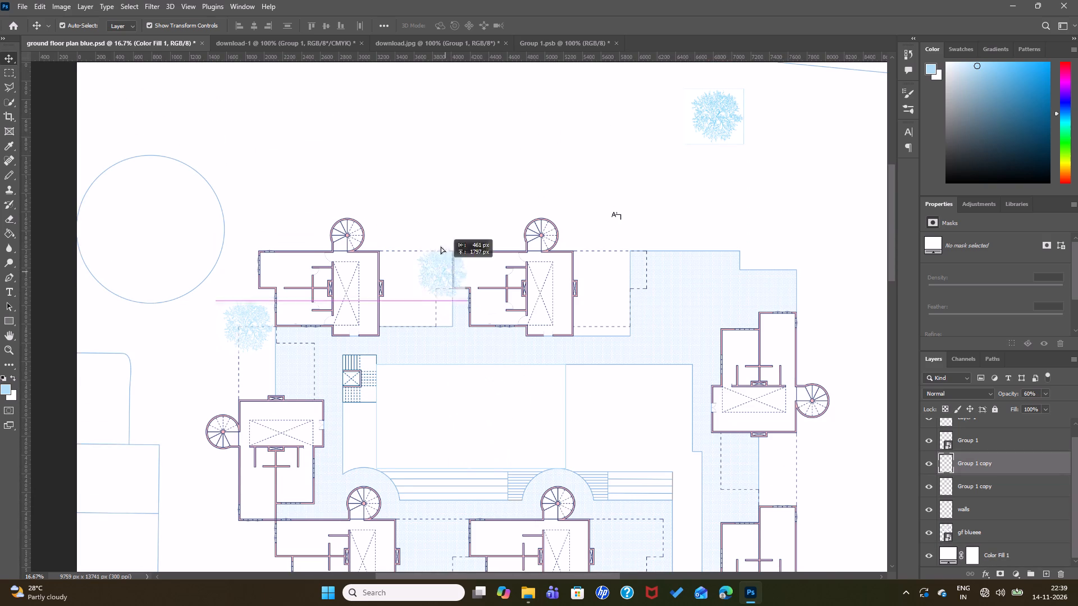
left_click_drag(441, 246, 430, 199)
scroll(415, 192, "up", 6)
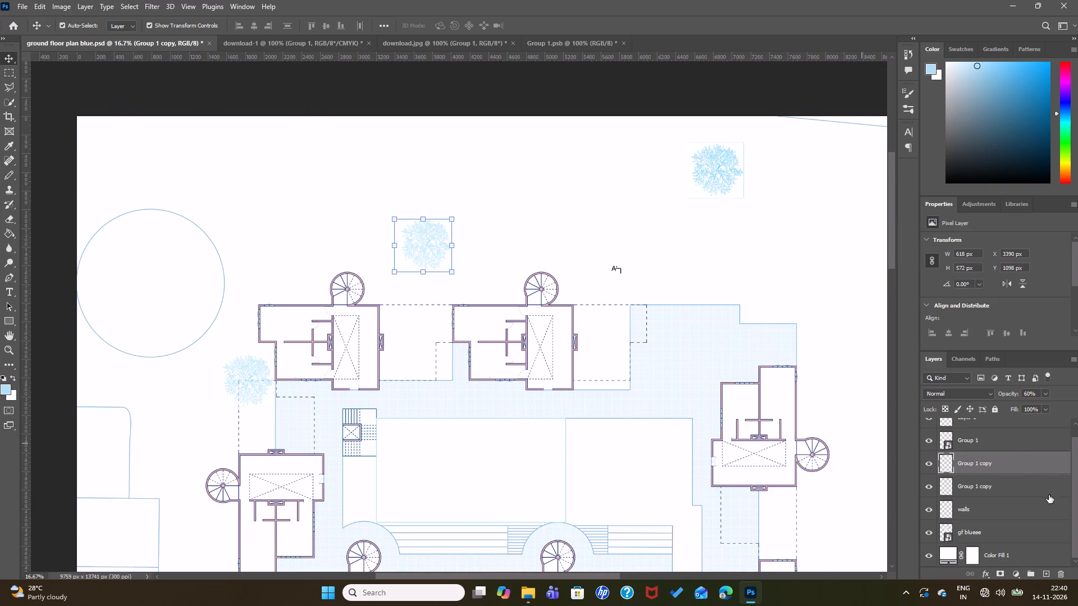
Set the opacity of the duplicate tree above the upper buildings to 85% in its blending options.
scroll(1015, 472, "up", 5)
left_click(975, 430)
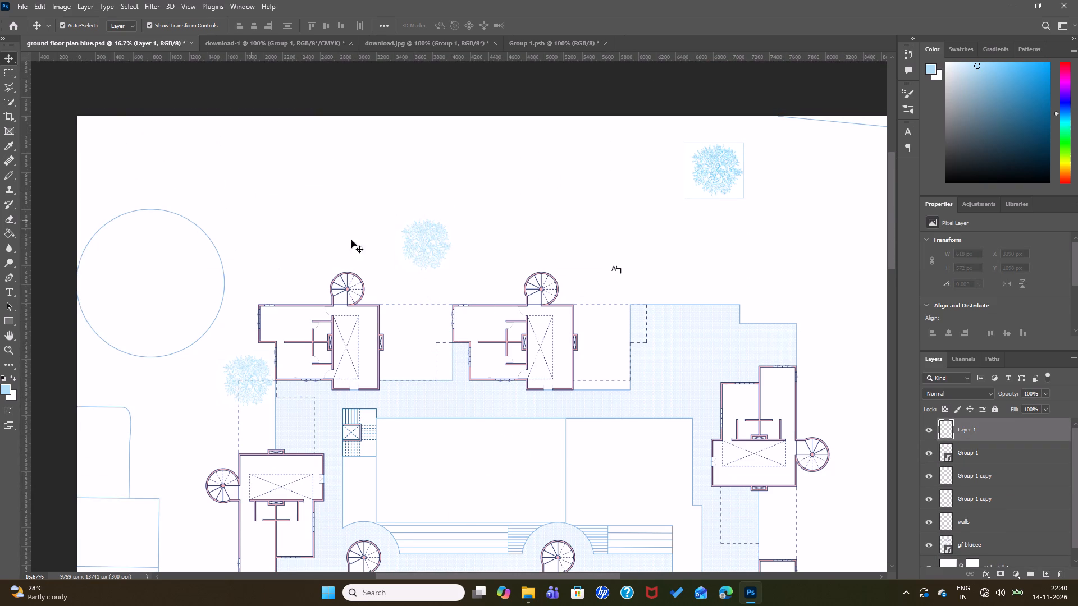
left_click(444, 251)
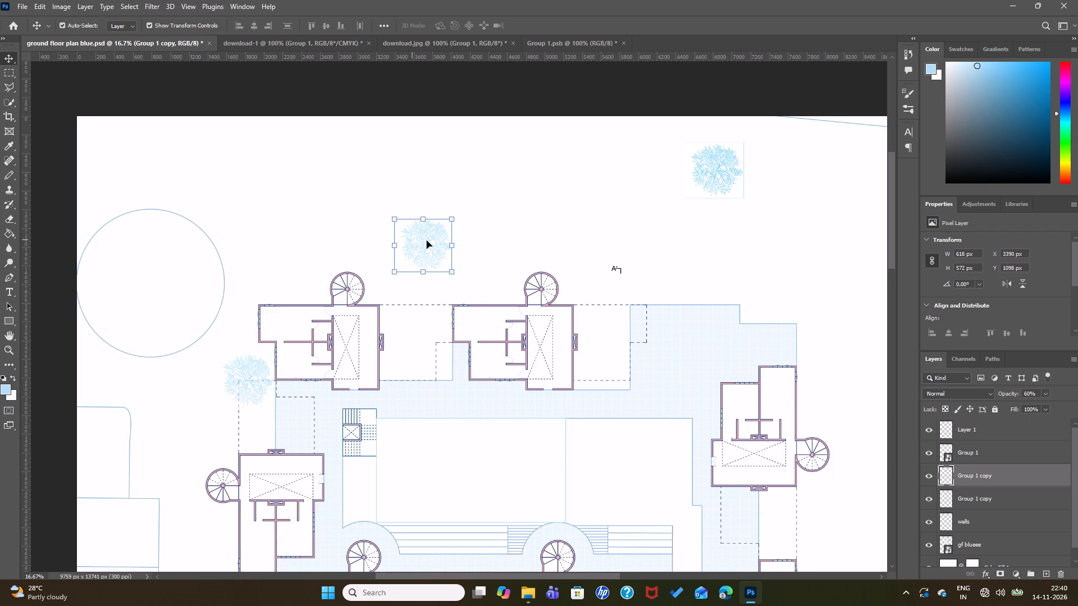
right_click(431, 237)
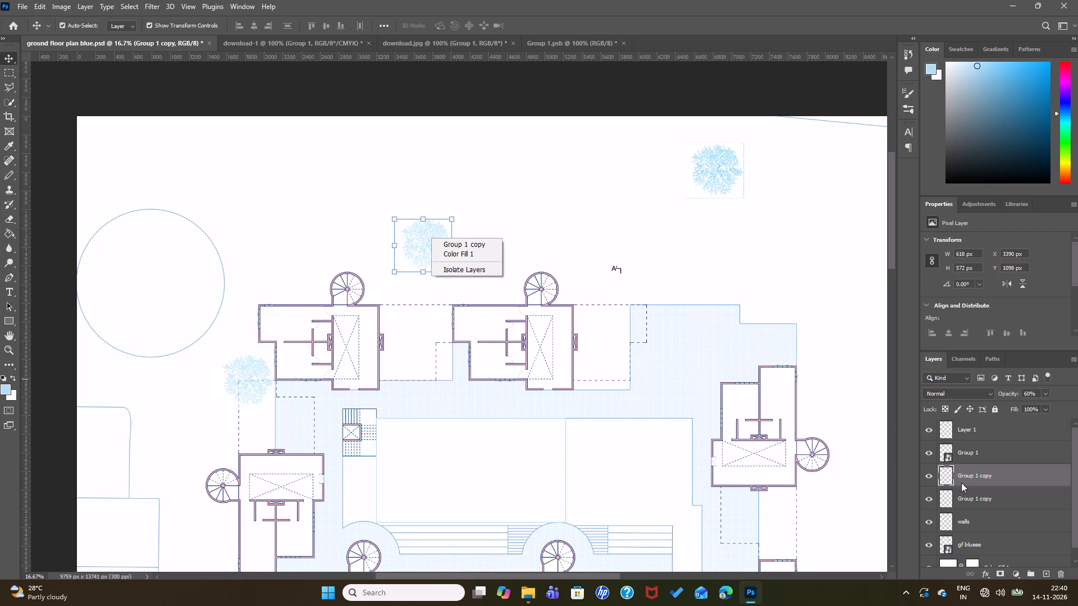
right_click(961, 483)
left_click(940, 6)
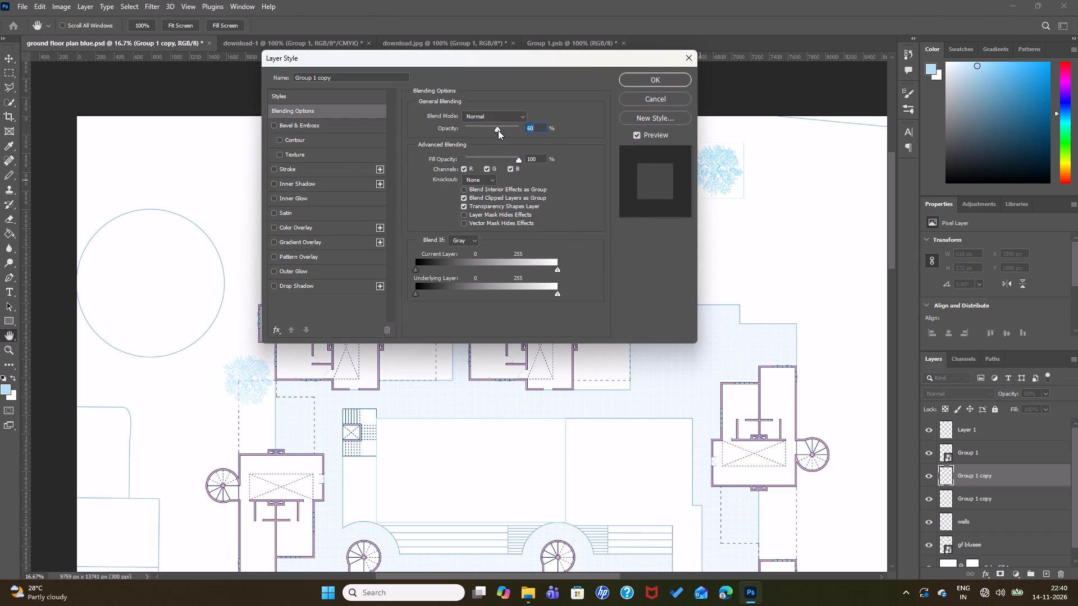
left_click_drag(498, 130, 511, 132)
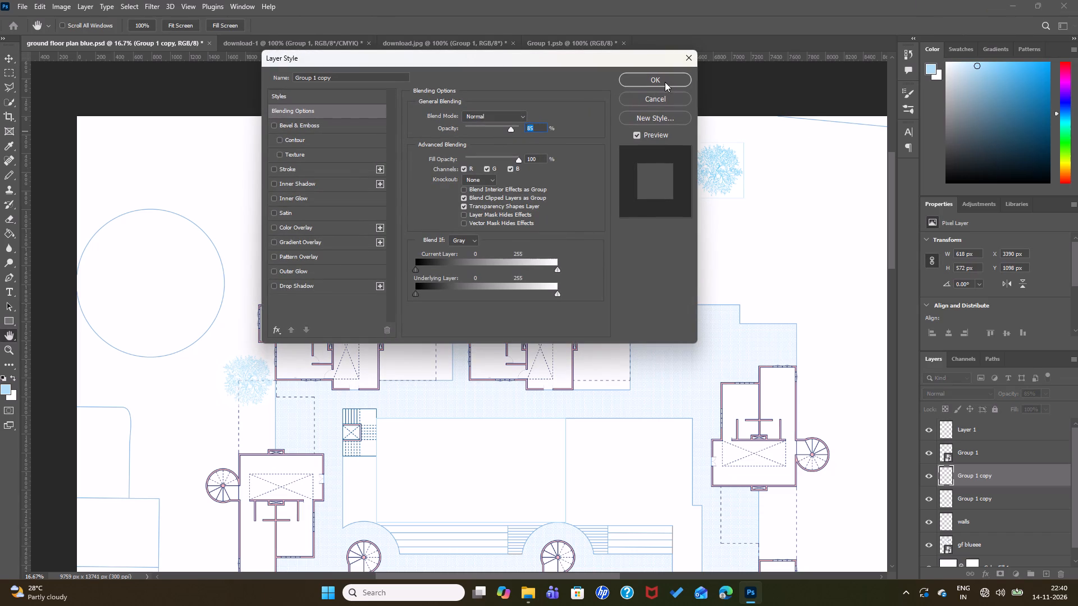
left_click(665, 82)
left_click(526, 204)
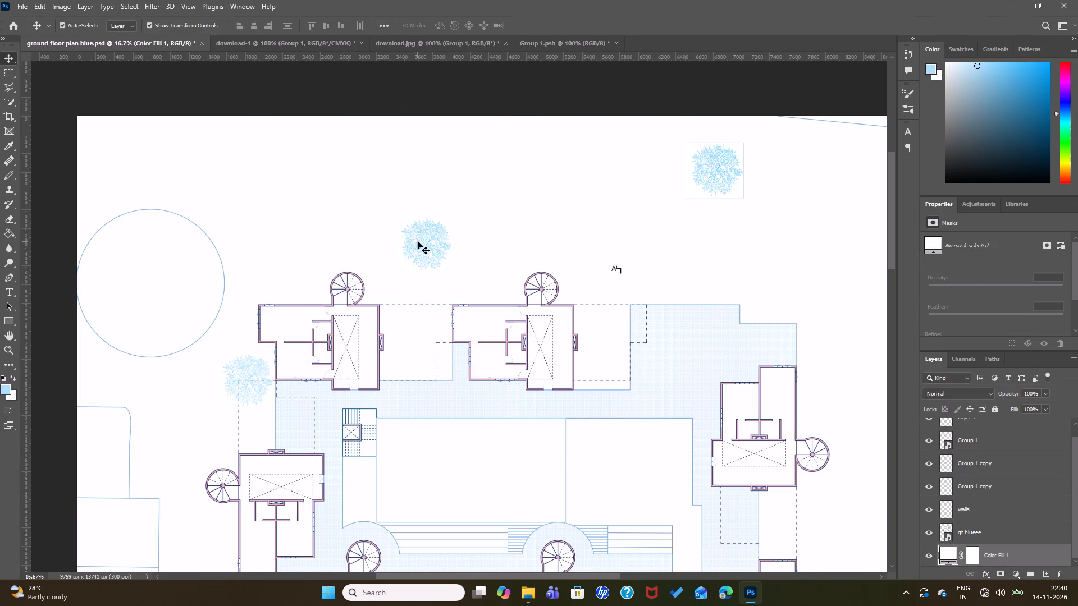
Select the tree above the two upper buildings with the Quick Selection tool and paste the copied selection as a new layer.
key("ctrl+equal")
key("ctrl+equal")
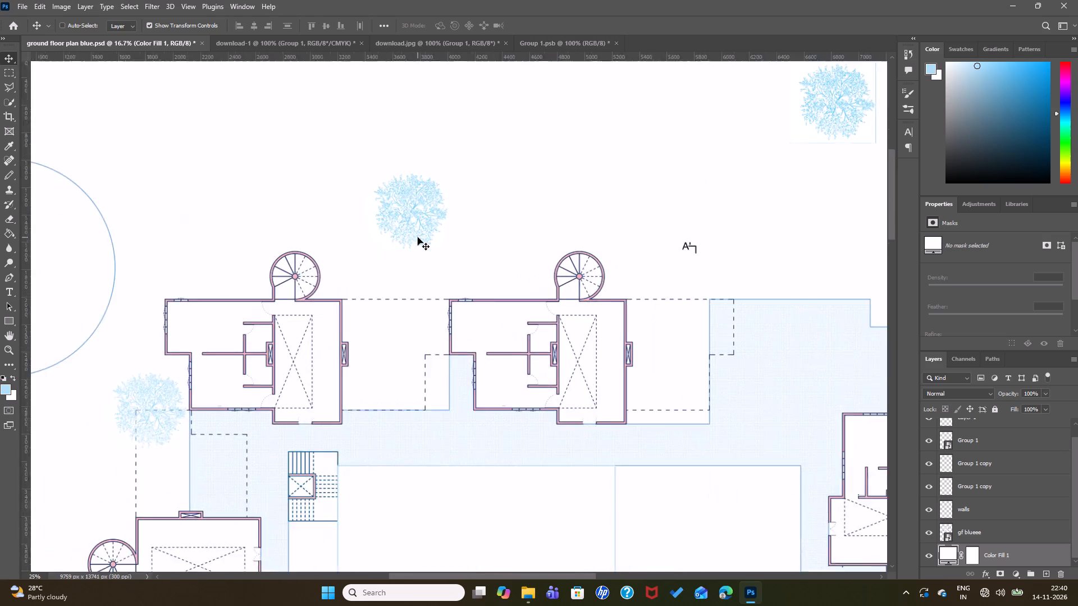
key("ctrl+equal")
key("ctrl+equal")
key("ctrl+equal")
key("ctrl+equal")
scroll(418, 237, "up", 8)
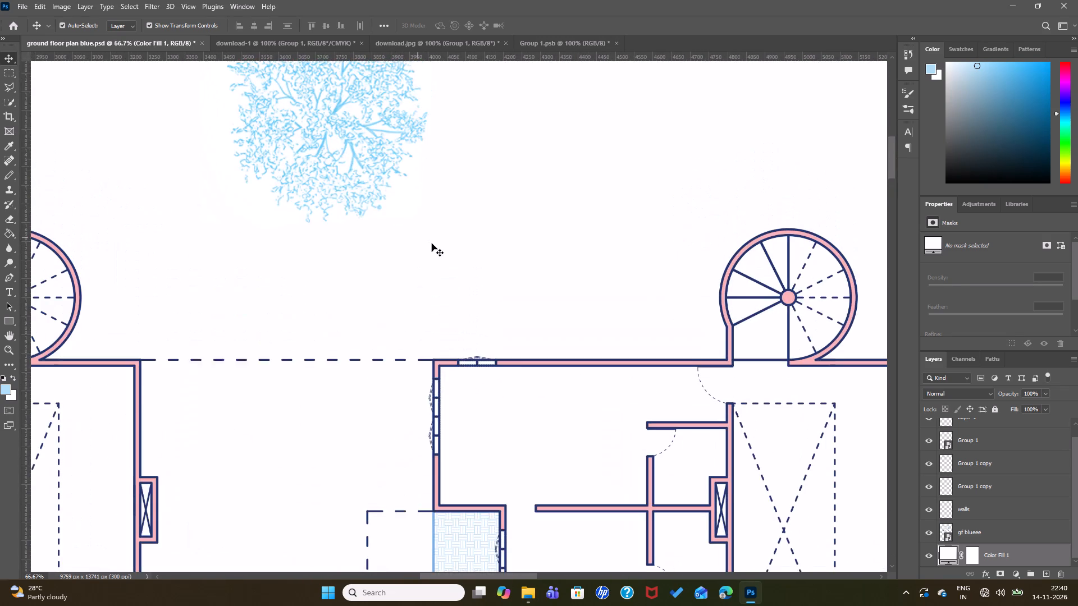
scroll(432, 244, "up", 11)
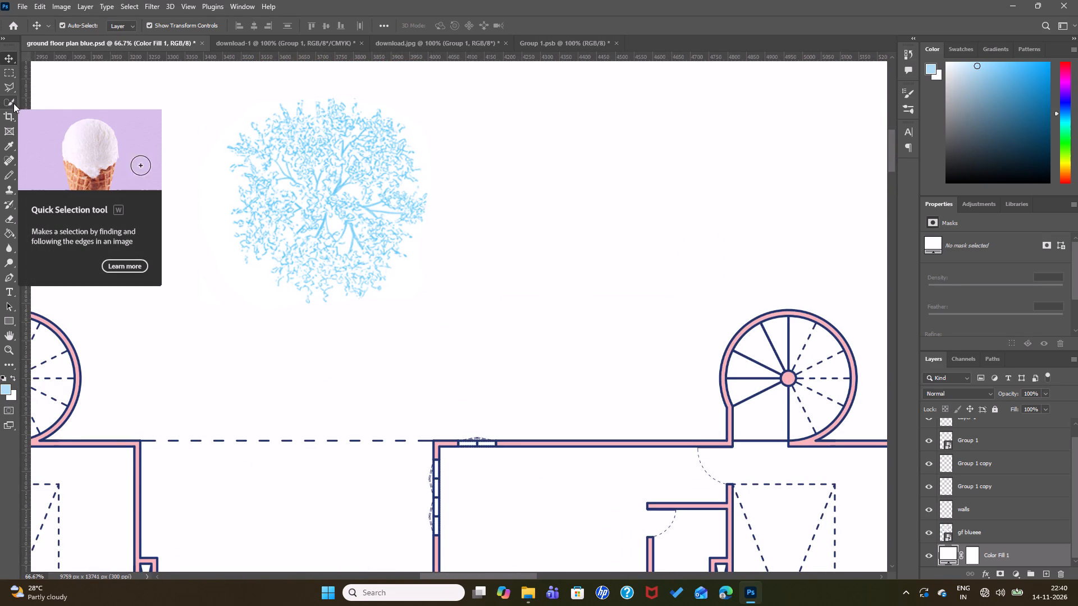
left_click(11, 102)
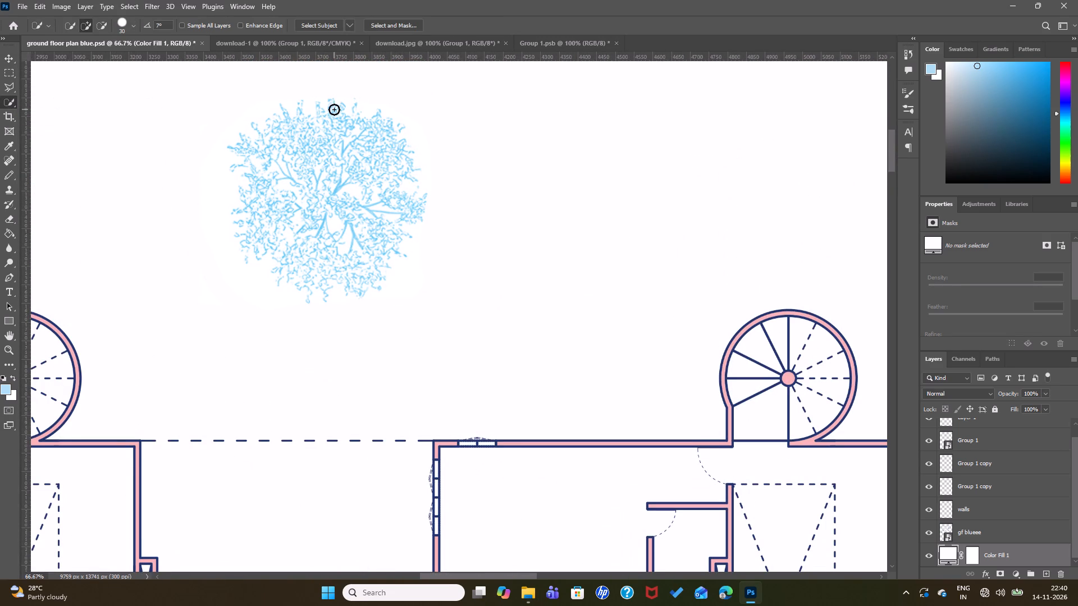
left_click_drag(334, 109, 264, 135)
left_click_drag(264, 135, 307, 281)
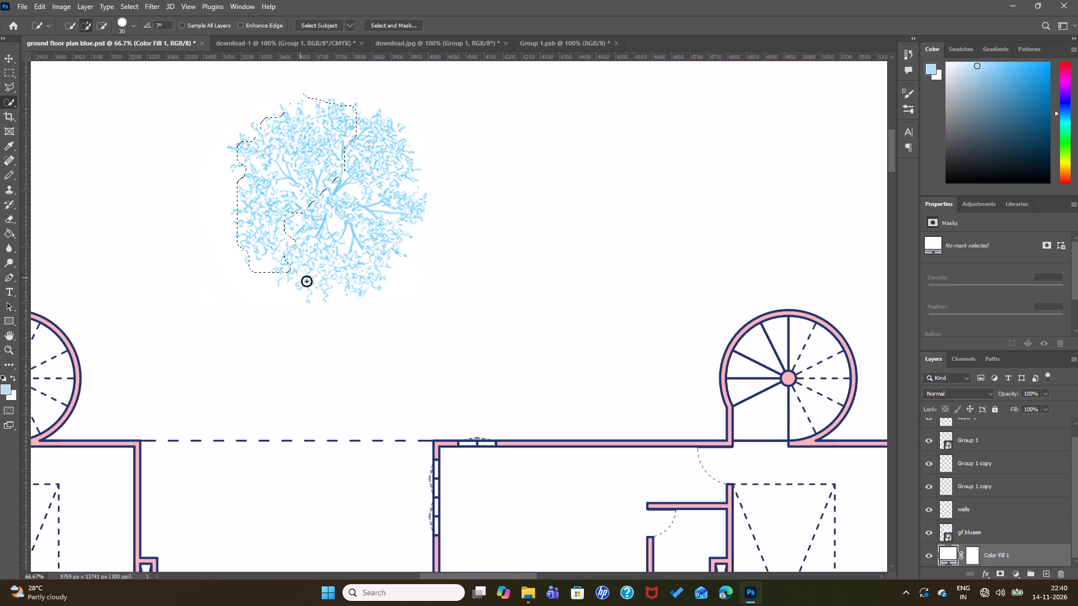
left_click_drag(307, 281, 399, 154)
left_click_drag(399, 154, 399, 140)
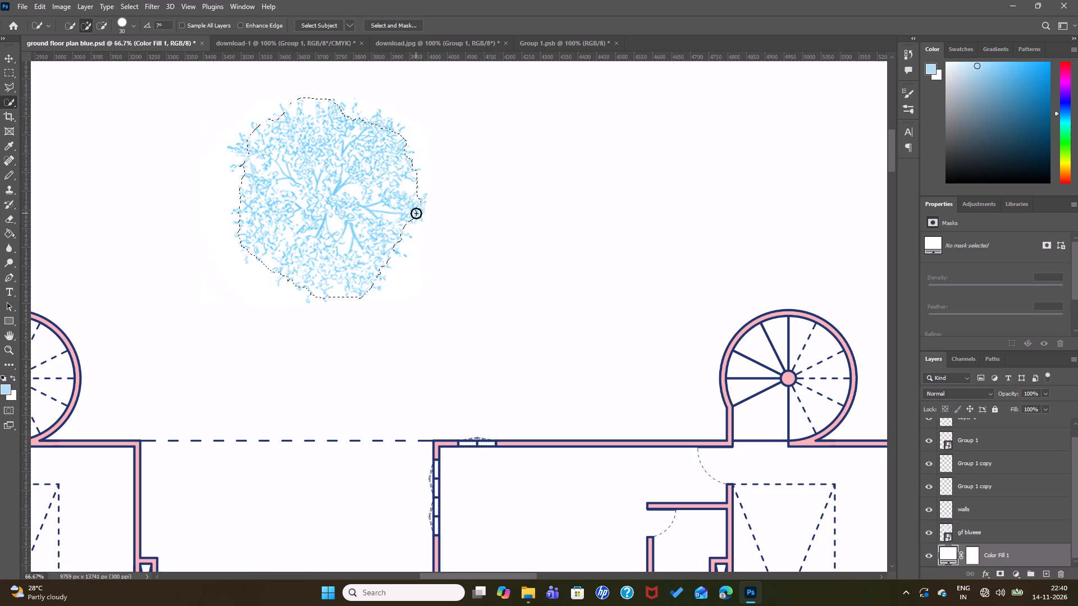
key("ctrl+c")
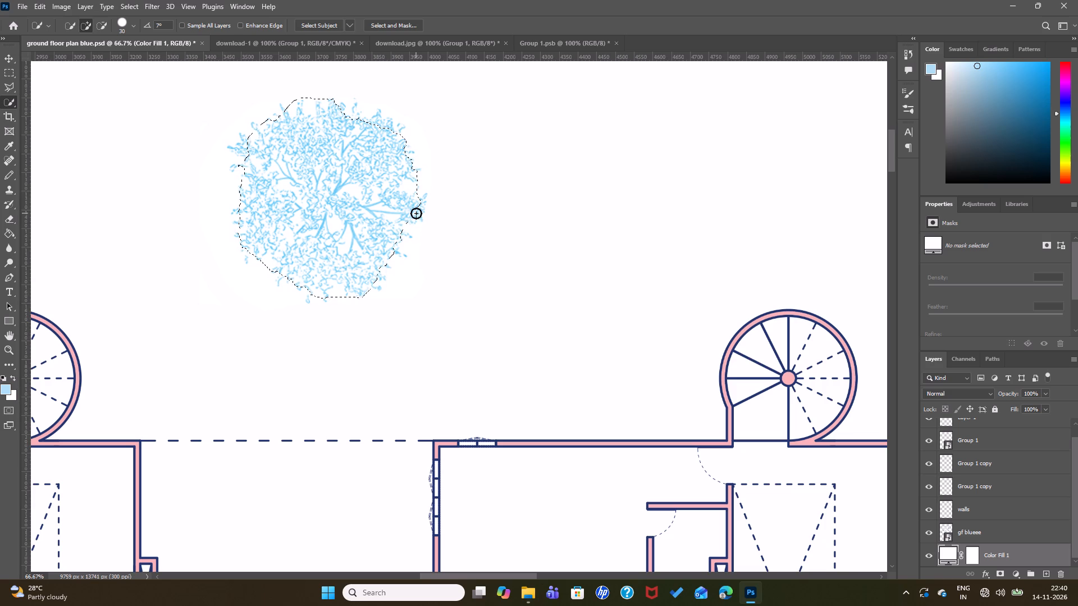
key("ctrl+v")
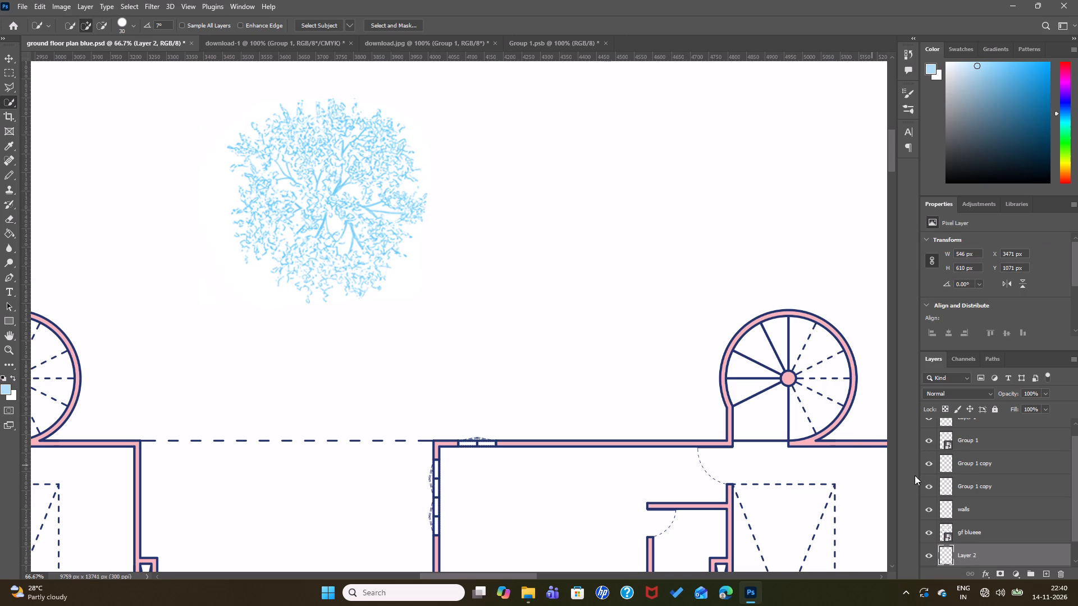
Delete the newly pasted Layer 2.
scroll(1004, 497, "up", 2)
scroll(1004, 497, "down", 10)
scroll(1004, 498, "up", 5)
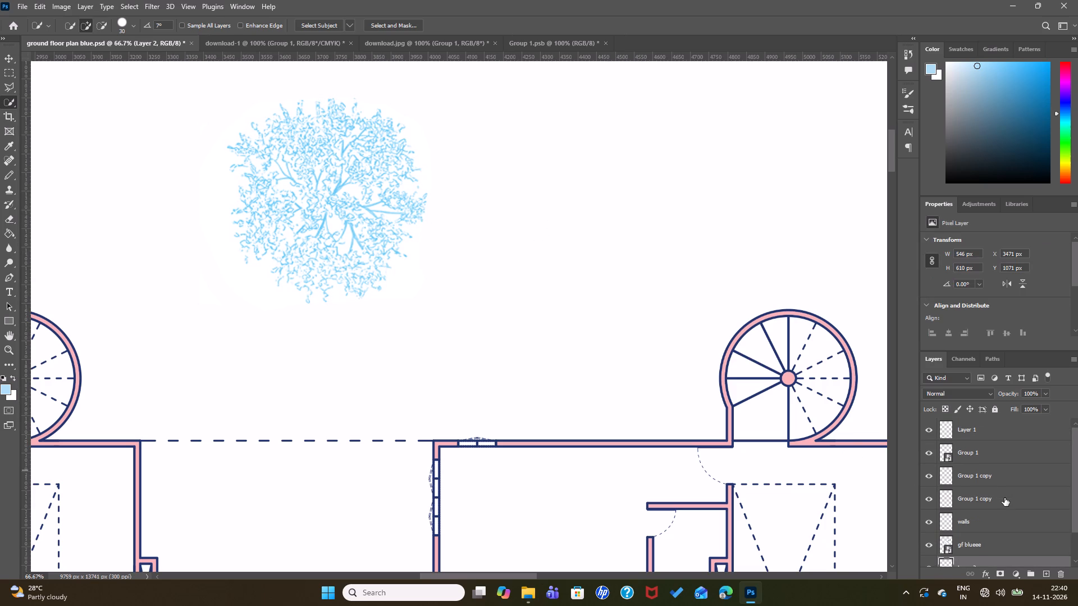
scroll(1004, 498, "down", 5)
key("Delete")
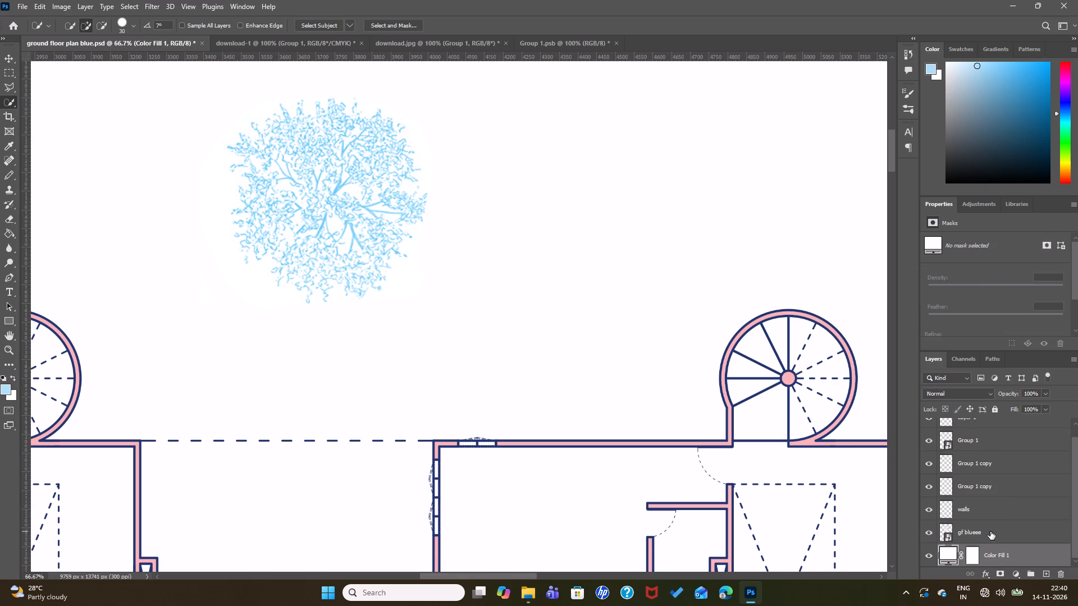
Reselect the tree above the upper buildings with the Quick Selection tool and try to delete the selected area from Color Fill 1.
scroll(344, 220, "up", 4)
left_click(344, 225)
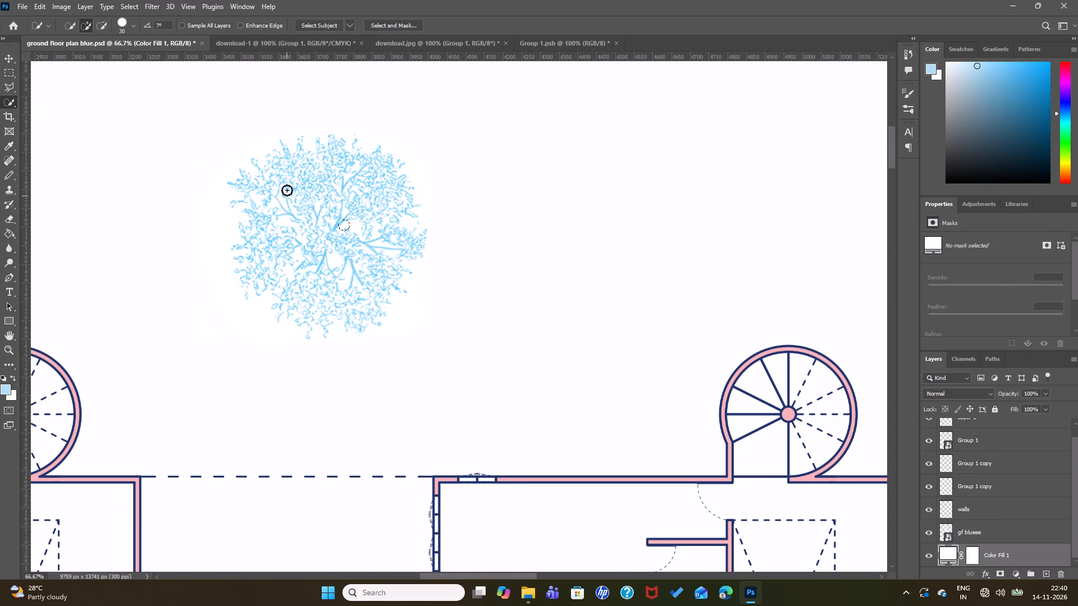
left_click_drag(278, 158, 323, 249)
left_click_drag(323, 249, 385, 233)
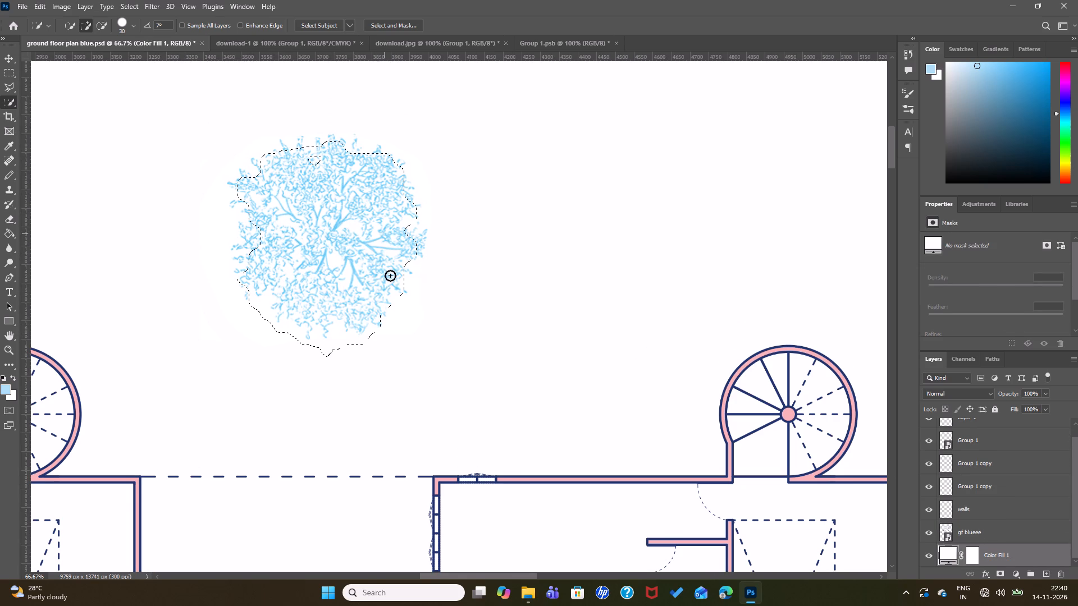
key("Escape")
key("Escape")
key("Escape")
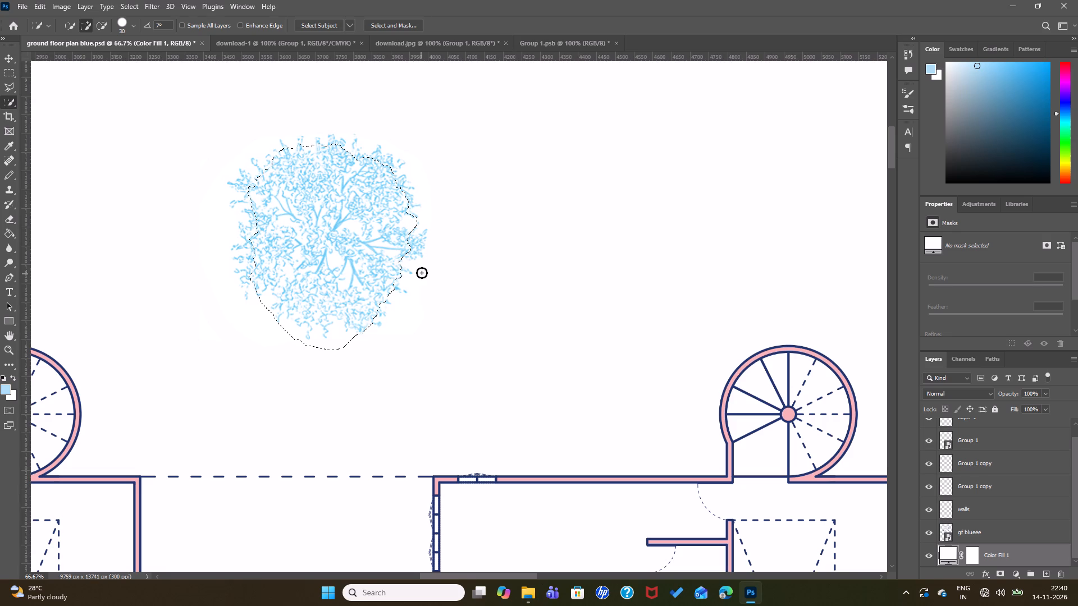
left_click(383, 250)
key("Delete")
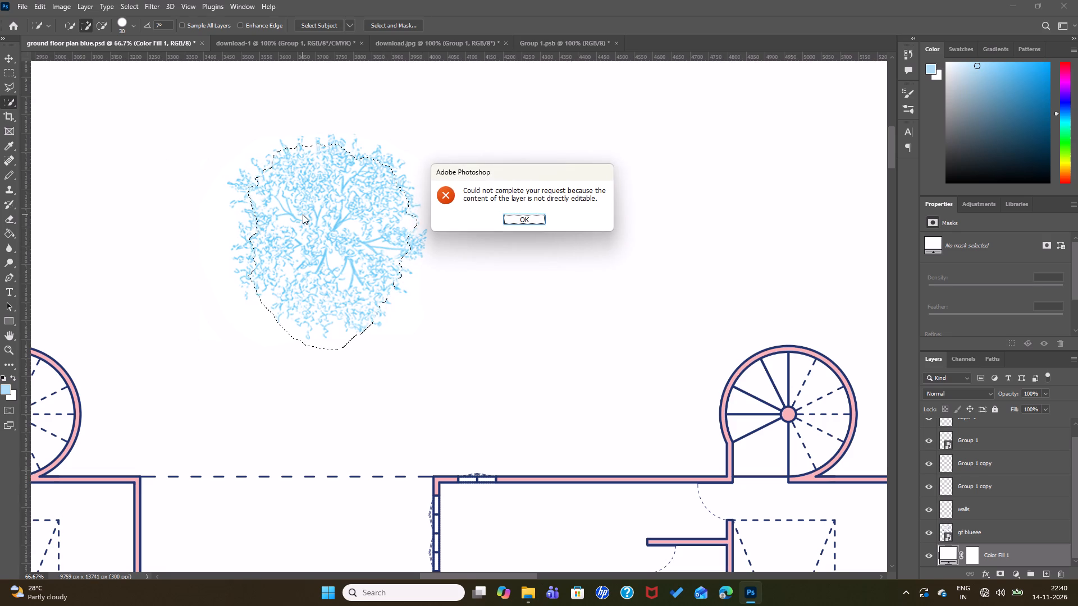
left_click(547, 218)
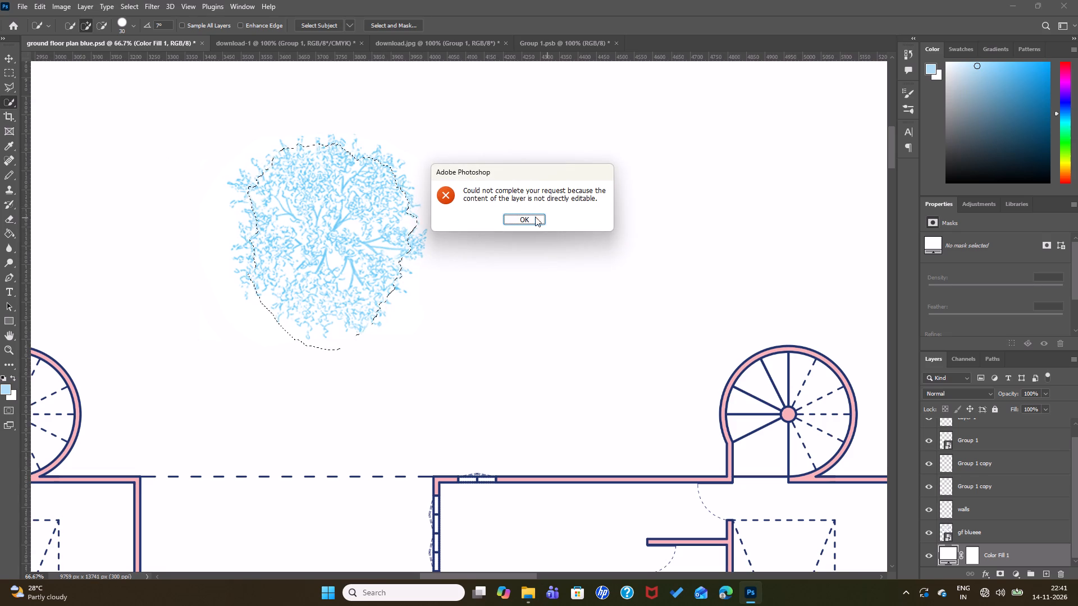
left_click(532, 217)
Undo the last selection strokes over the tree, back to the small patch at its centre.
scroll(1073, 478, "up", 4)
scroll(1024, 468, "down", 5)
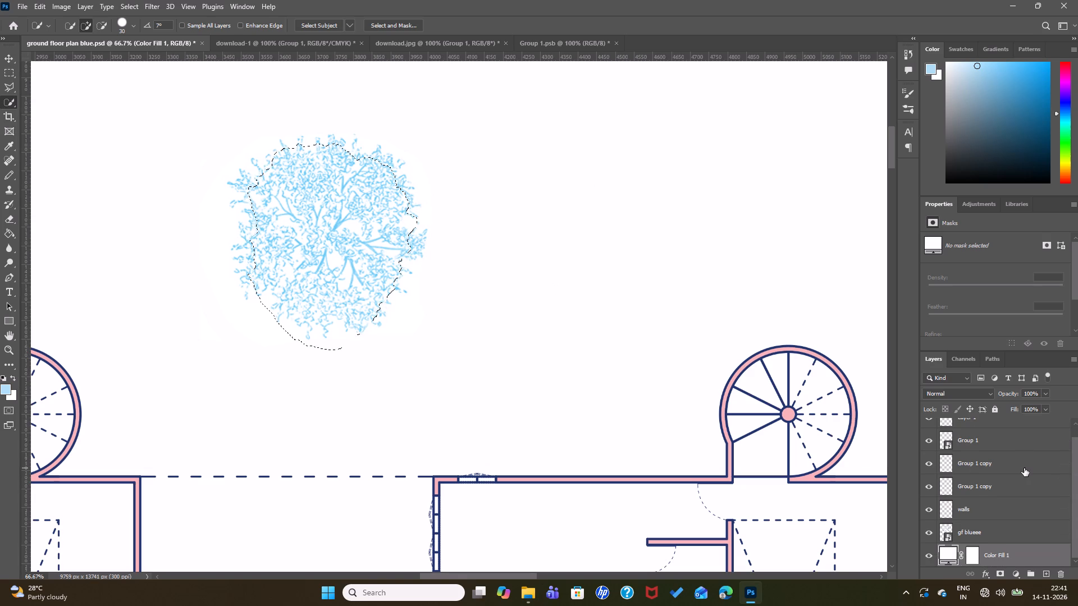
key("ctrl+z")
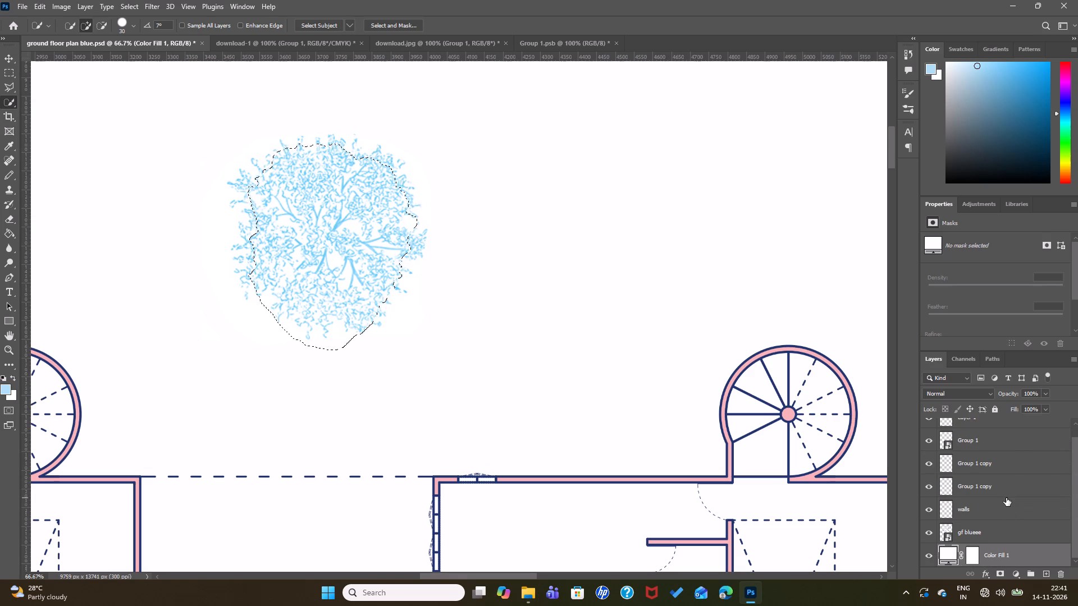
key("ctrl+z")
On the 85% opacity Group 1 copy layer, scale the small selected patch at the tree's centre to about 112% and delete it.
scroll(1009, 506, "up", 3)
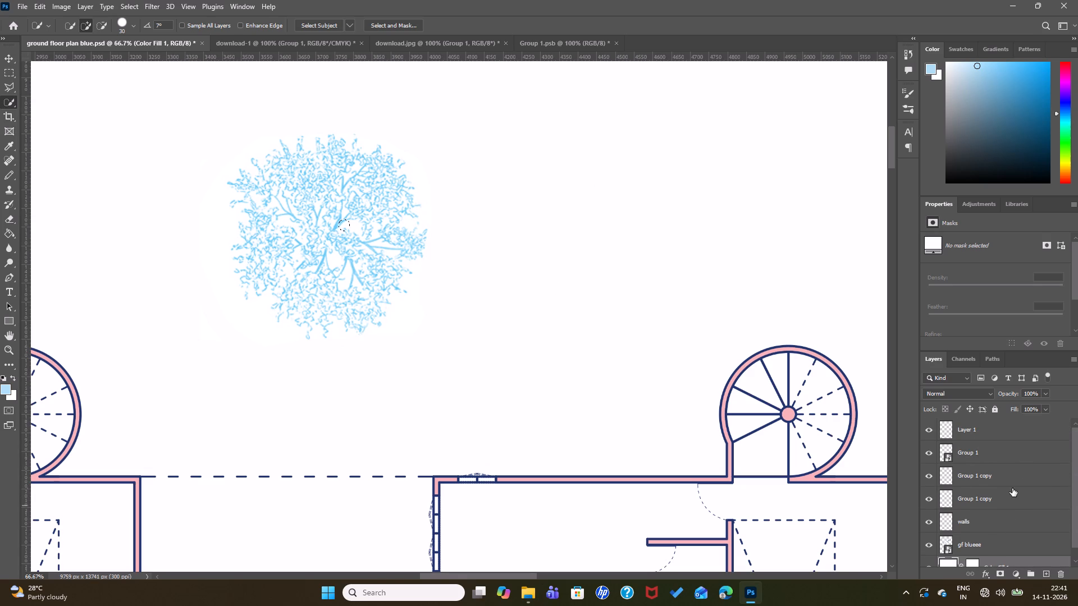
scroll(1012, 488, "up", 2)
left_click(979, 456)
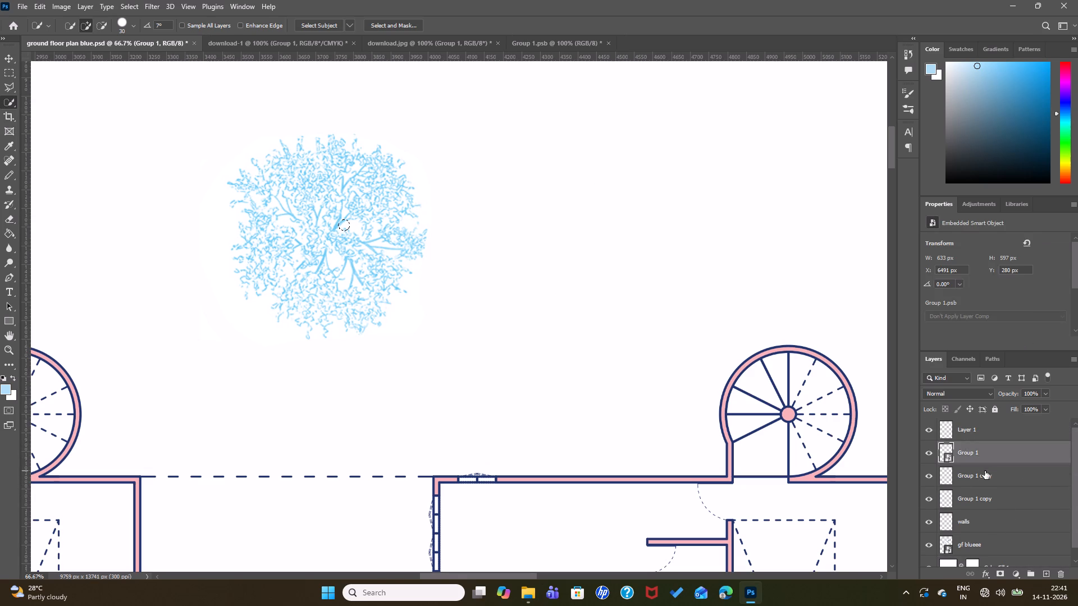
left_click(985, 471)
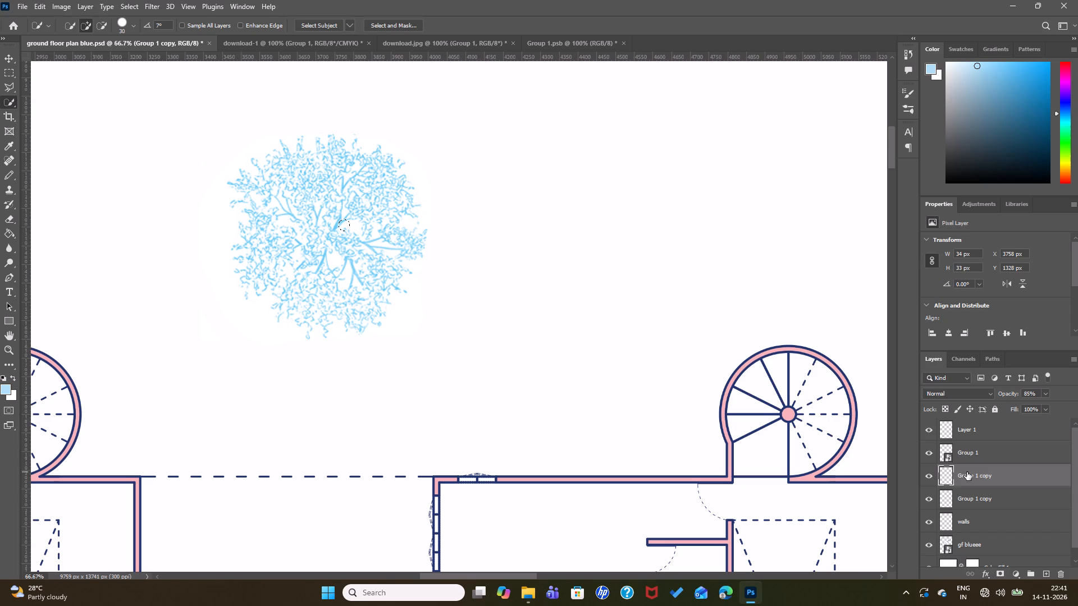
left_click(967, 472)
left_click(977, 475)
left_click(8, 58)
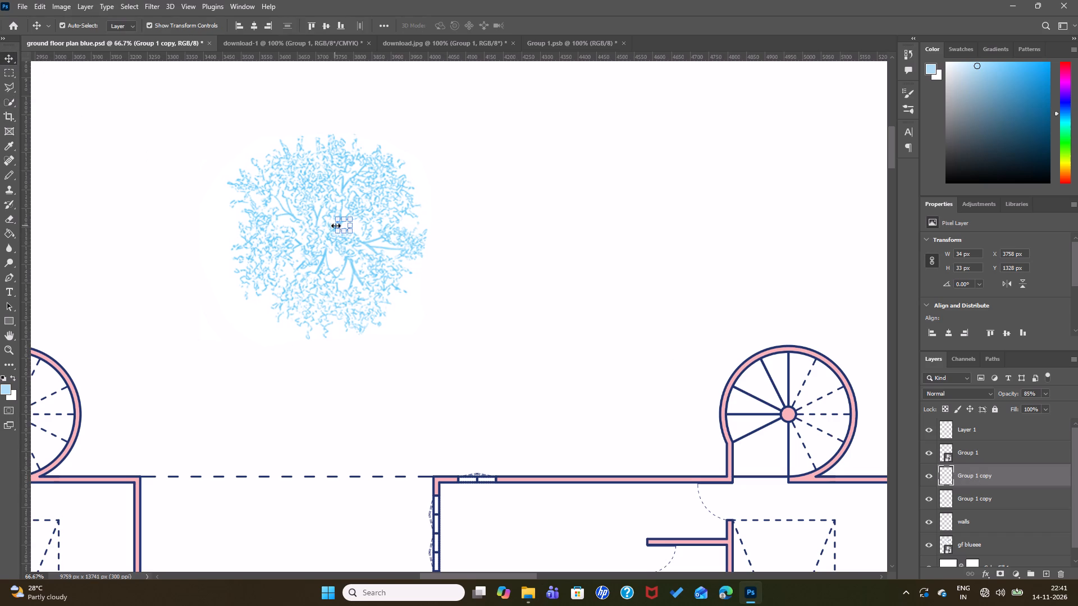
key("Delete")
left_click_drag(344, 227, 359, 229)
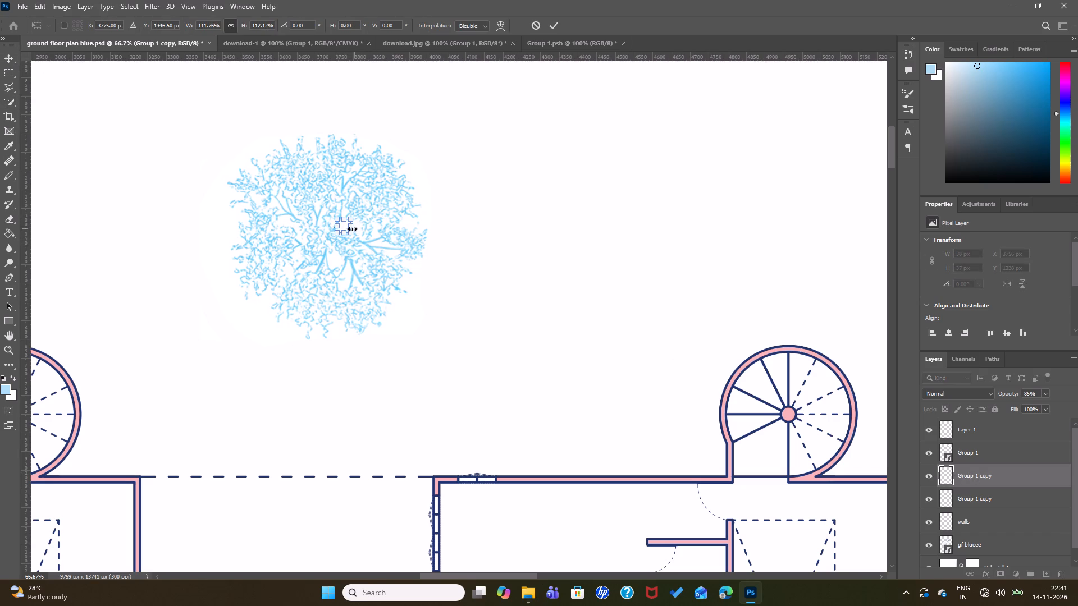
left_click(8, 57)
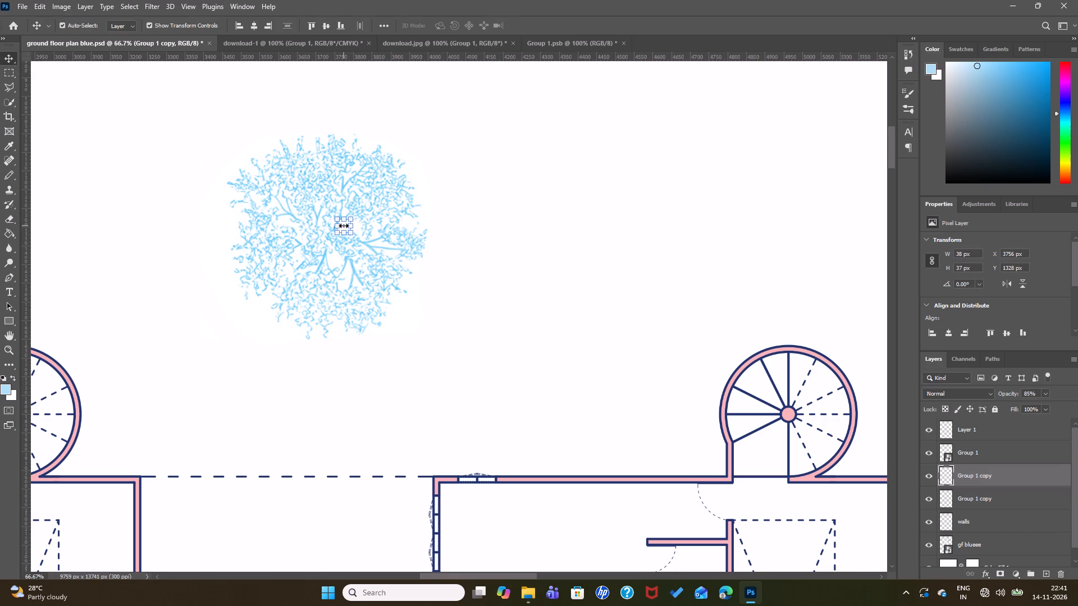
key("Delete")
left_click(518, 272)
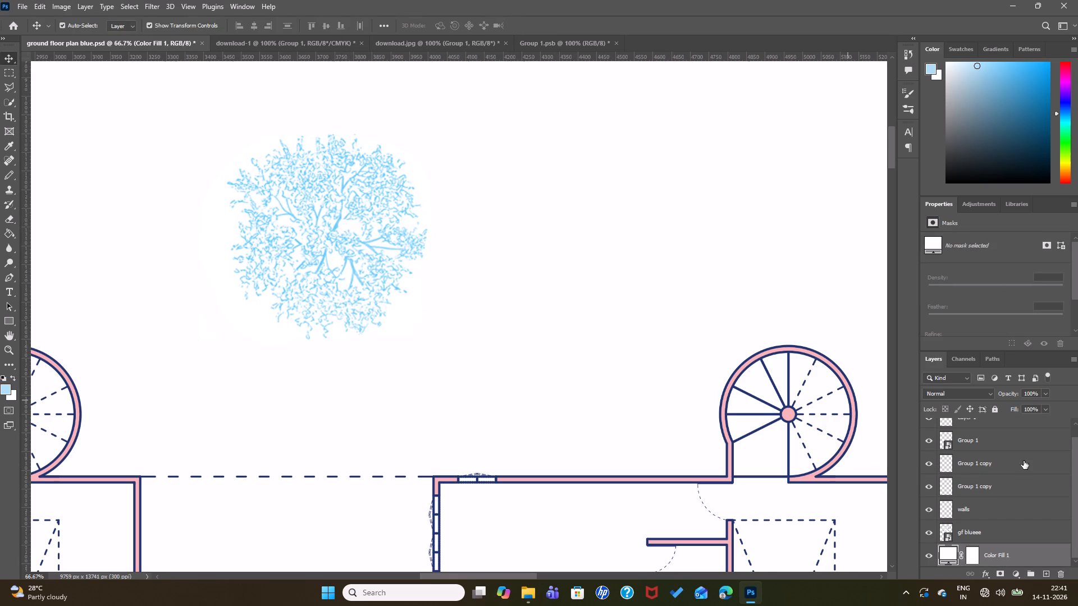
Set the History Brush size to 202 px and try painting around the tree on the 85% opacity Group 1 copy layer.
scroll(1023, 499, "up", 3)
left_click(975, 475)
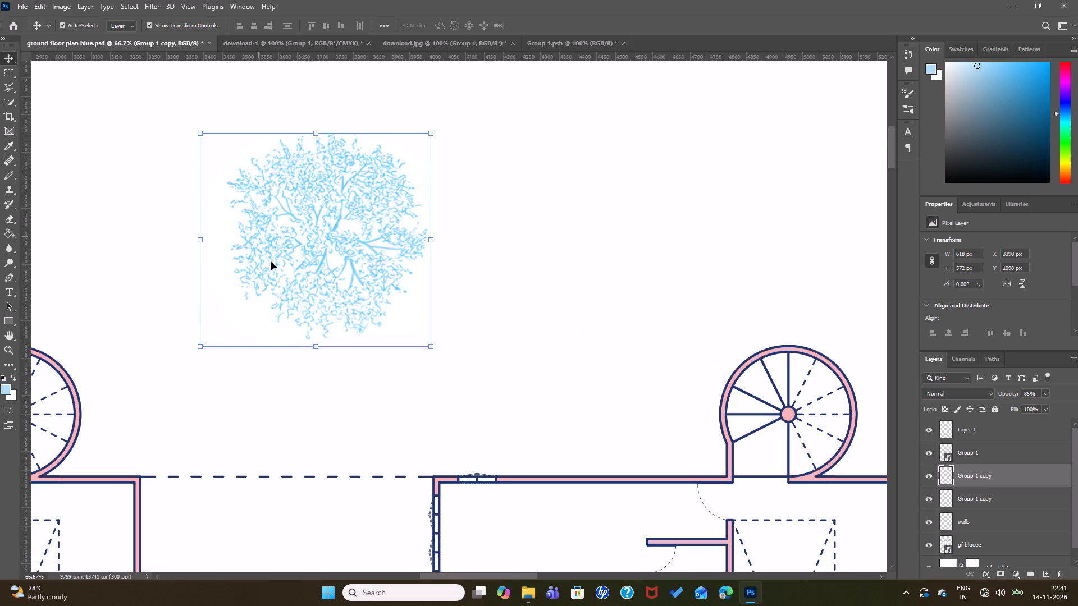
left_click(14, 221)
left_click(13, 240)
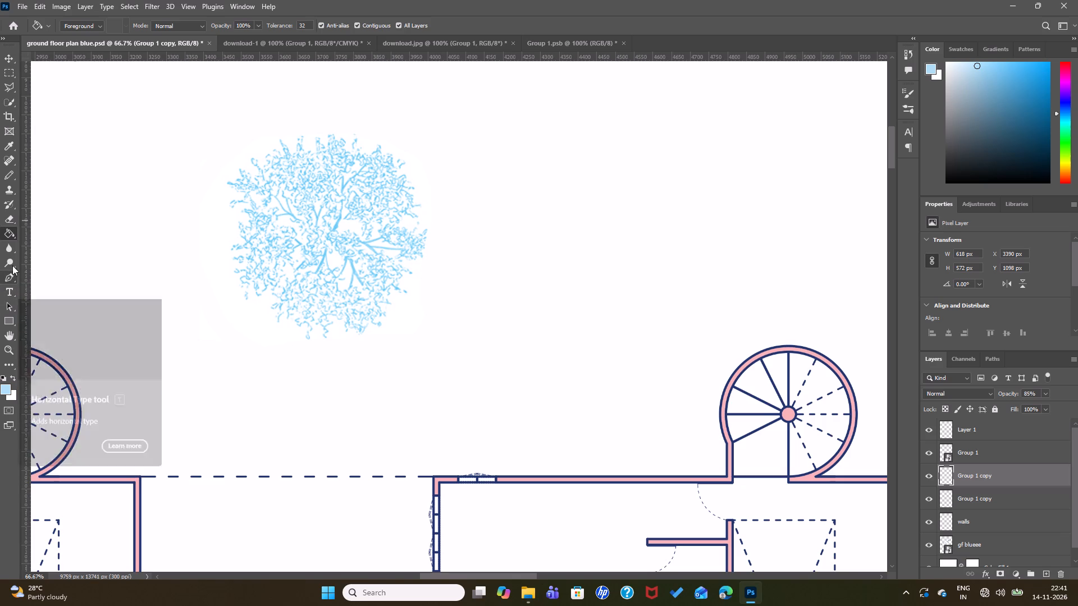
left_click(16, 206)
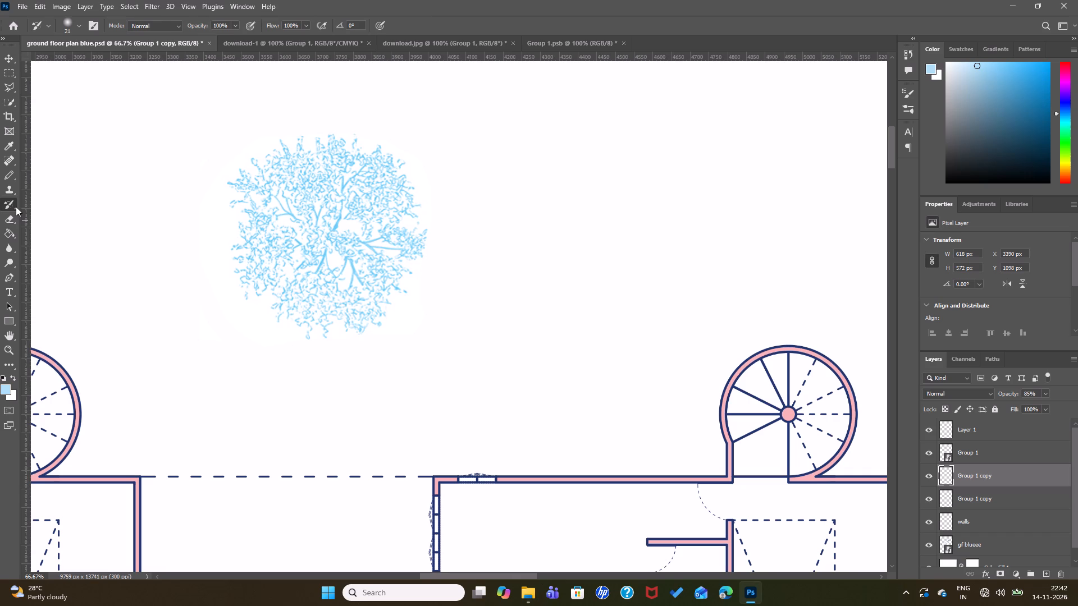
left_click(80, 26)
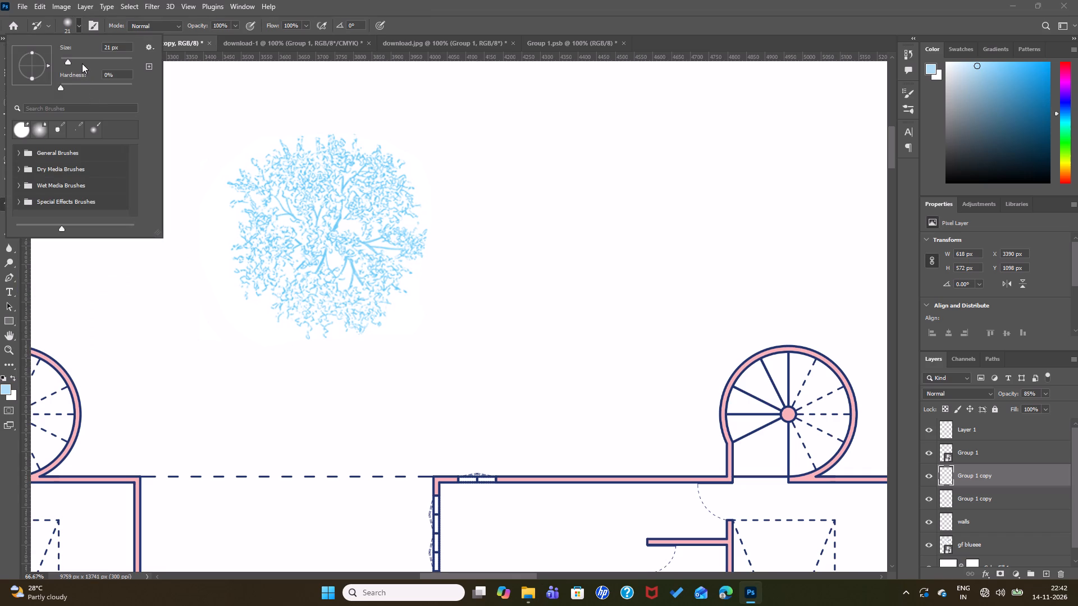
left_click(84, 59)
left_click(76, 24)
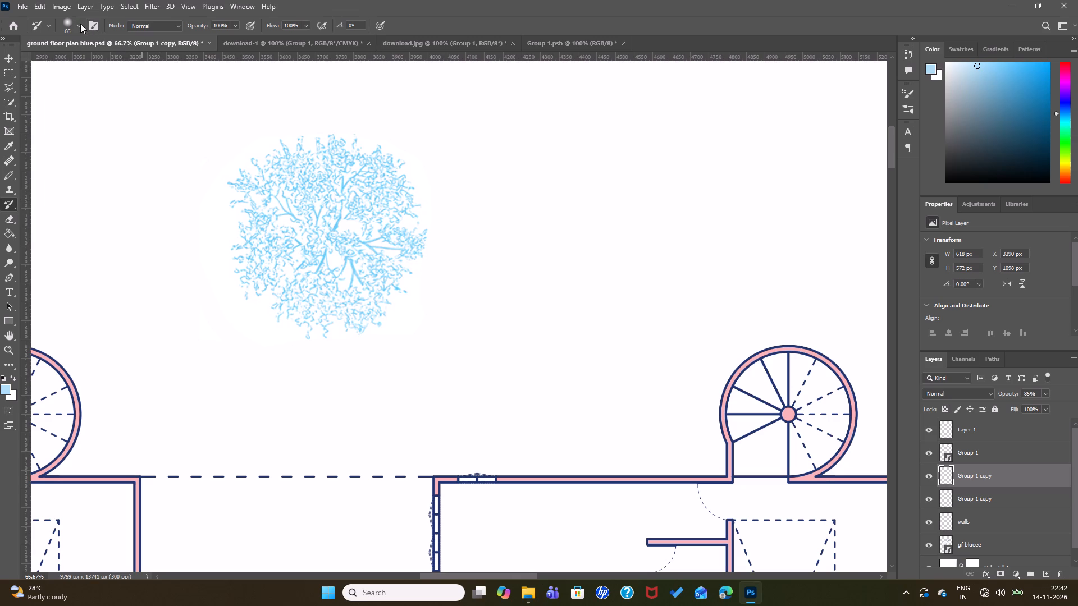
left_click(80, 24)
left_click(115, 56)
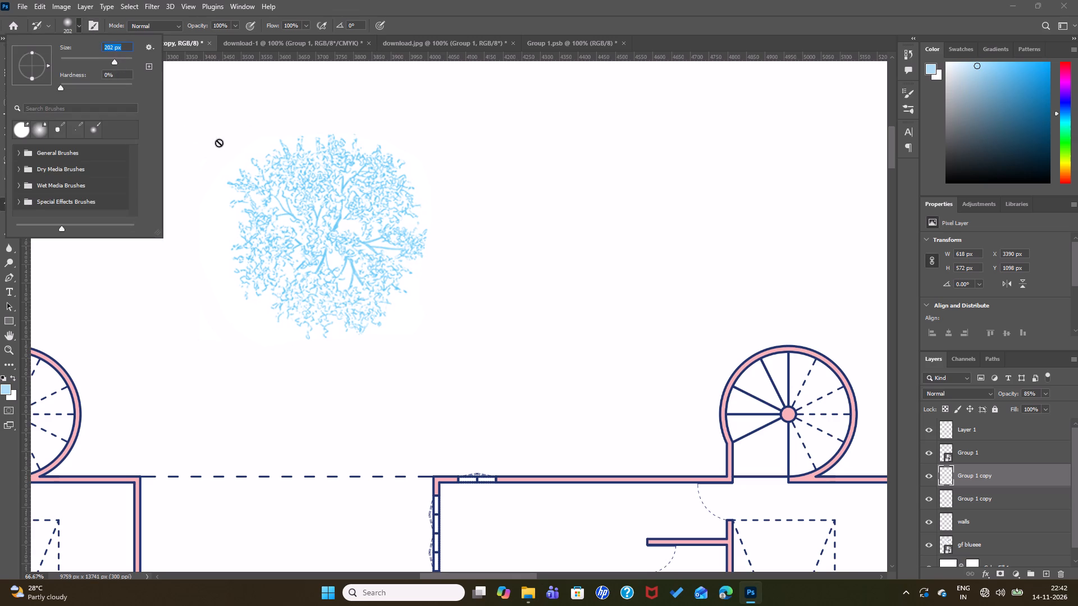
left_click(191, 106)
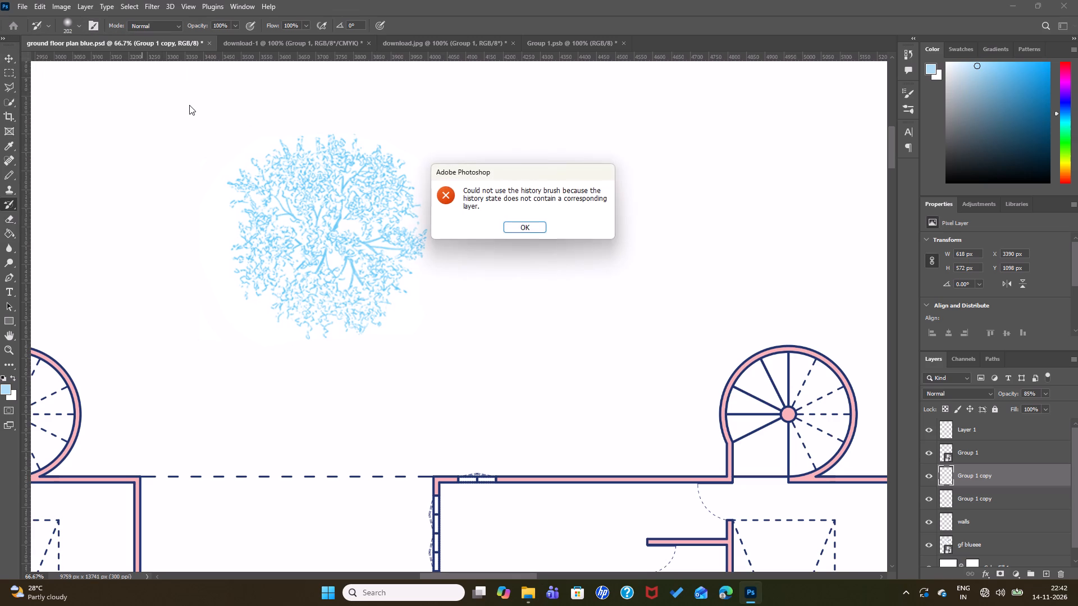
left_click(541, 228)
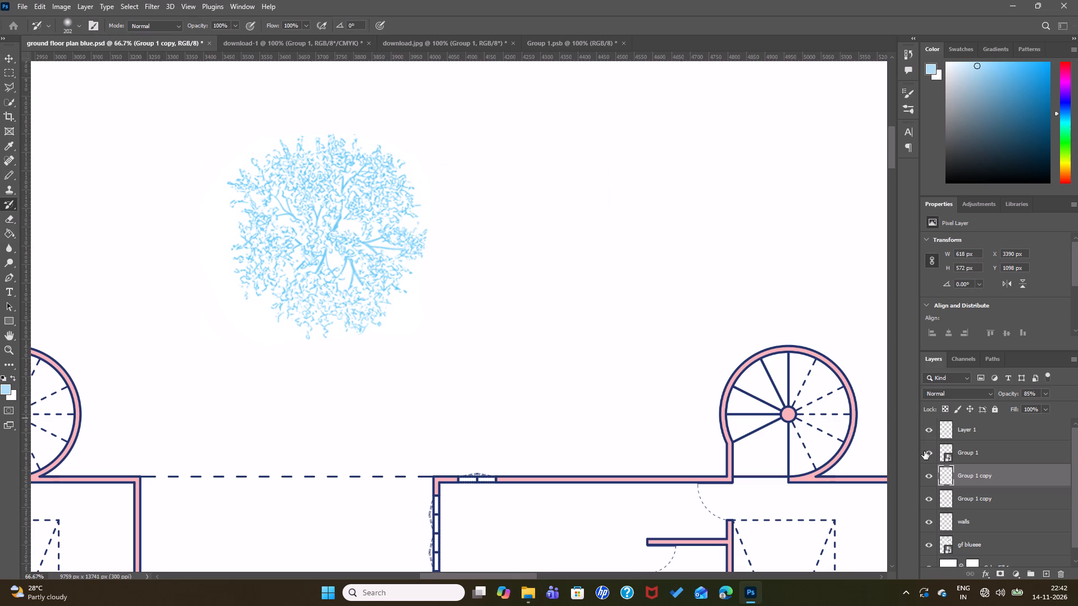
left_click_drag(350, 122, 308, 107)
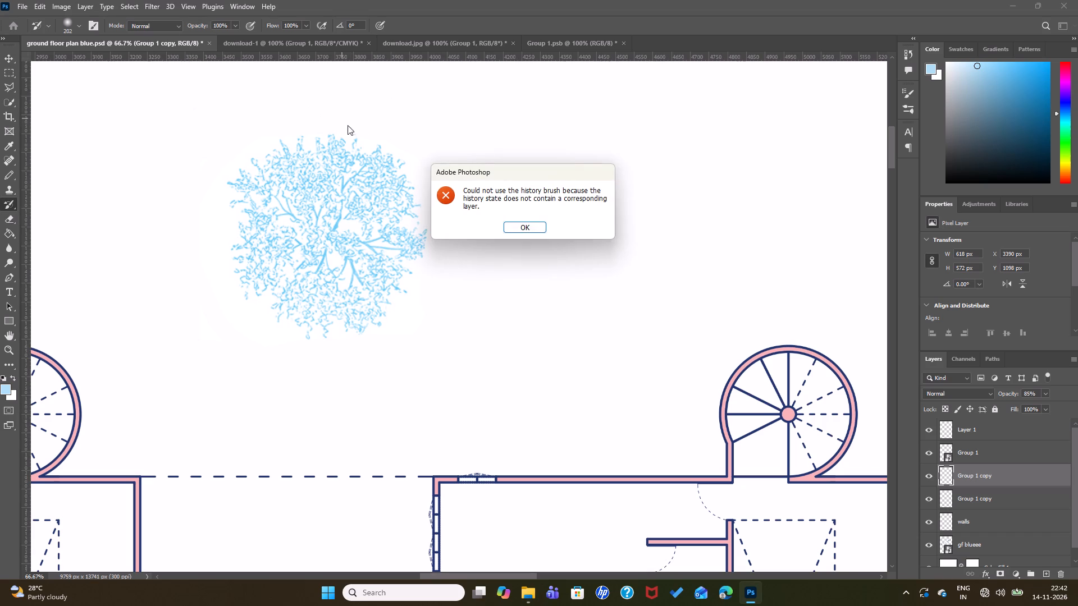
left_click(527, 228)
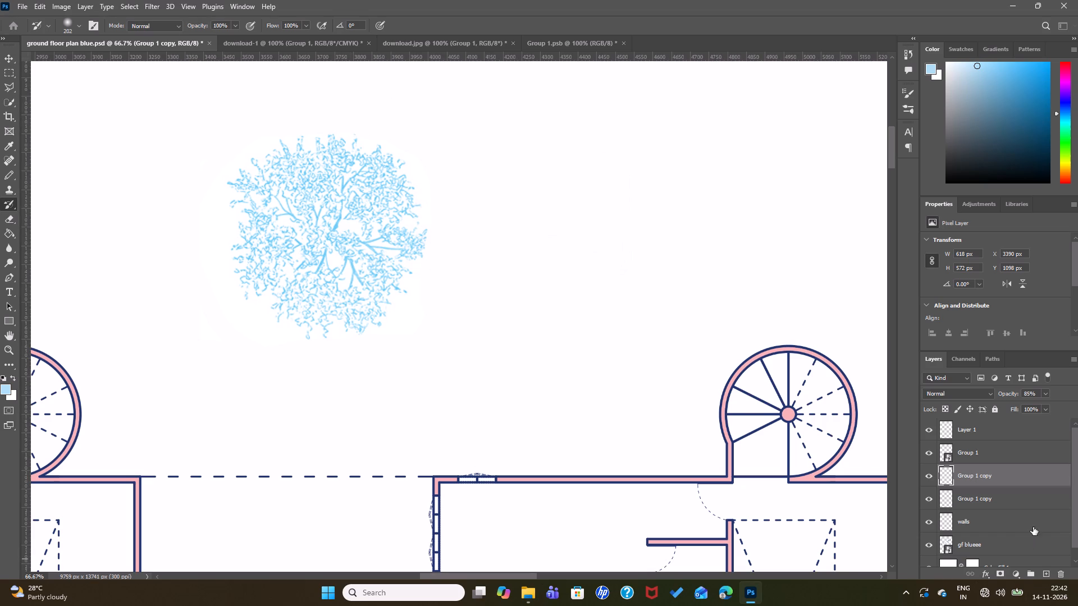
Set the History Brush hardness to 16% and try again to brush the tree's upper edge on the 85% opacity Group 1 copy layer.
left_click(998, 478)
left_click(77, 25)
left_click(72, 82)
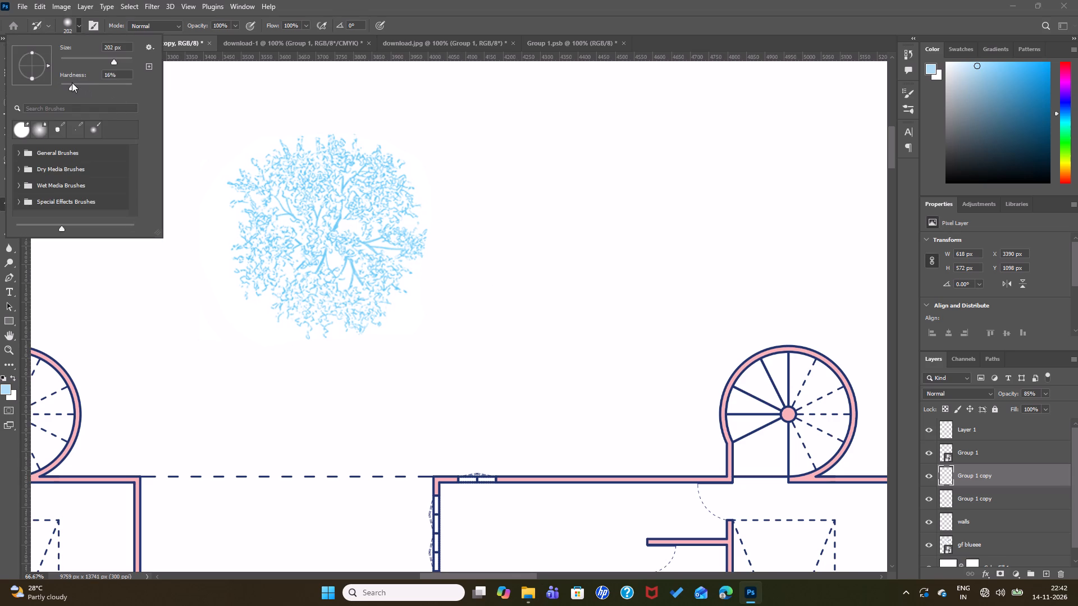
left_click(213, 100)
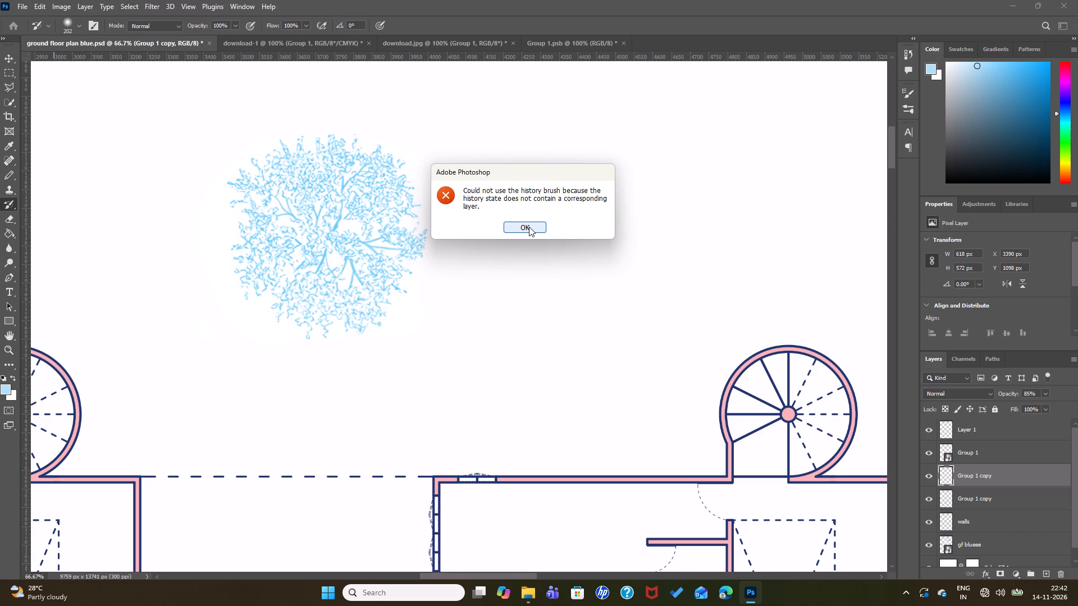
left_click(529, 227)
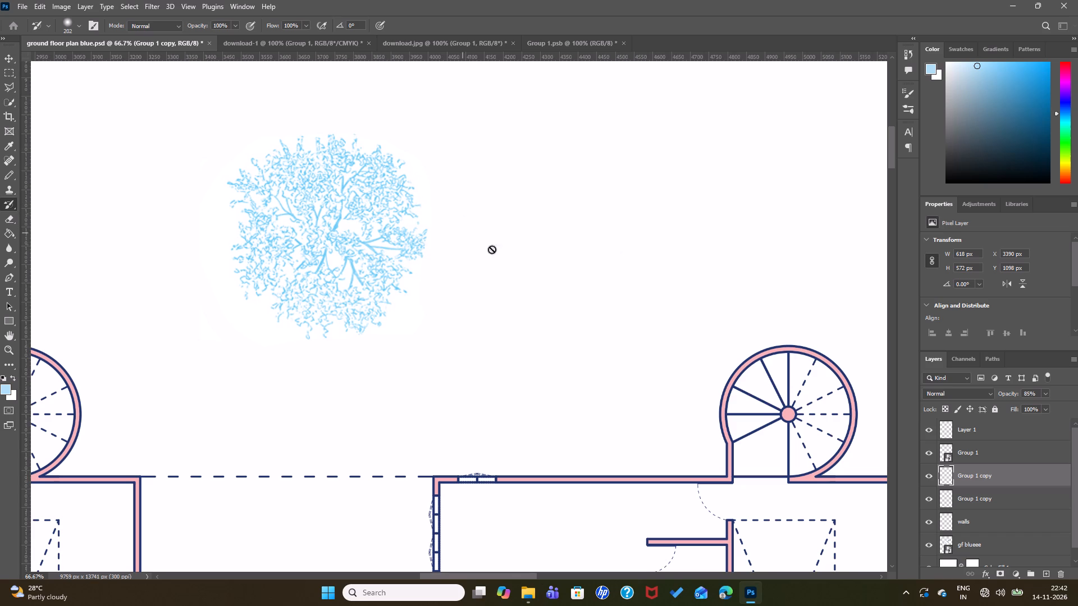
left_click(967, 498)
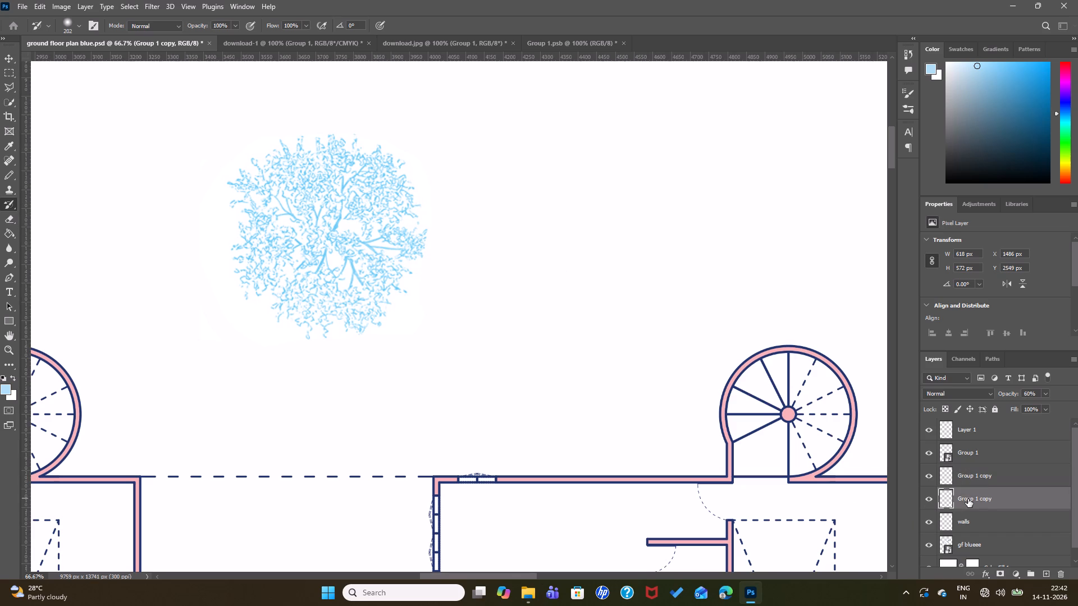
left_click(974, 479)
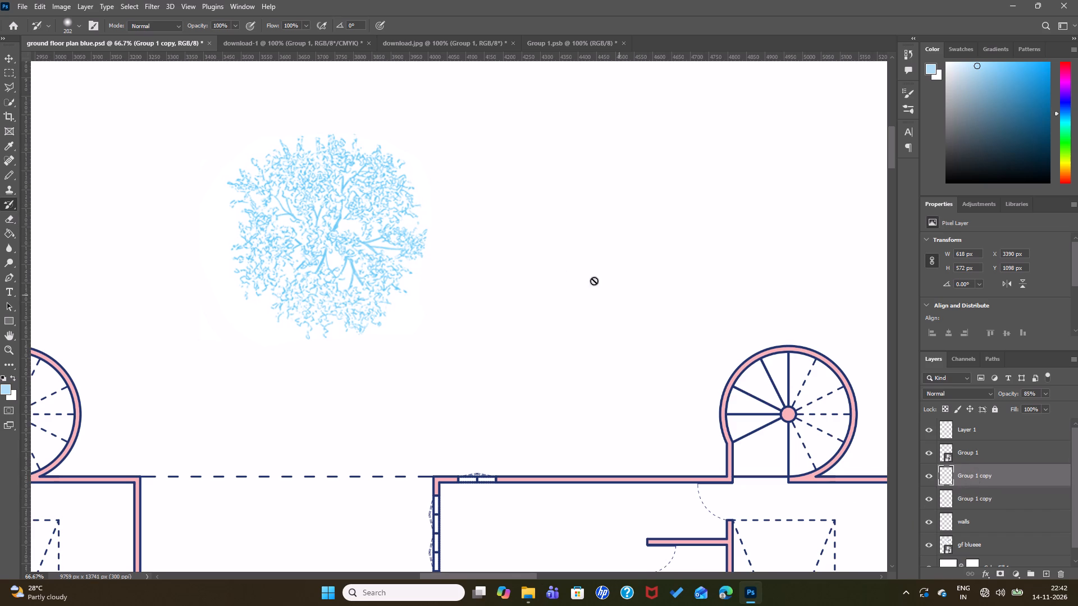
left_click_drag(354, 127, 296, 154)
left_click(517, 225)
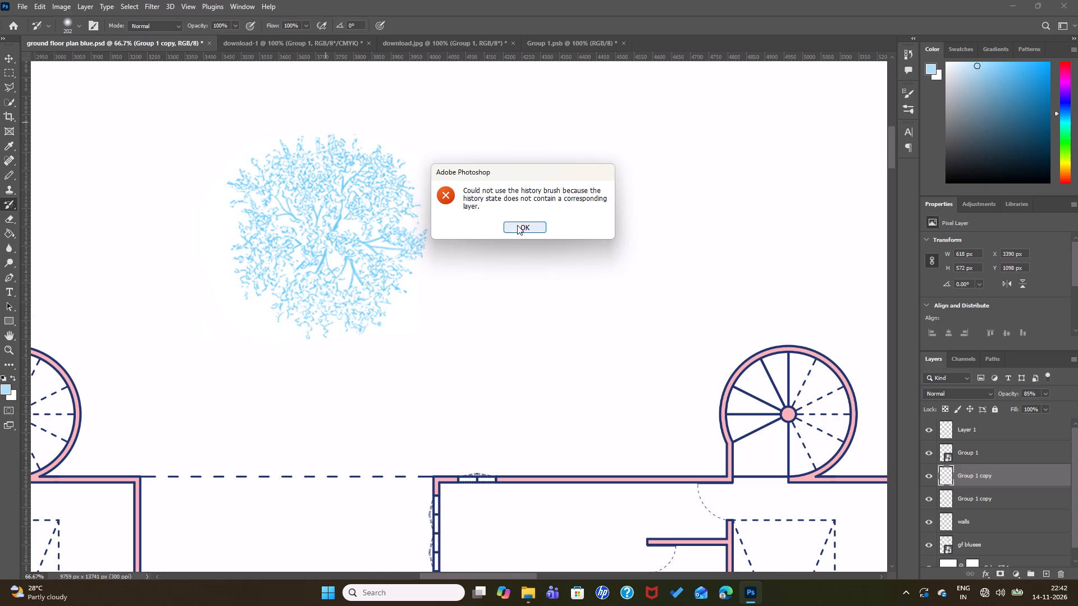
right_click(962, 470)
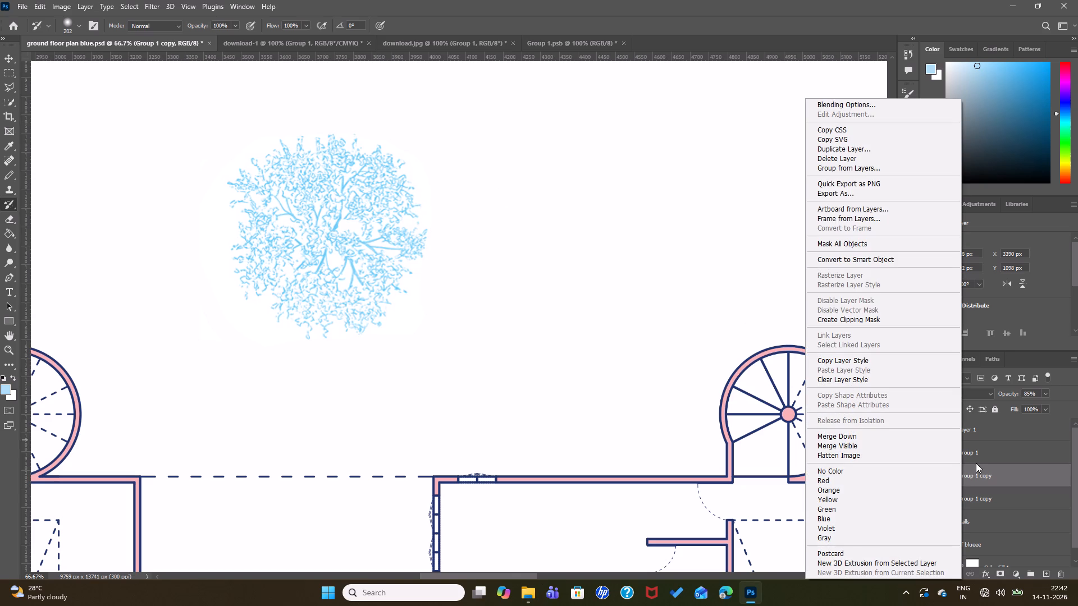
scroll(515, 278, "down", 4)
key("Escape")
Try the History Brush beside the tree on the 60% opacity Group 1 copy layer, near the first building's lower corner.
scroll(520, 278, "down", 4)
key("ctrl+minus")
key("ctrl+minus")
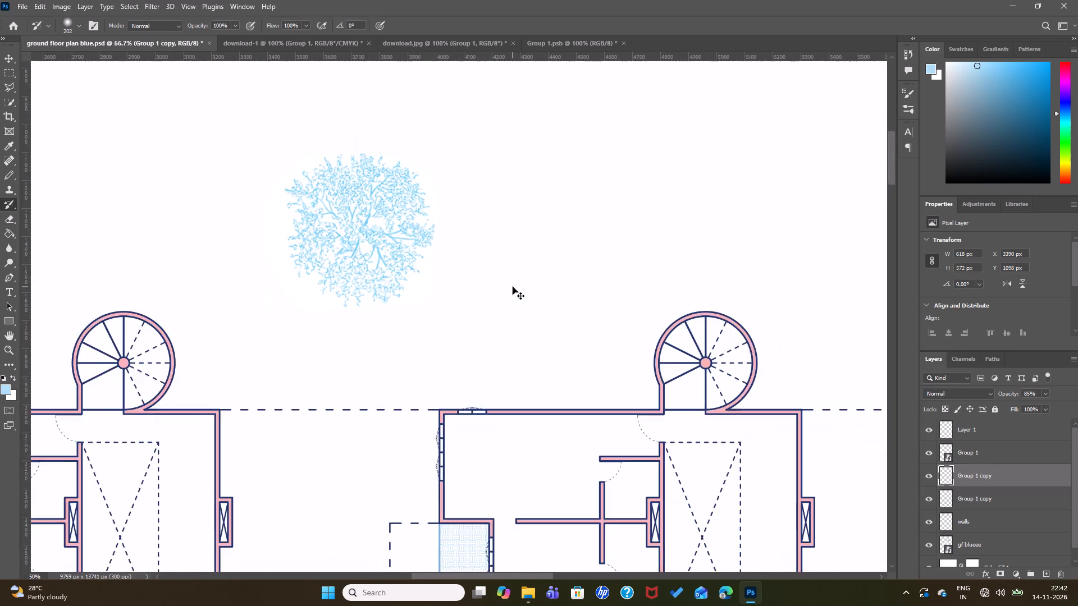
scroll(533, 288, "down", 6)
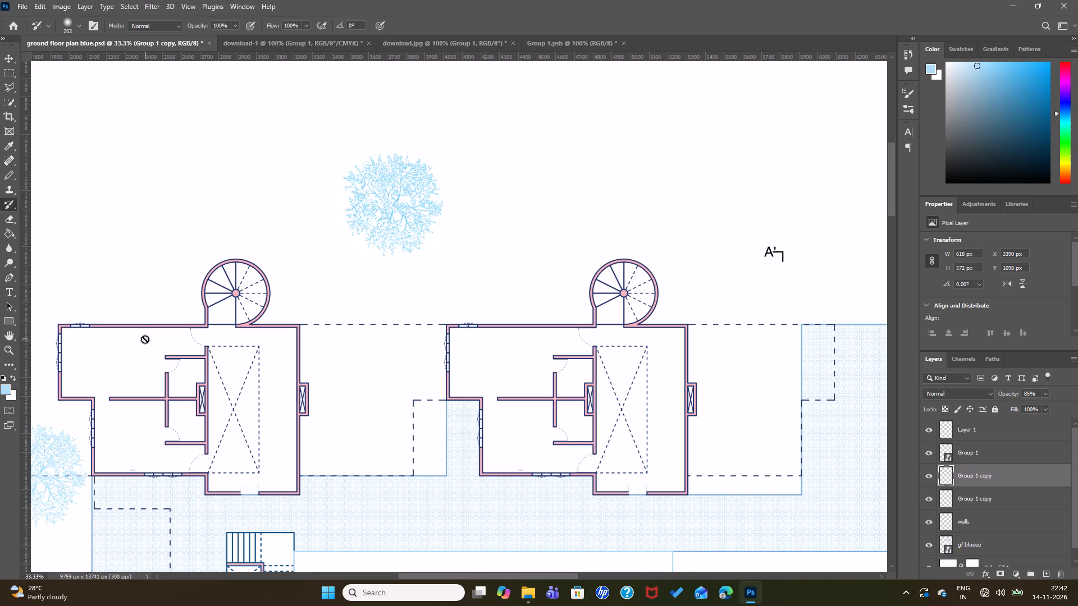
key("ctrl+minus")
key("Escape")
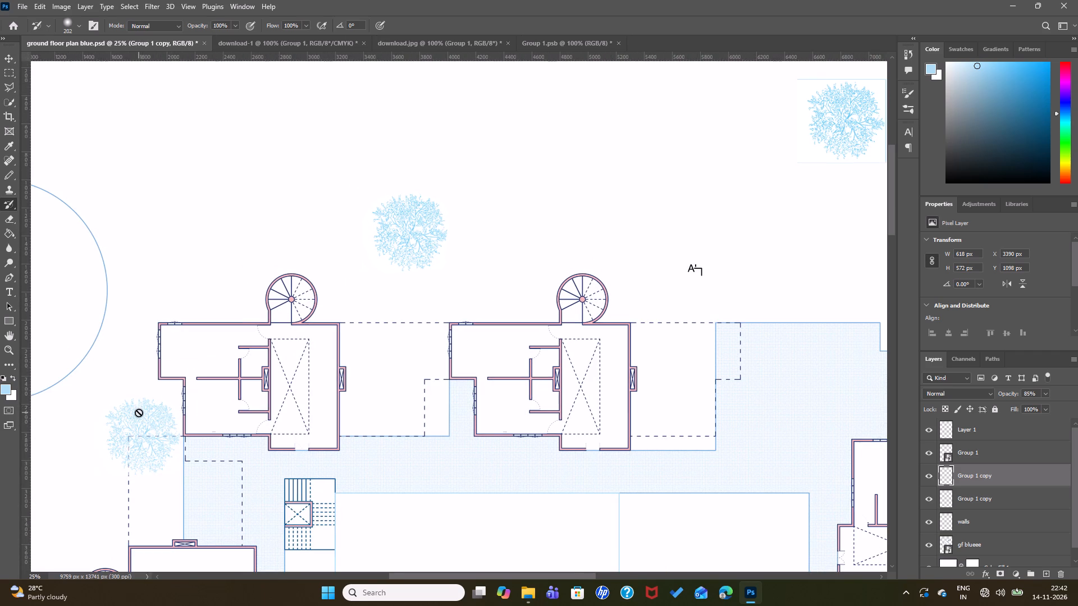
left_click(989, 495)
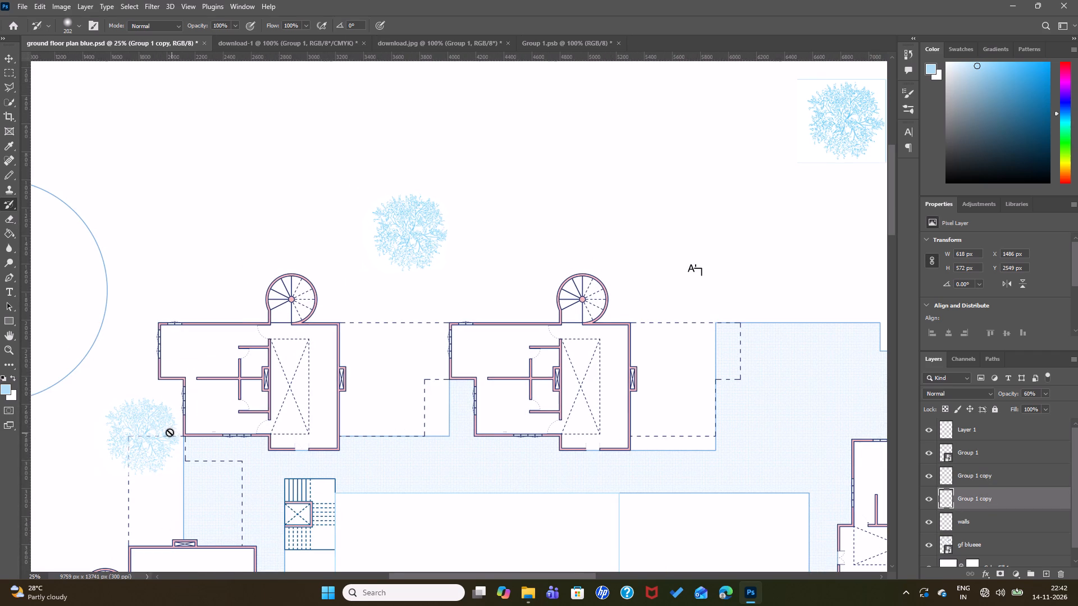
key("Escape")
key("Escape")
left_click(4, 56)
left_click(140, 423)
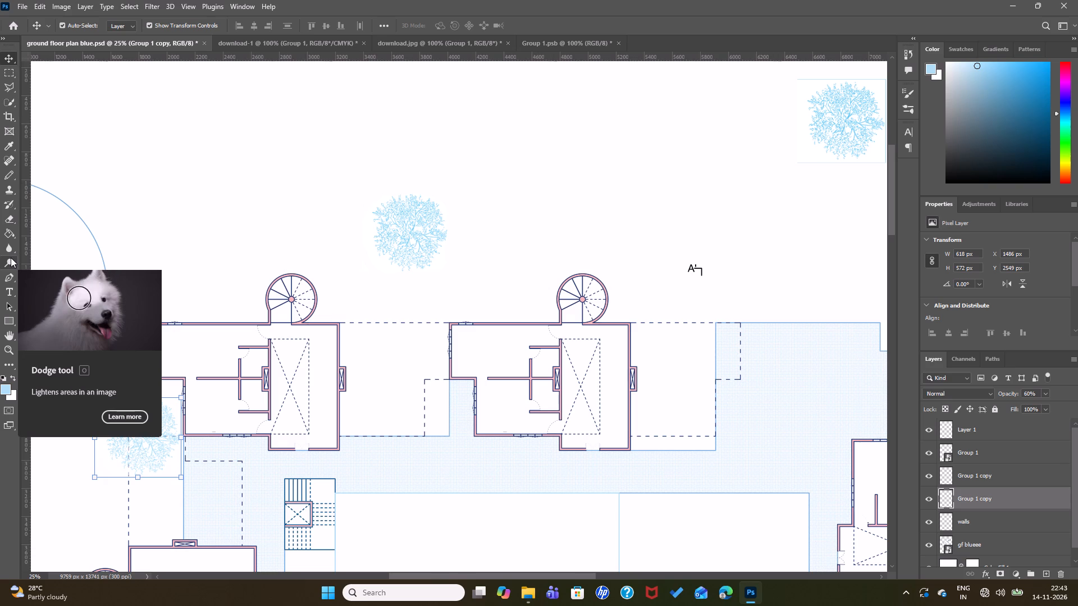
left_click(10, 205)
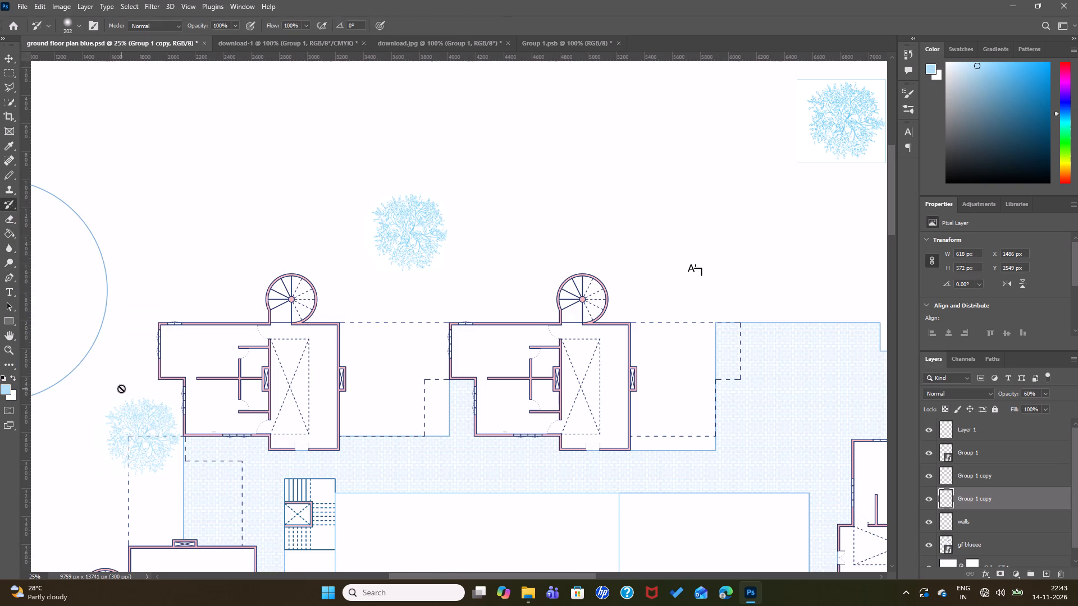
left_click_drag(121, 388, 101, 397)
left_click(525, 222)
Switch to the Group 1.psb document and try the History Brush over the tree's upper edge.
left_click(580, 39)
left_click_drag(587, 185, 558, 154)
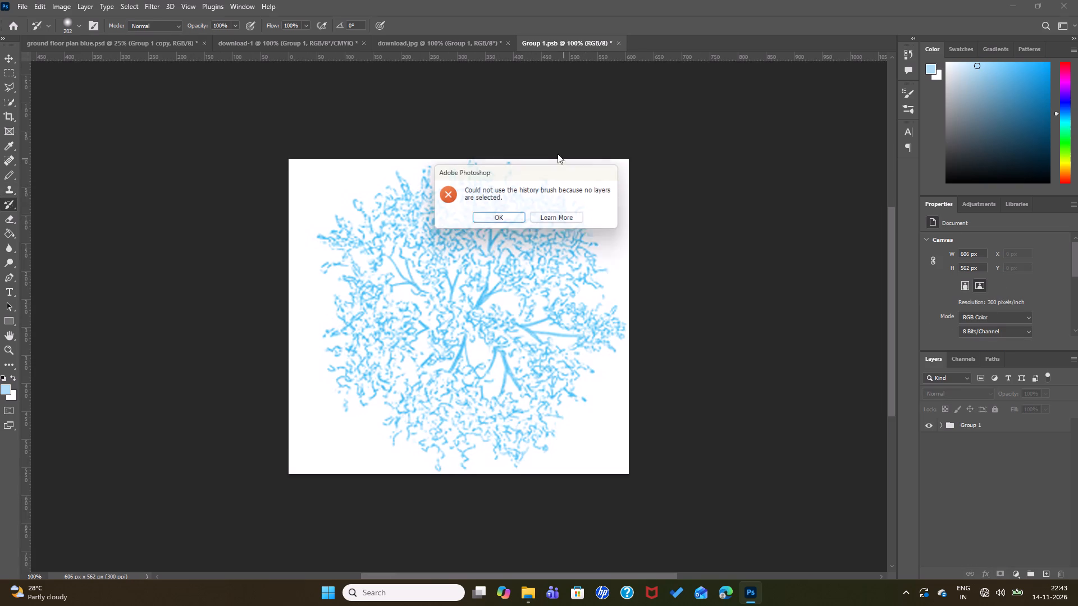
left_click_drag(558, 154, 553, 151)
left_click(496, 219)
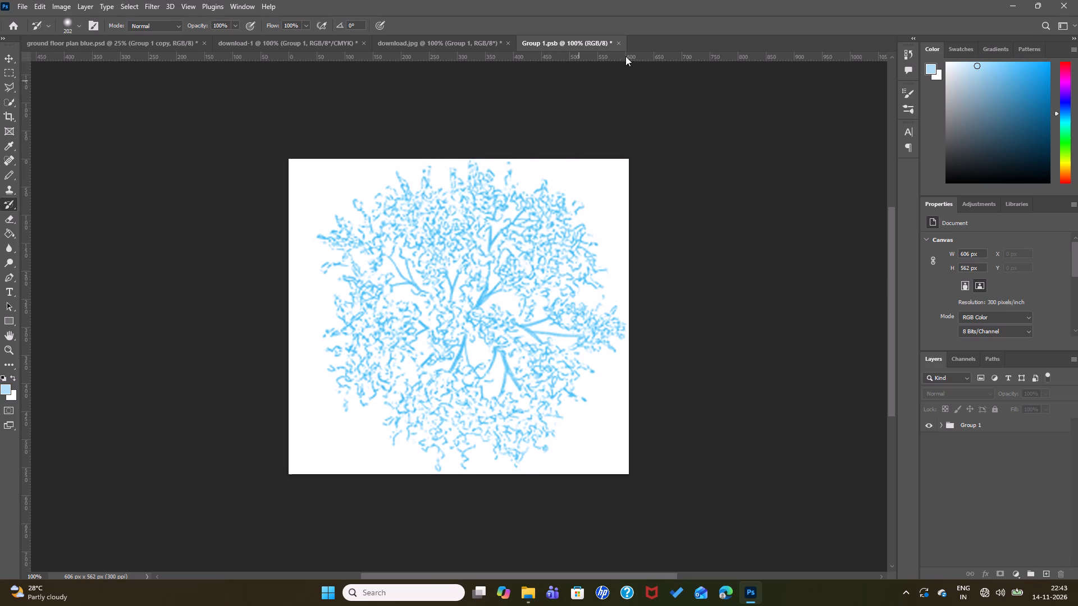
Close the Group 1.psb document without saving its changes.
left_click(618, 44)
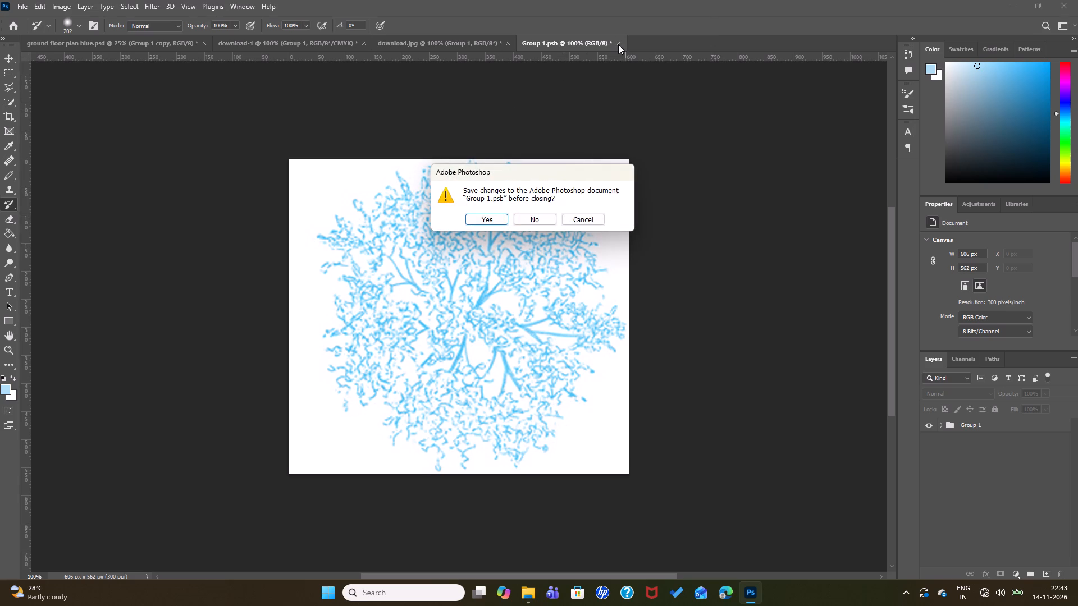
left_click(533, 219)
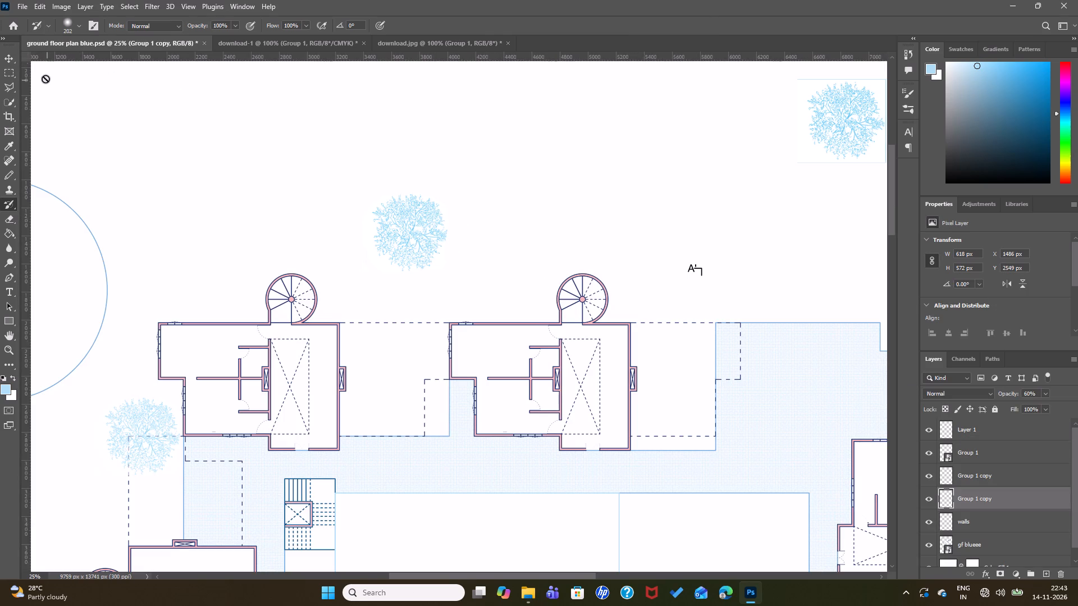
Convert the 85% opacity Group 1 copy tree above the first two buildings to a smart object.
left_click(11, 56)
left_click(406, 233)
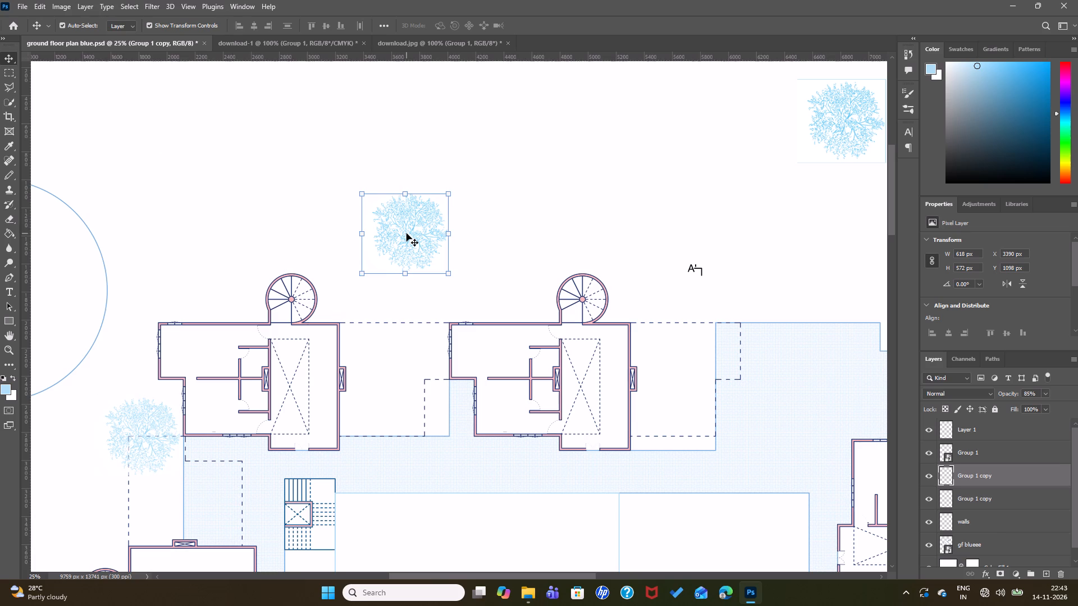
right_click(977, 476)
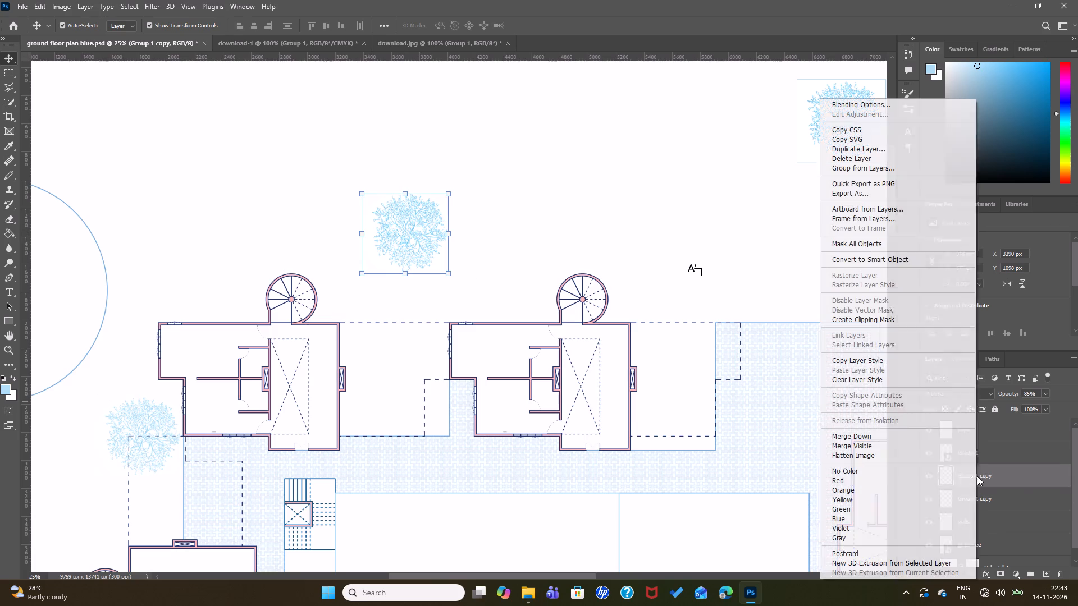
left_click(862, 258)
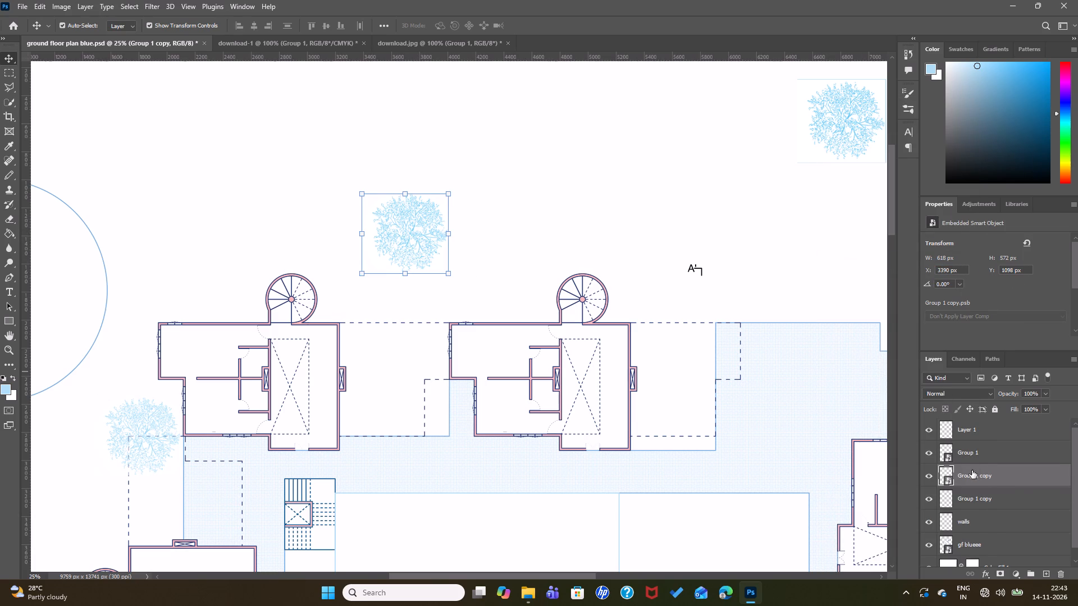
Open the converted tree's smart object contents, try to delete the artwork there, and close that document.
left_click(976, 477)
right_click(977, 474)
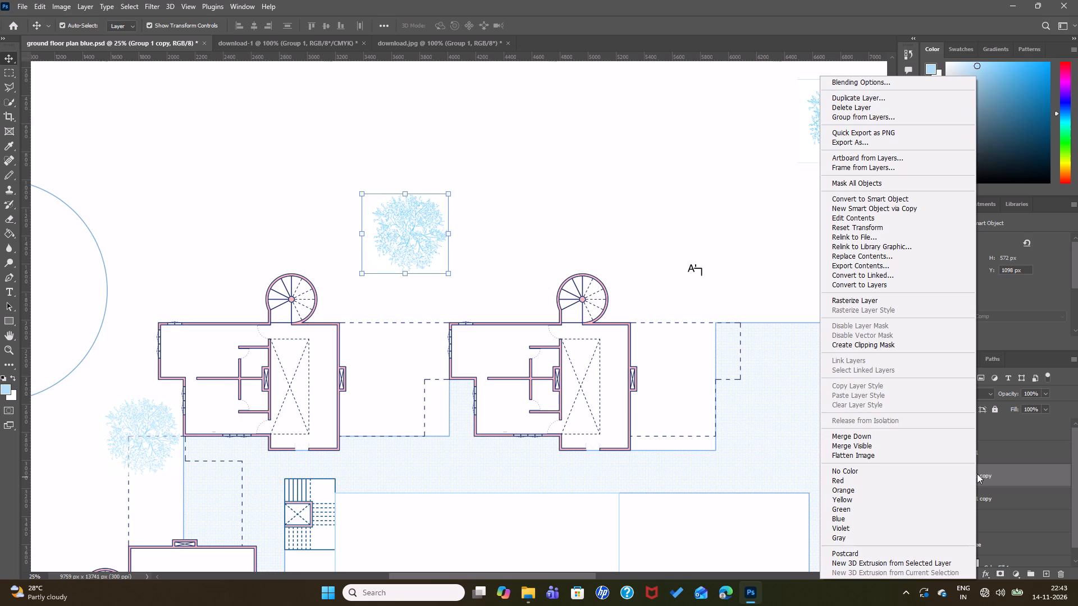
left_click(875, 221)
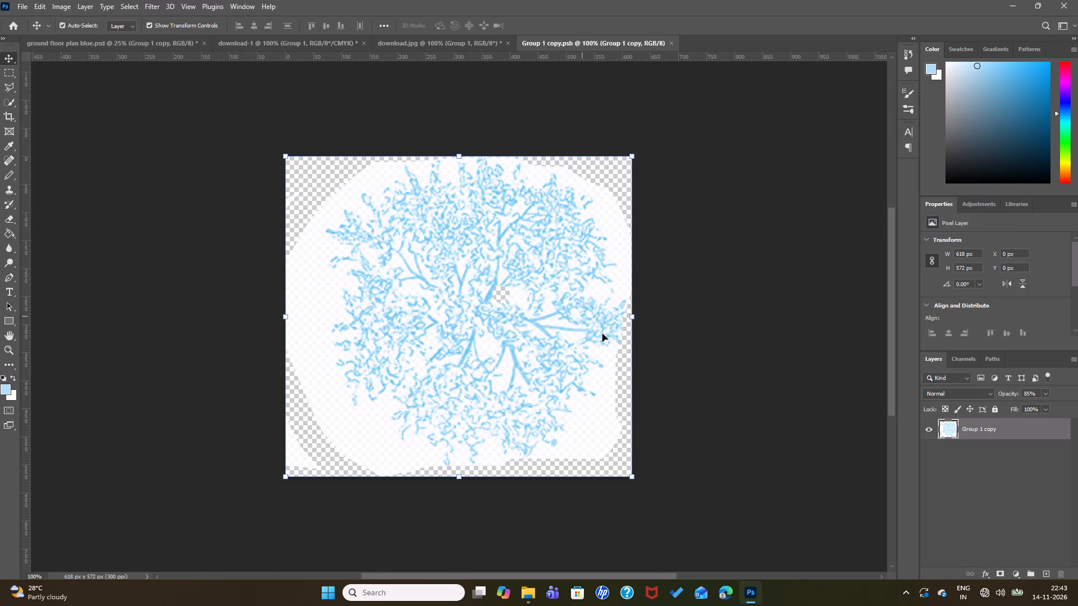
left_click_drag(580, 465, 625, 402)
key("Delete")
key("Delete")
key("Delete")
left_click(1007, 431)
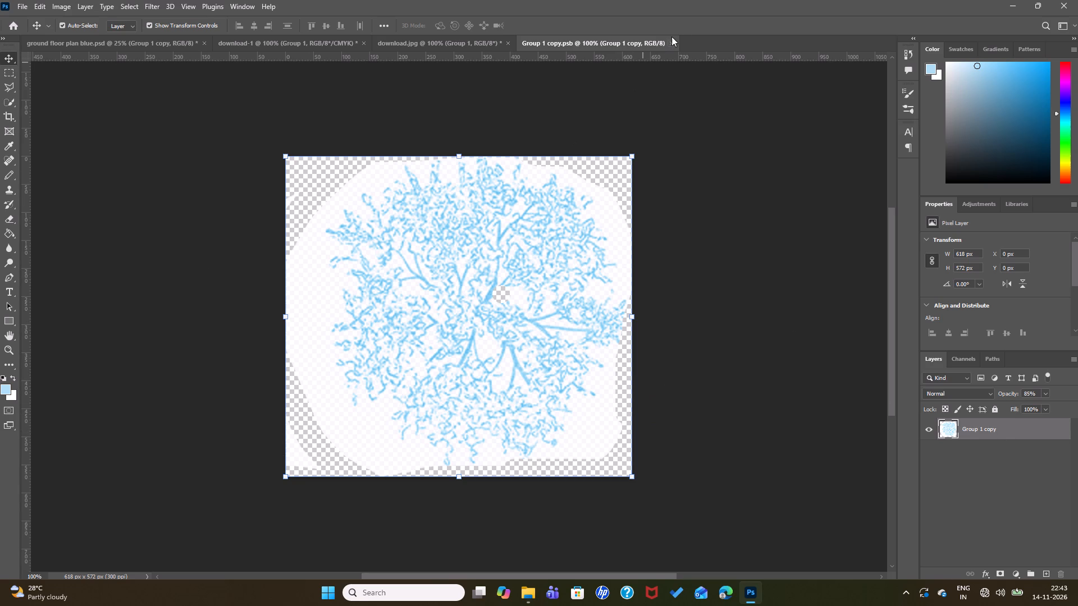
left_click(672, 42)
Delete the converted Group 1 copy smart object layer from the ground floor plan.
left_click(966, 478)
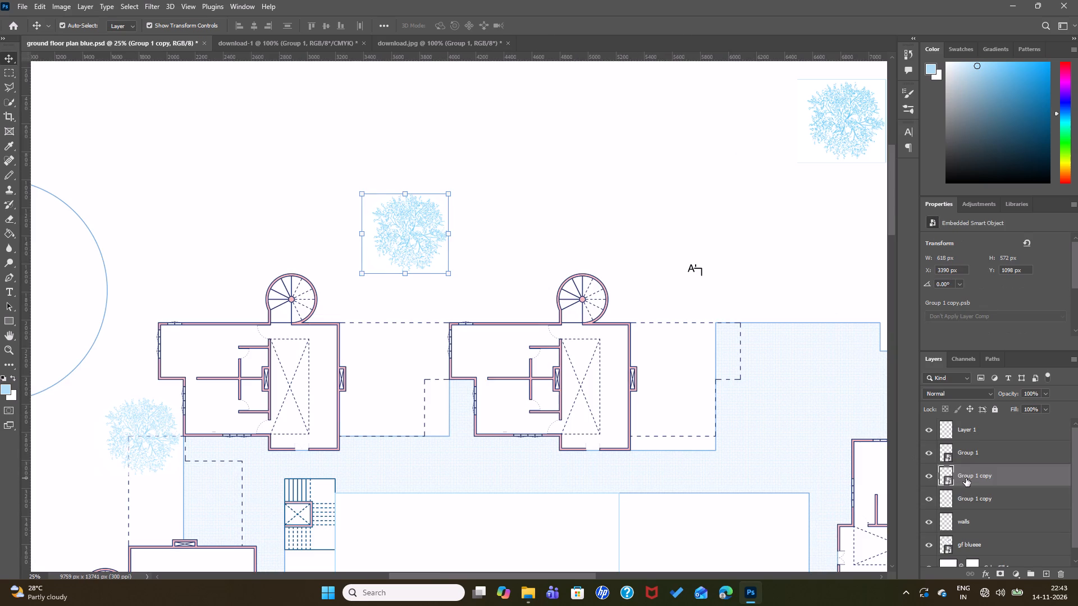
key("Delete")
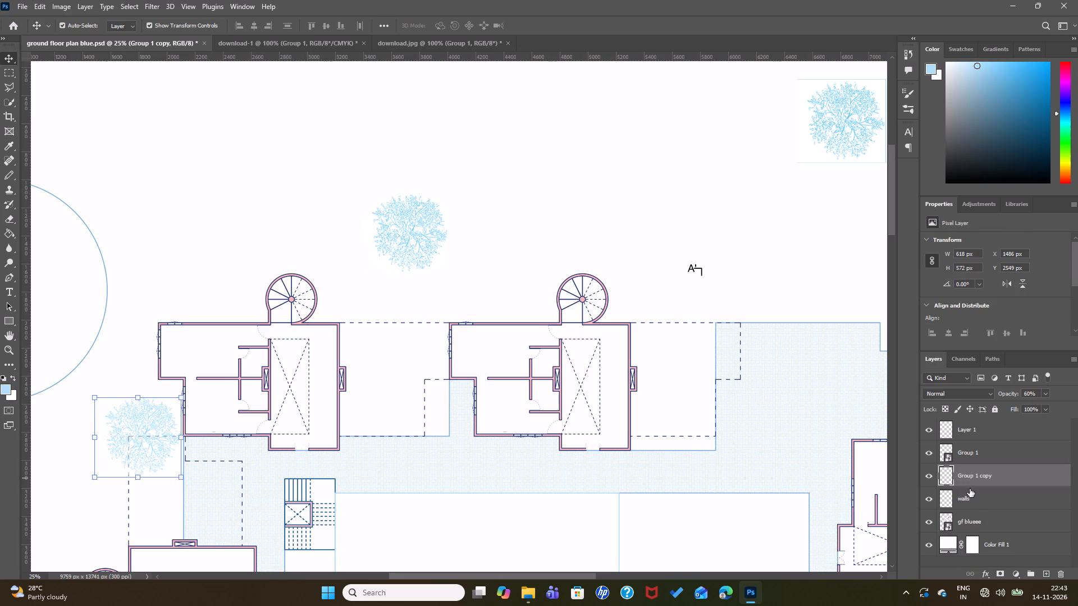
Duplicate the 60% opacity Group 1 copy tree and place the copy above the gap between the two upper buildings.
left_click(980, 475)
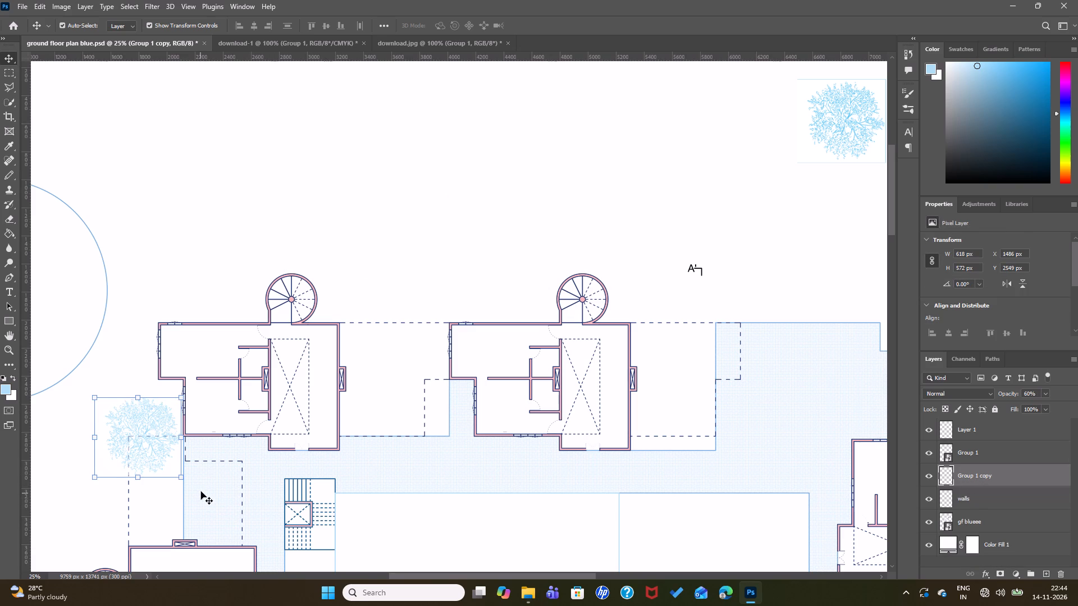
key("ctrl+c")
left_click(435, 230)
key("ctrl+v")
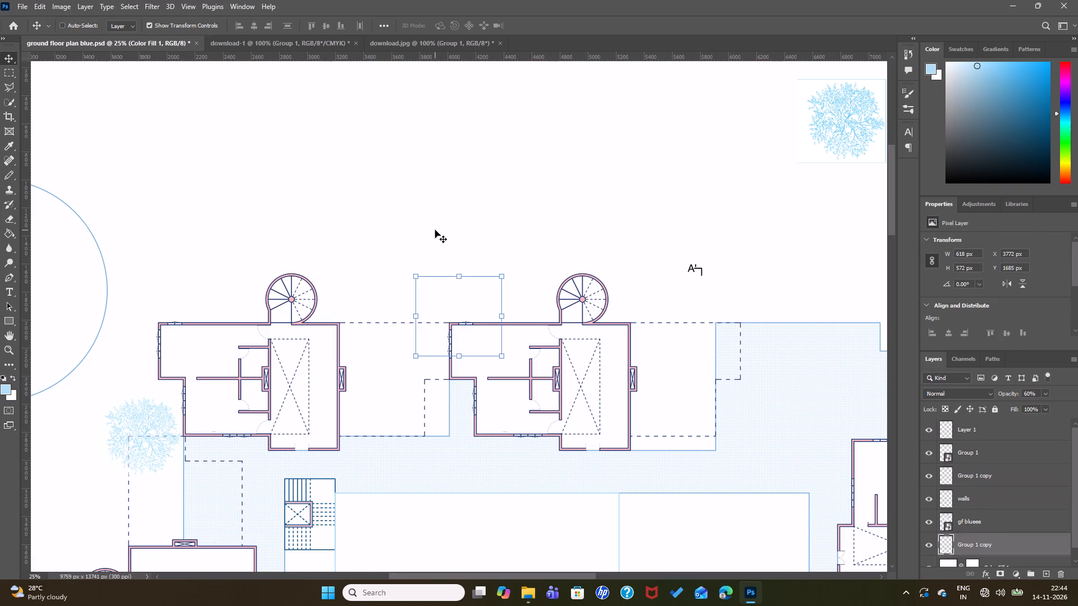
left_click_drag(467, 286, 450, 228)
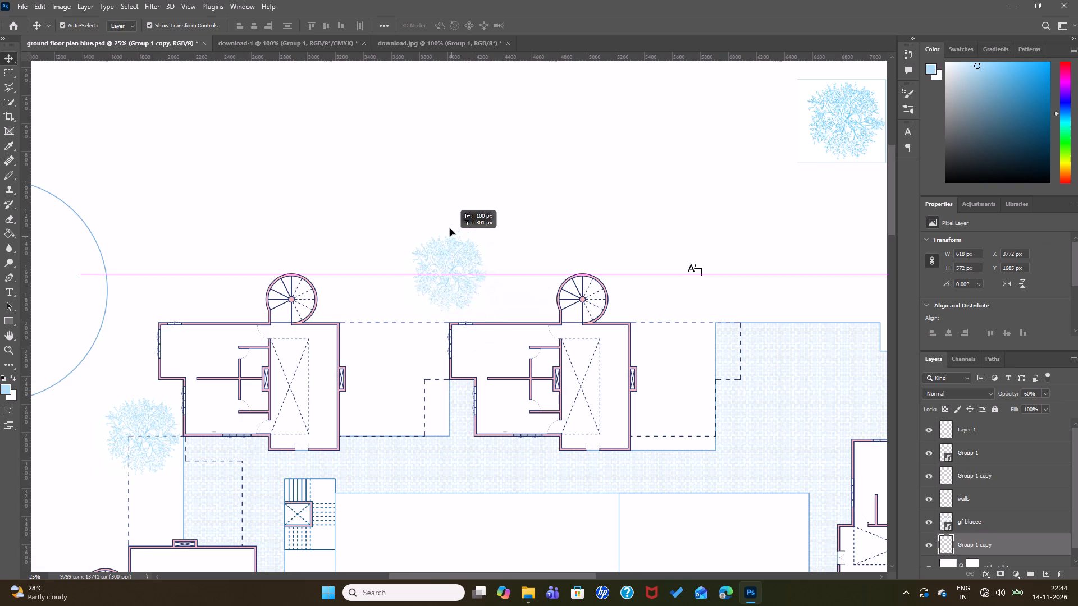
left_click_drag(450, 228, 444, 183)
Set the new tree copy's opacity to 100% in its blending options.
right_click(447, 200)
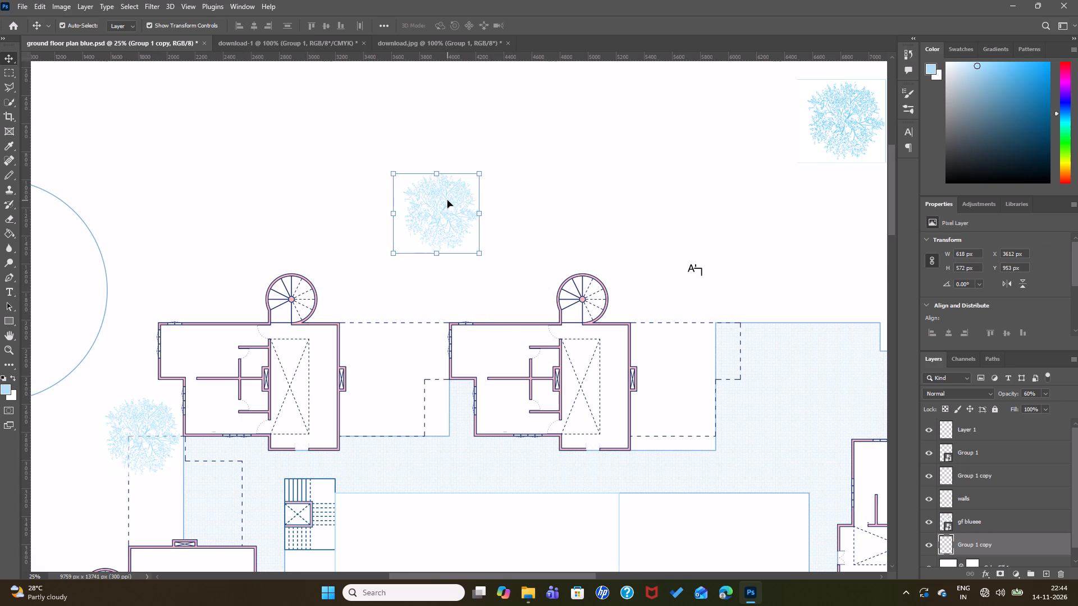
right_click(985, 549)
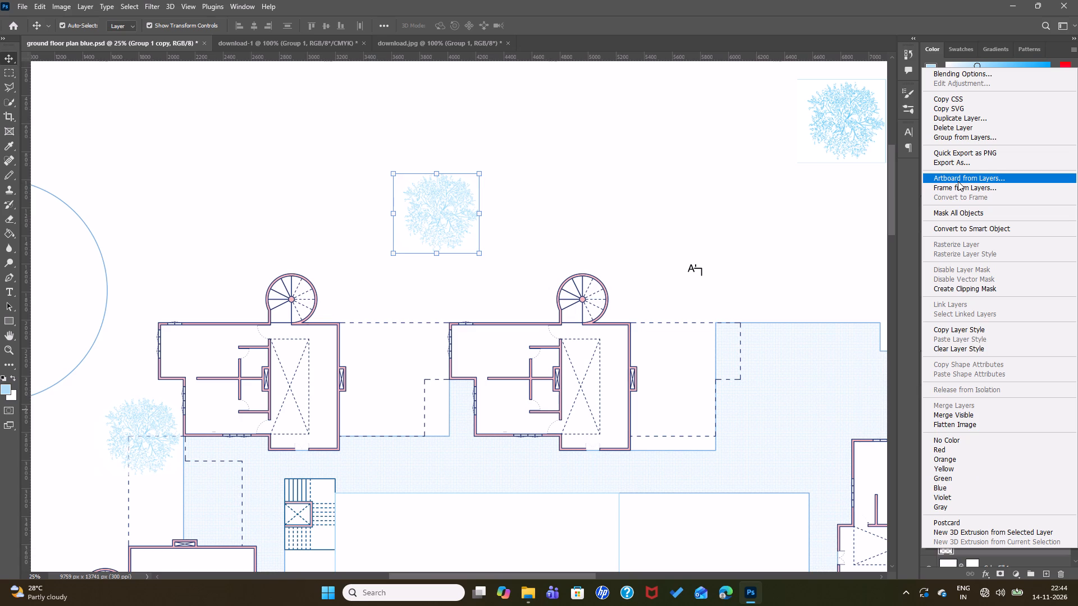
left_click(941, 76)
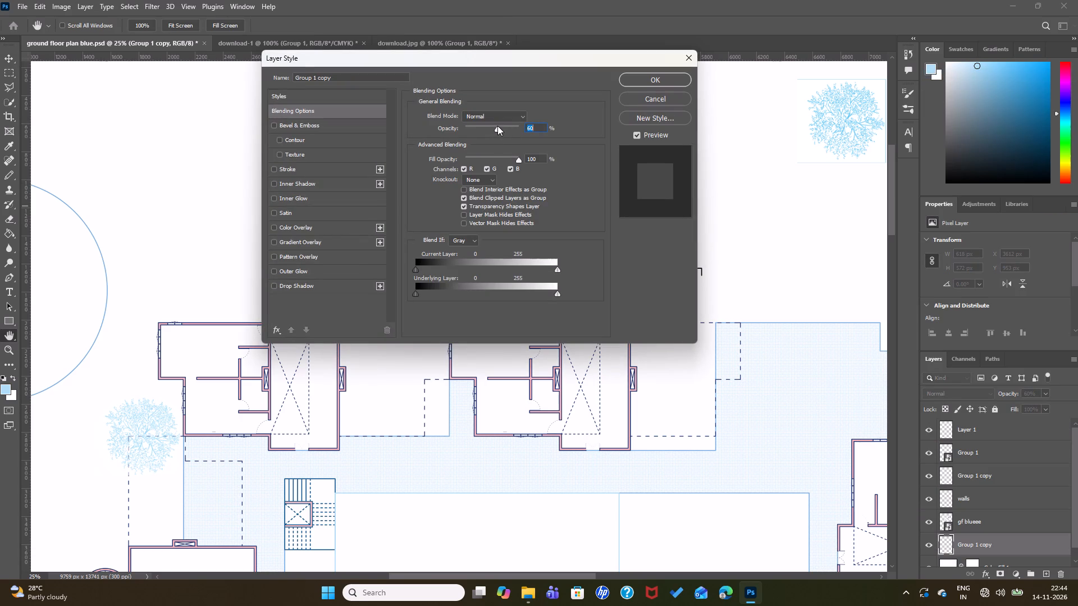
left_click_drag(497, 126, 522, 126)
left_click(654, 76)
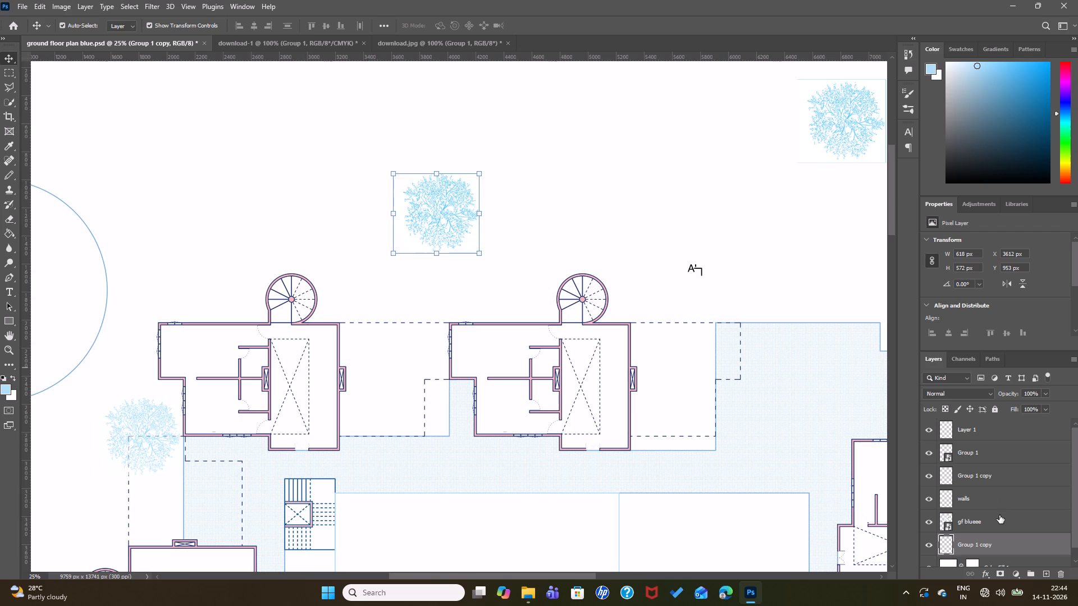
Convert the 100% opacity Group 1 copy layer, just above Color Fill 1, to a smart object.
scroll(1003, 531, "up", 1)
scroll(1003, 529, "down", 5)
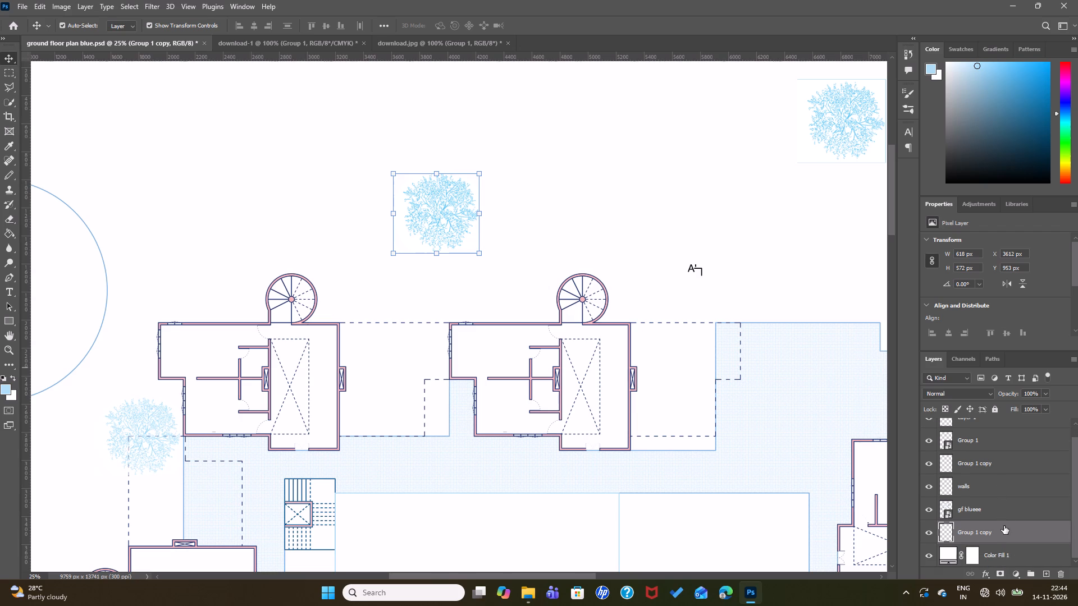
scroll(1004, 526, "up", 4)
left_click(983, 480)
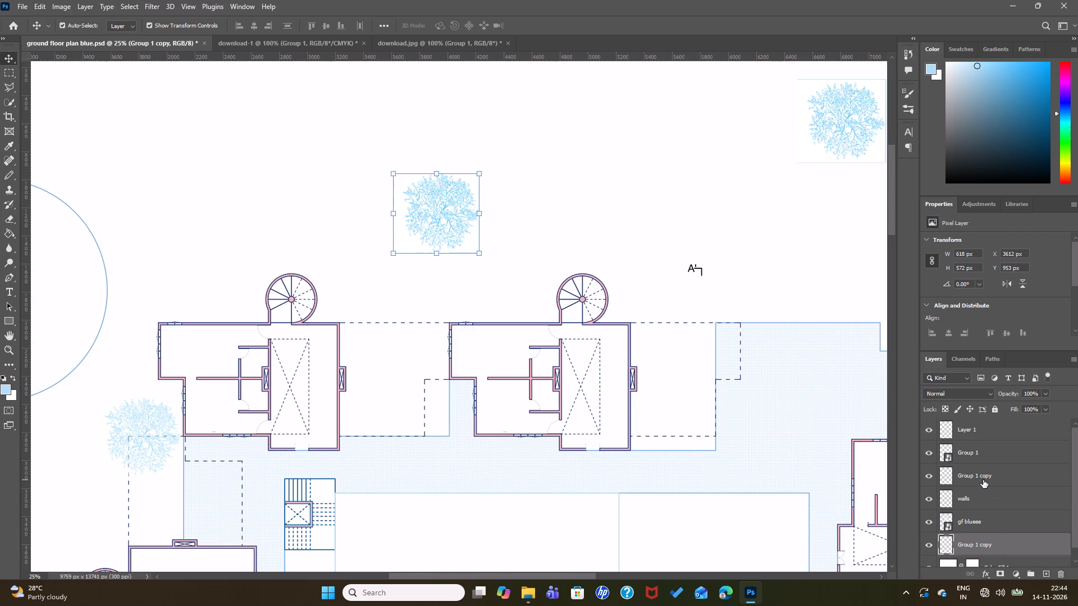
scroll(984, 481, "down", 6)
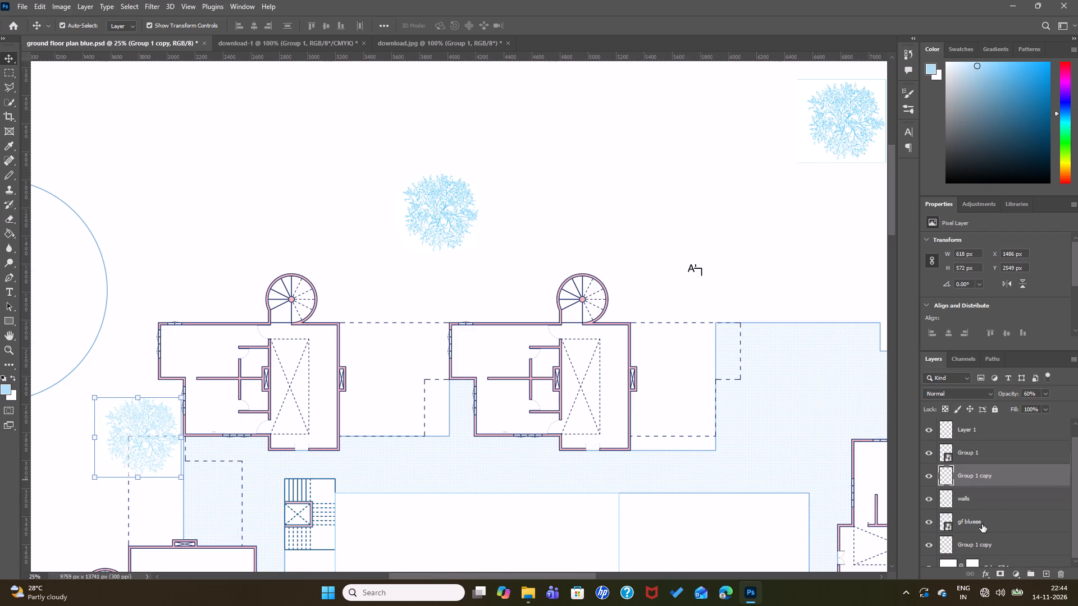
scroll(982, 524, "down", 2)
left_click(987, 532)
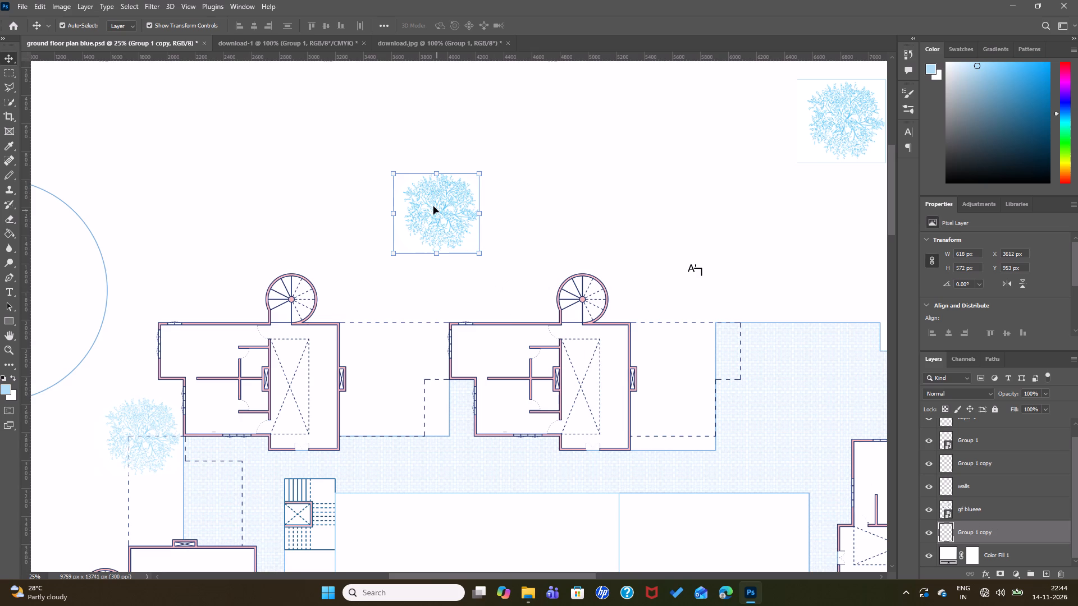
right_click(988, 535)
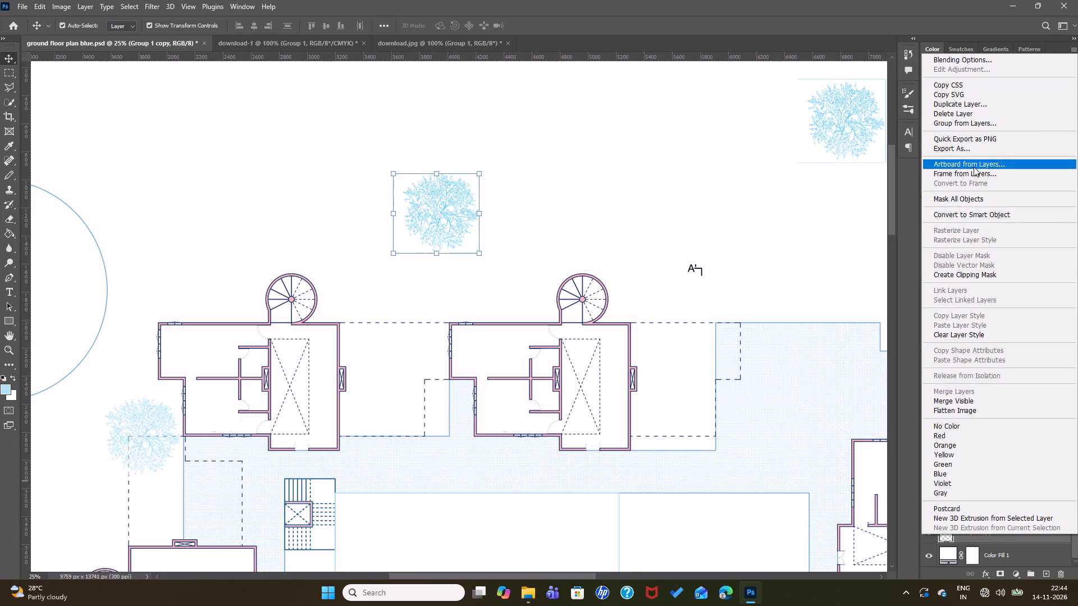
left_click(975, 211)
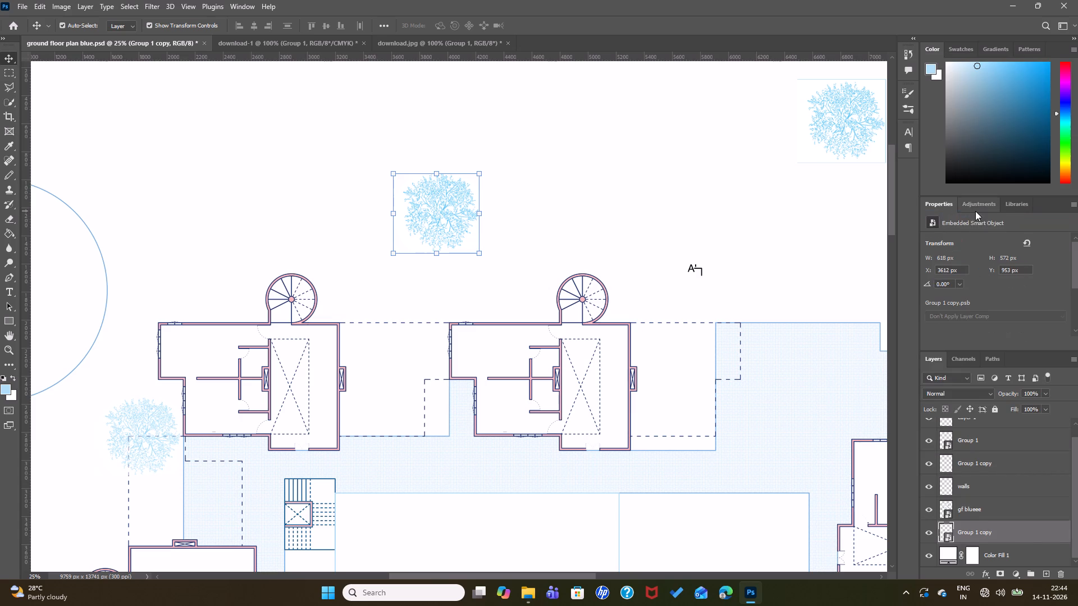
Open the contents of the new Group 1 copy smart object for editing.
scroll(999, 490, "down", 1)
left_click(979, 532)
right_click(992, 532)
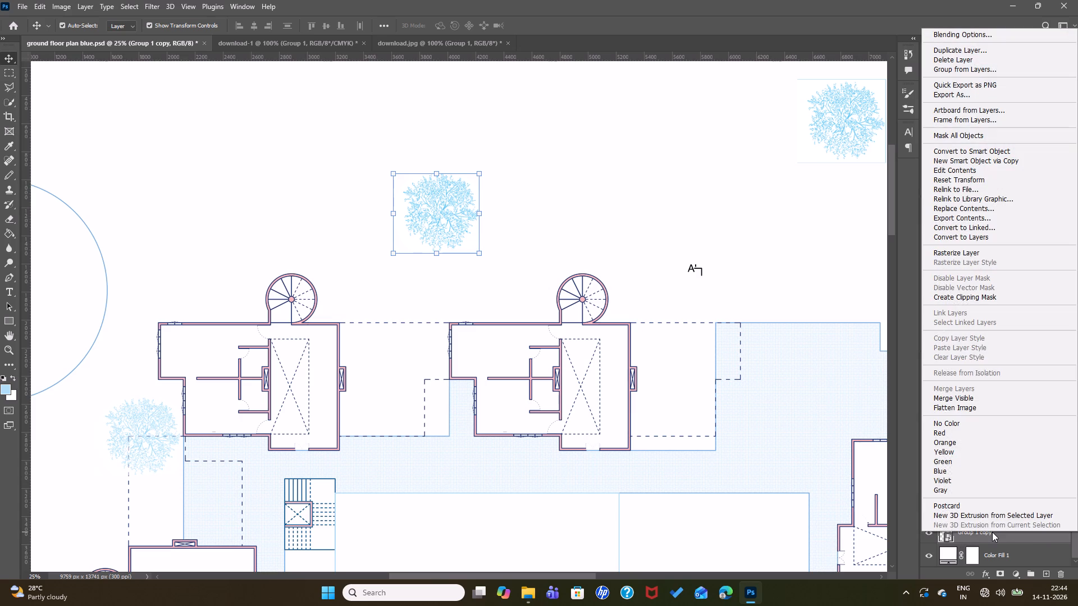
left_click(958, 173)
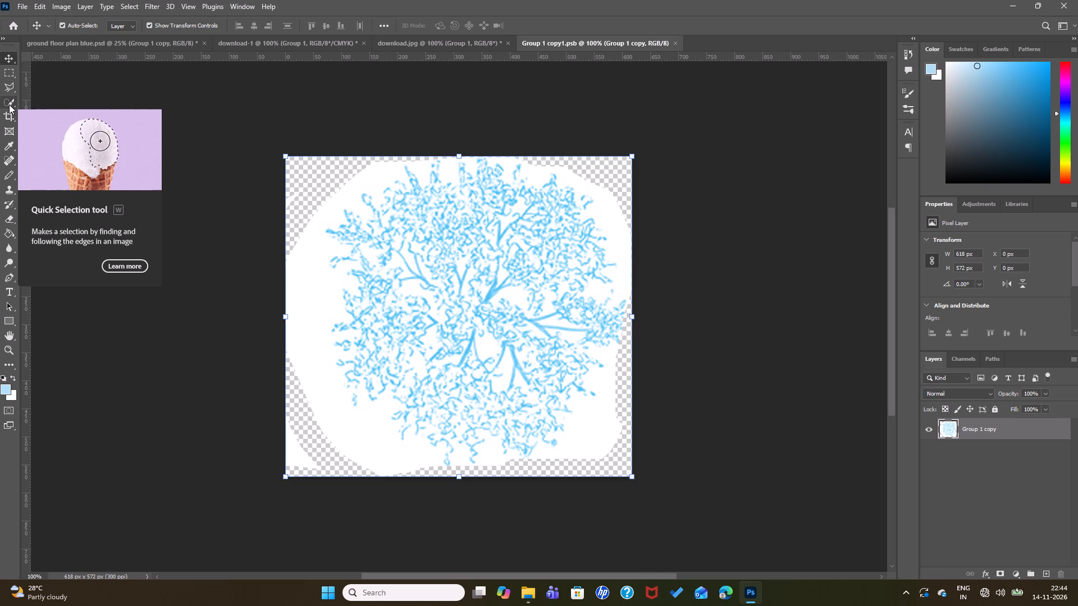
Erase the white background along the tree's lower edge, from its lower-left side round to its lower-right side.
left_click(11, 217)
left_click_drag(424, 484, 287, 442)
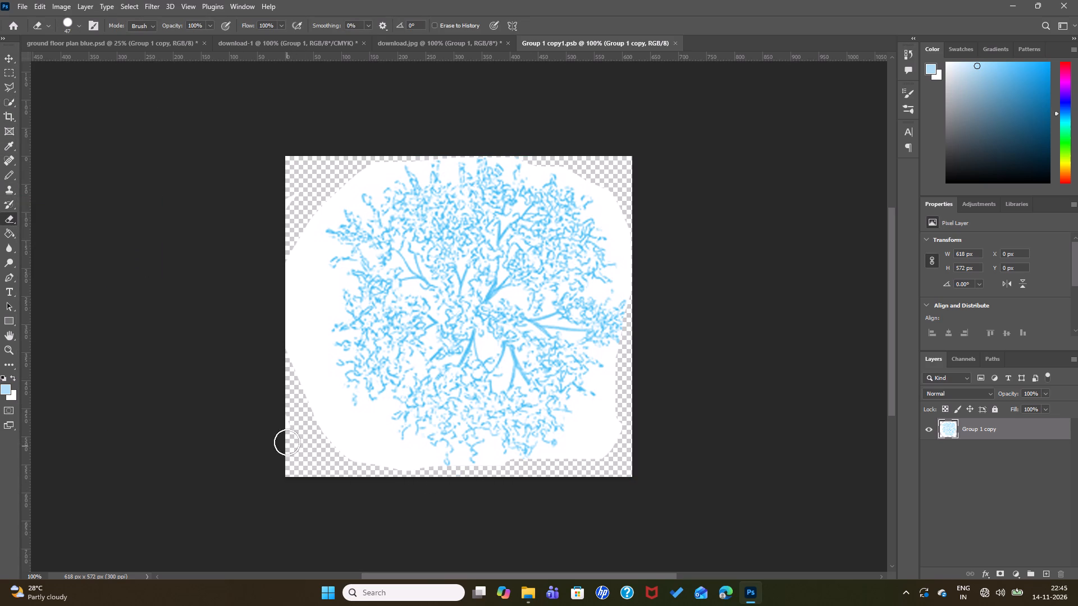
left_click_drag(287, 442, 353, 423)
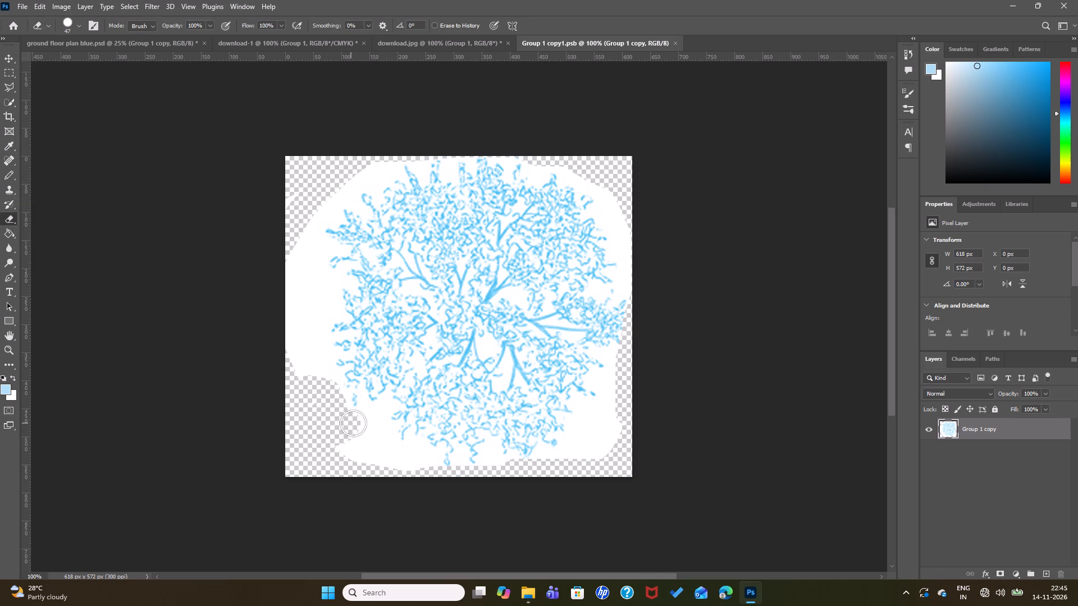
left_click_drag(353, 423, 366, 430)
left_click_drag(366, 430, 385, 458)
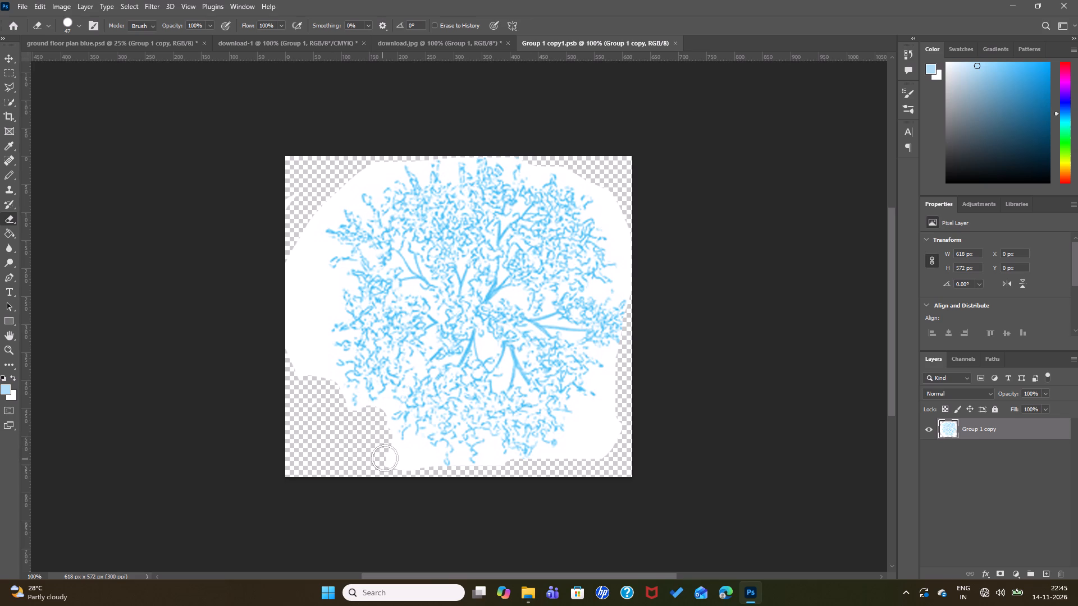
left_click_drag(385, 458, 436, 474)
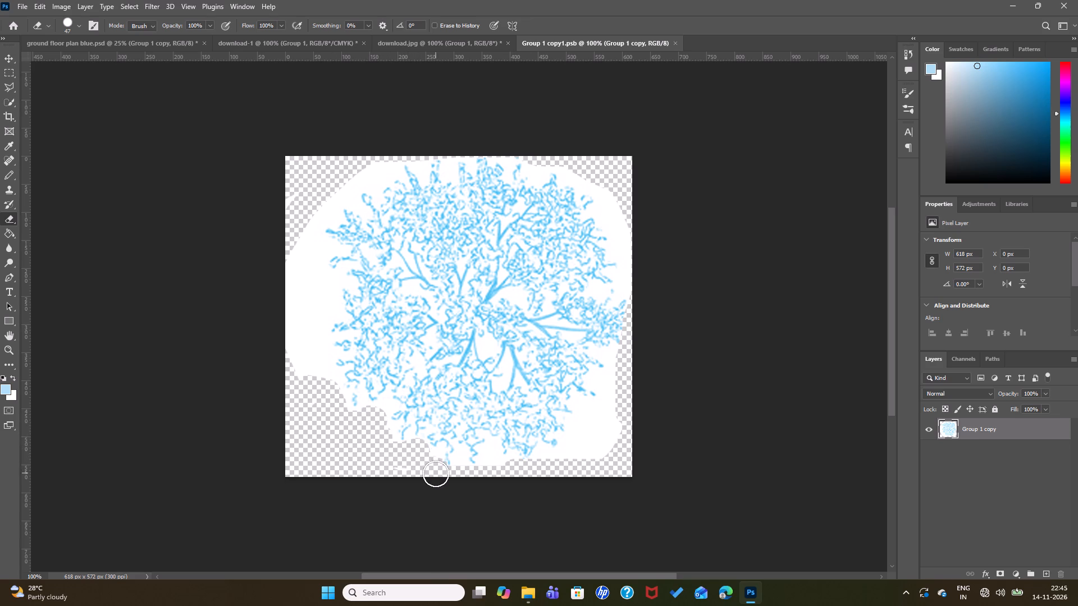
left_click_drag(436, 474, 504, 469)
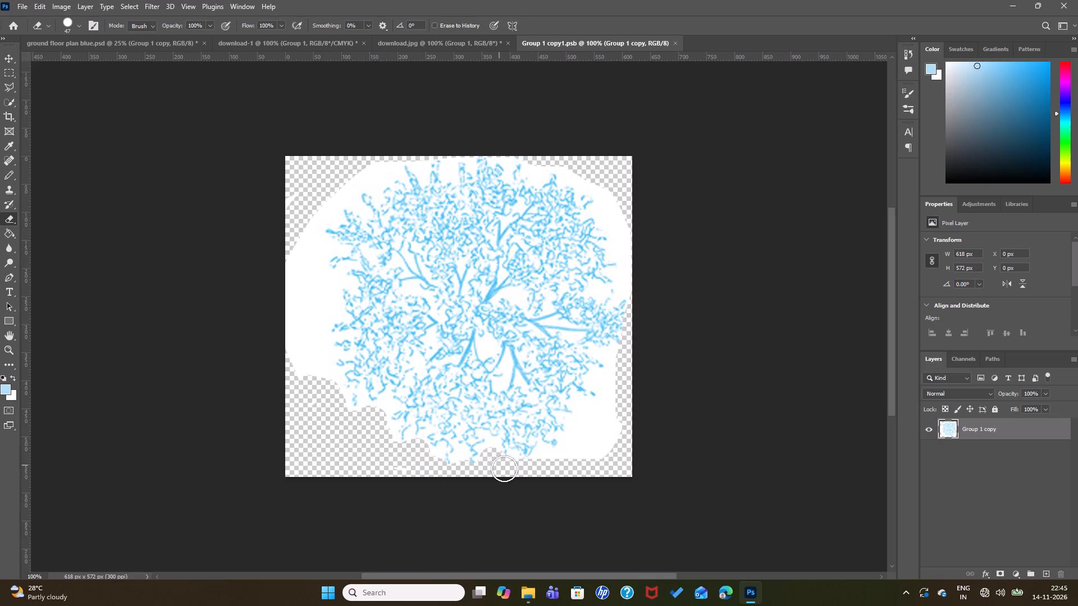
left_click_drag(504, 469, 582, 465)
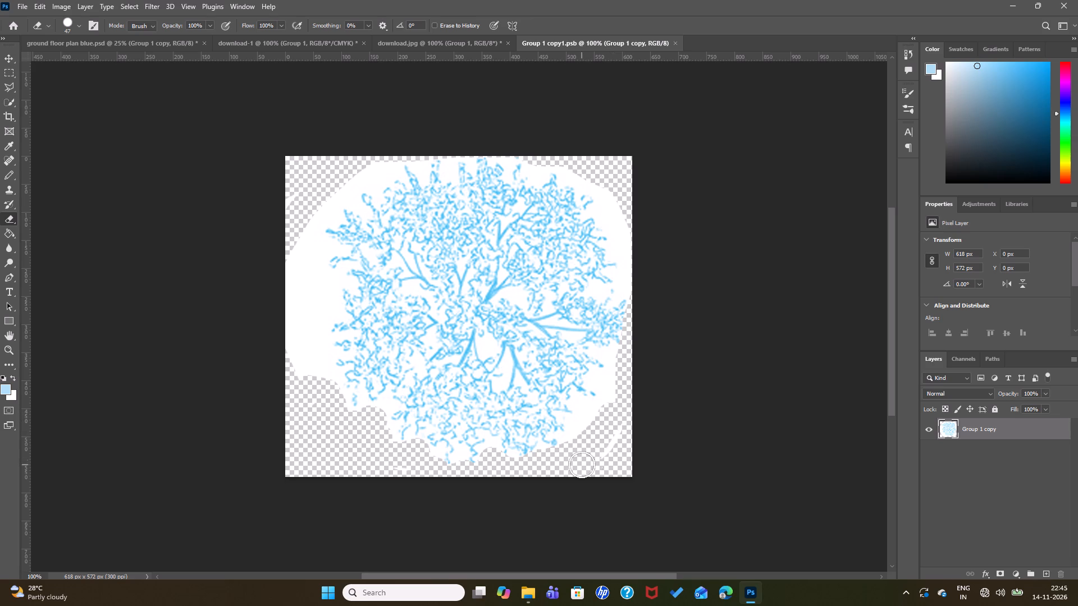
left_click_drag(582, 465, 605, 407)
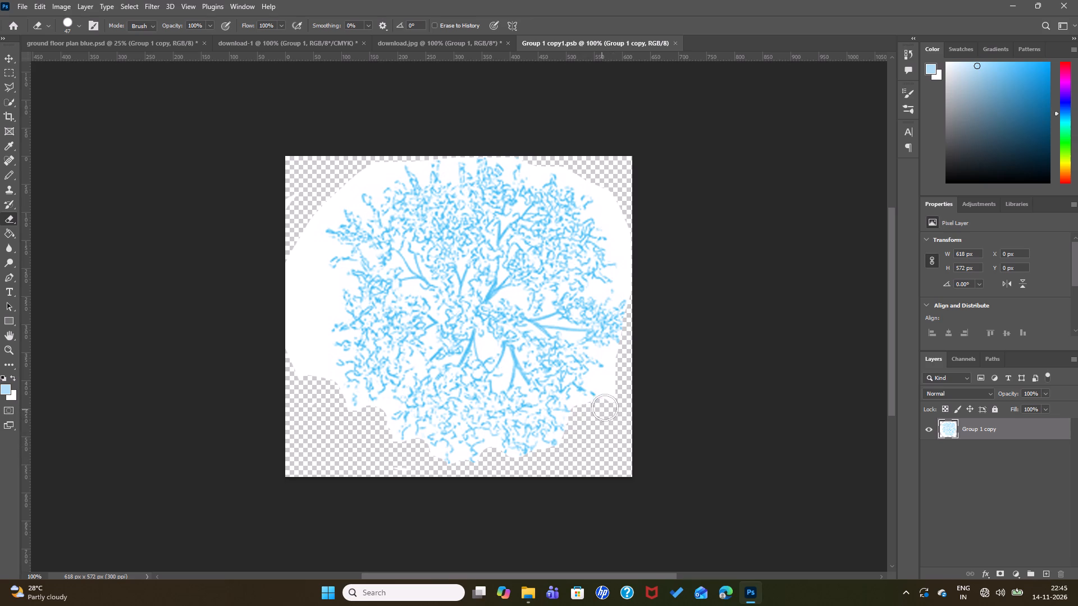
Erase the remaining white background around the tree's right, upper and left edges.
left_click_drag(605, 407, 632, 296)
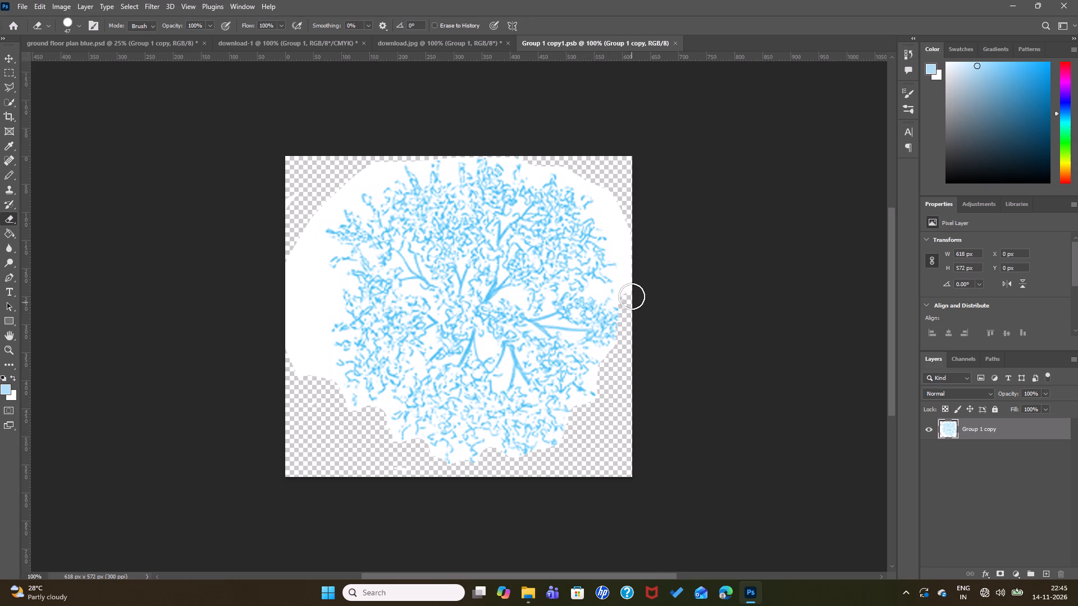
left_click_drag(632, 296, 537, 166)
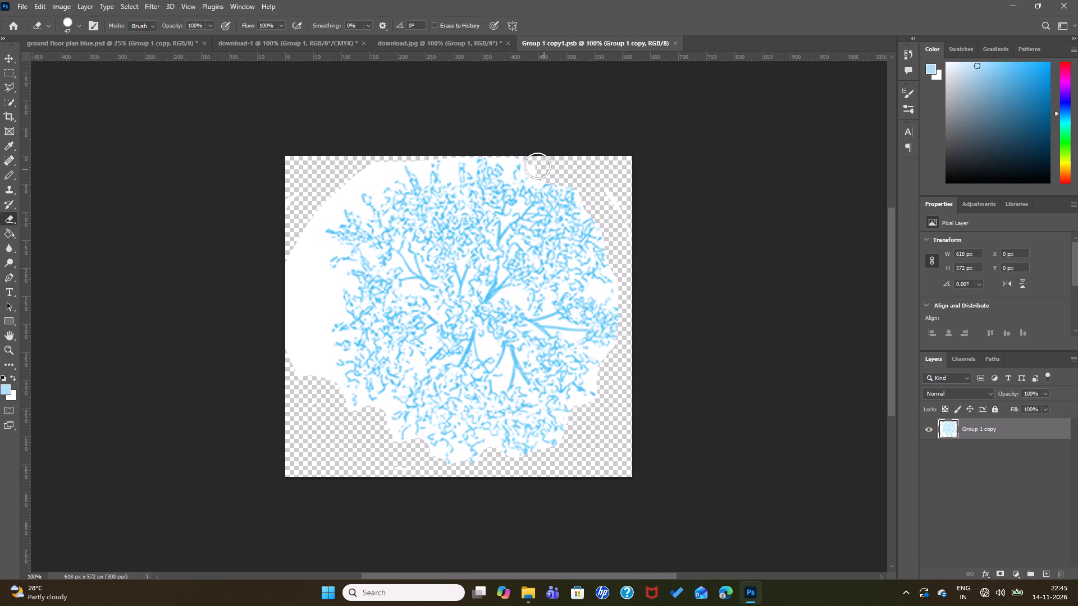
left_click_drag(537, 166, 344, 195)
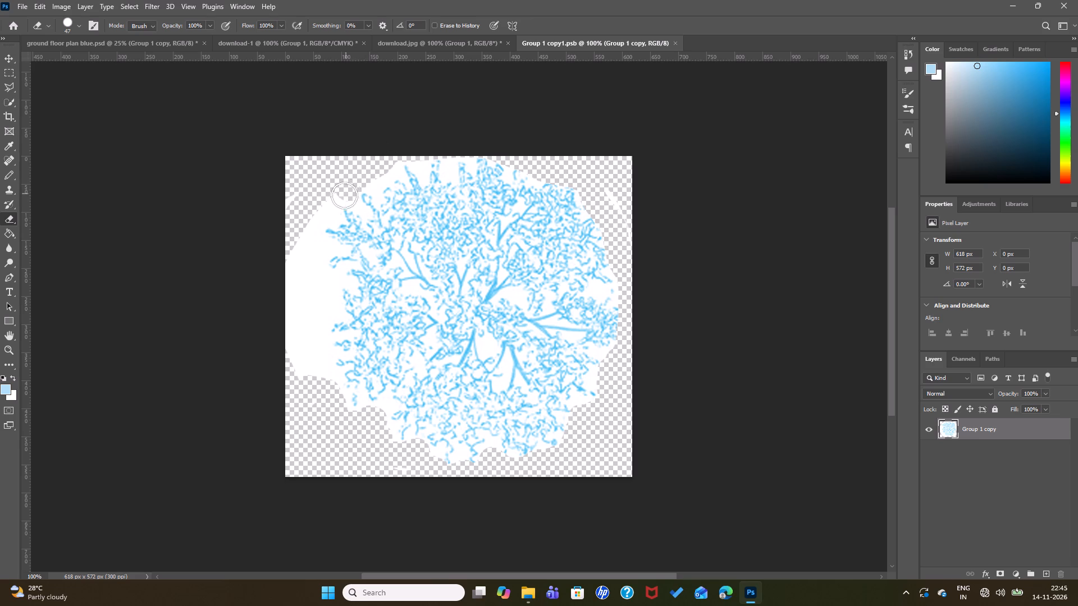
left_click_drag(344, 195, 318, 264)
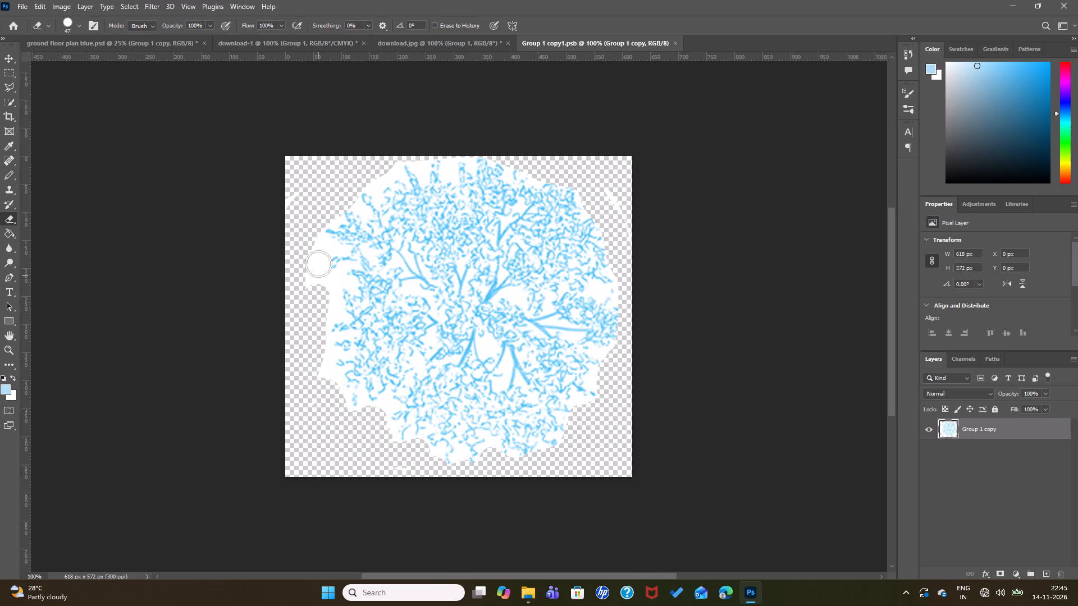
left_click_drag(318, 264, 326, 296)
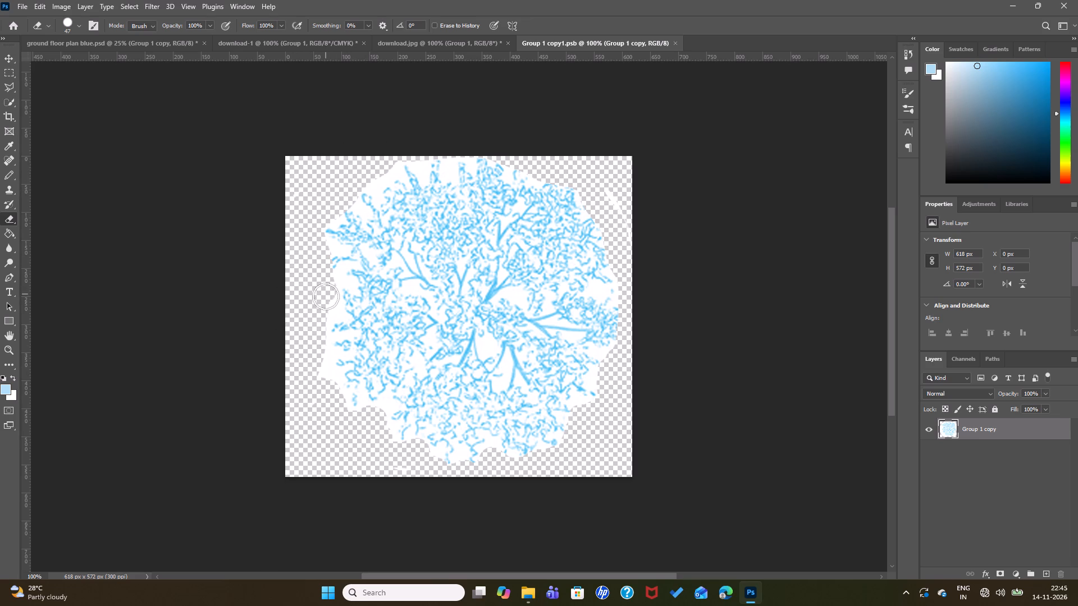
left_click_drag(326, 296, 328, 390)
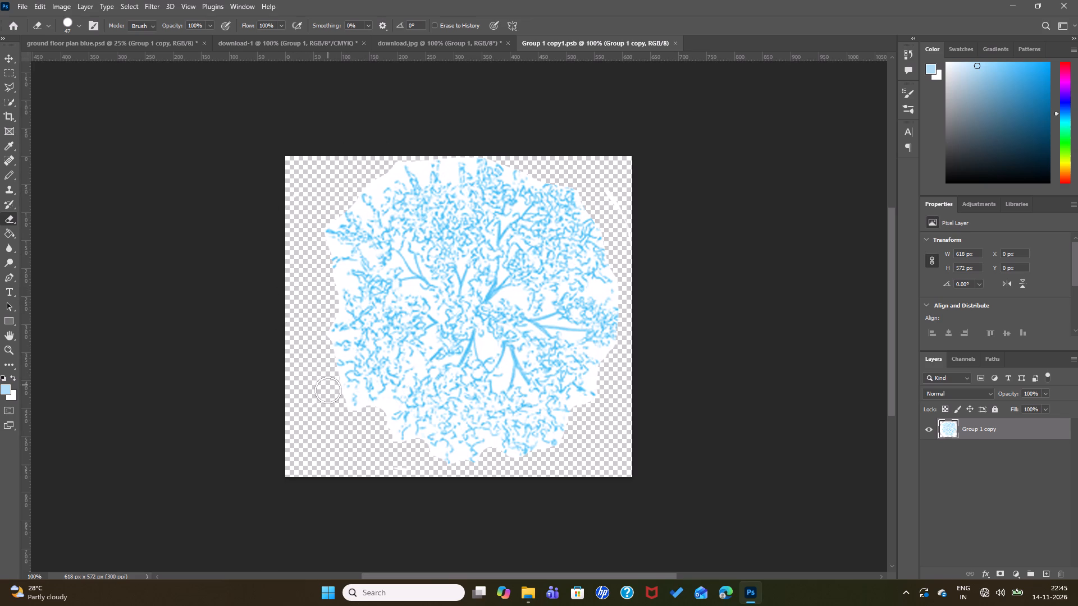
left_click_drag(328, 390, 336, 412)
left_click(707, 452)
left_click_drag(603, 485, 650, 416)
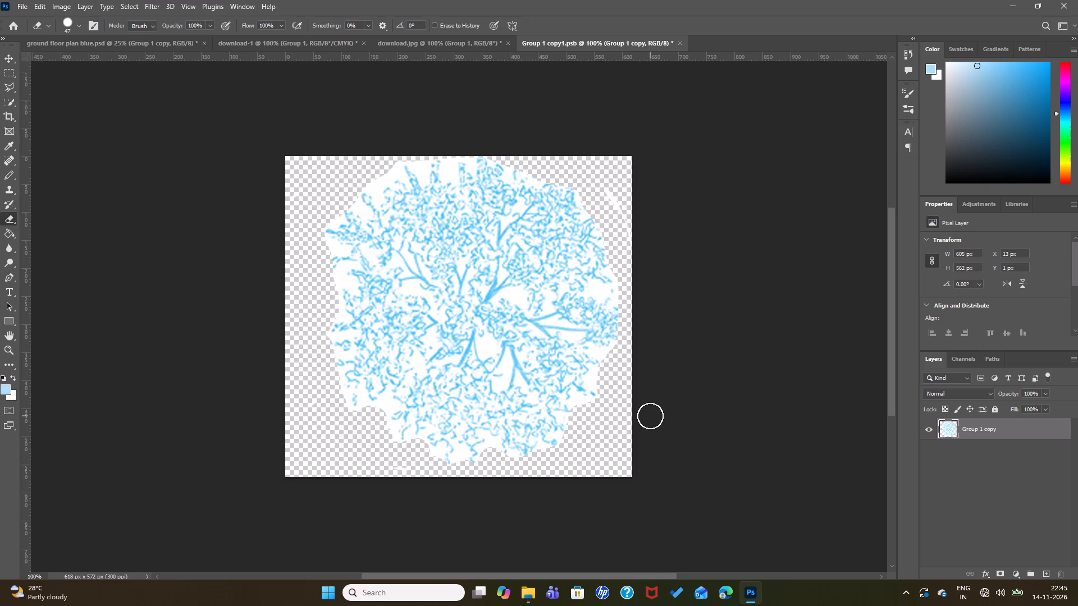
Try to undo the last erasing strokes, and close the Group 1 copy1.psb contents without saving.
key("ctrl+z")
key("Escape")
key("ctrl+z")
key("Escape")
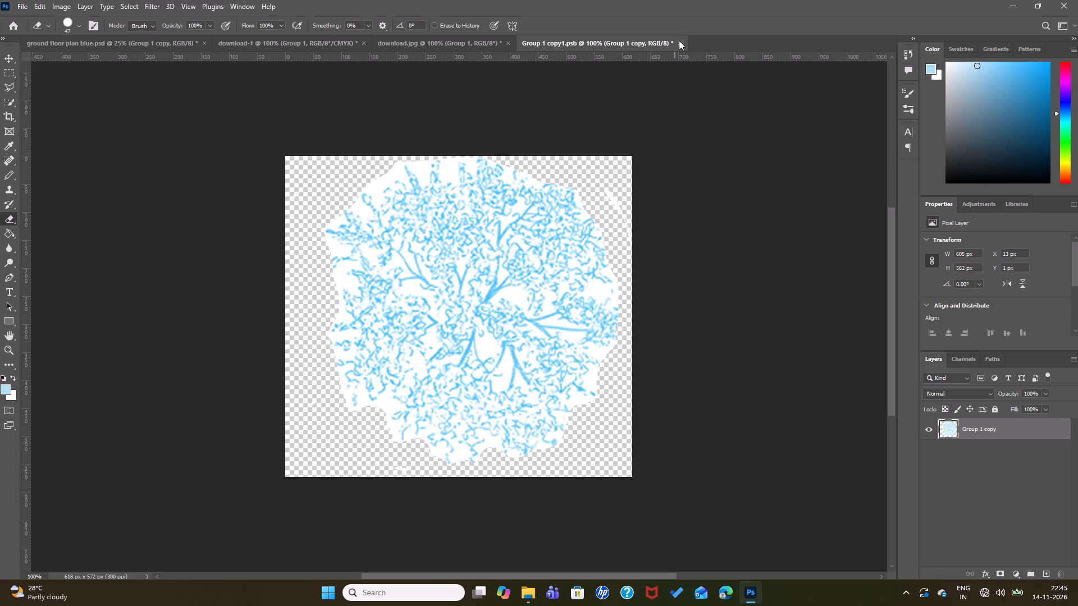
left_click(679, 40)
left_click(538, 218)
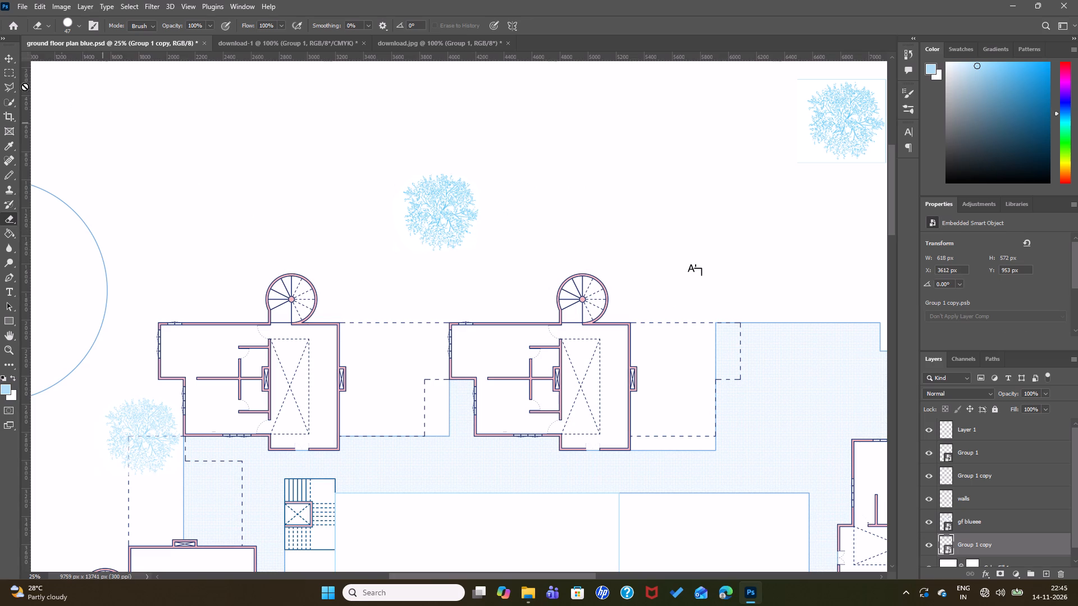
Reopen the contents of the selected Group 1 copy smart object, just below gf blueee, for editing.
left_click(14, 54)
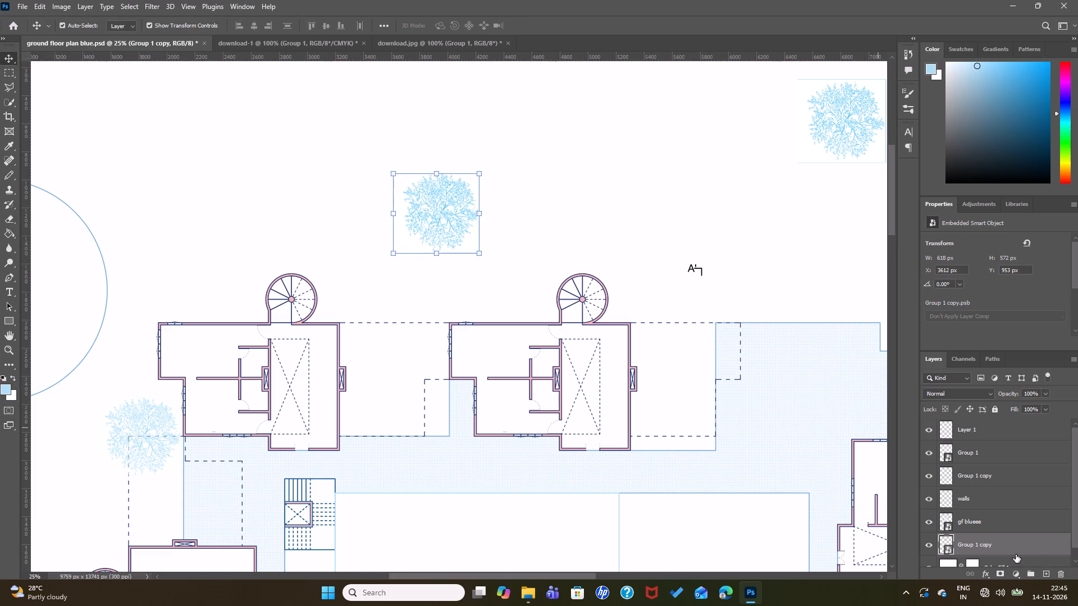
right_click(1006, 545)
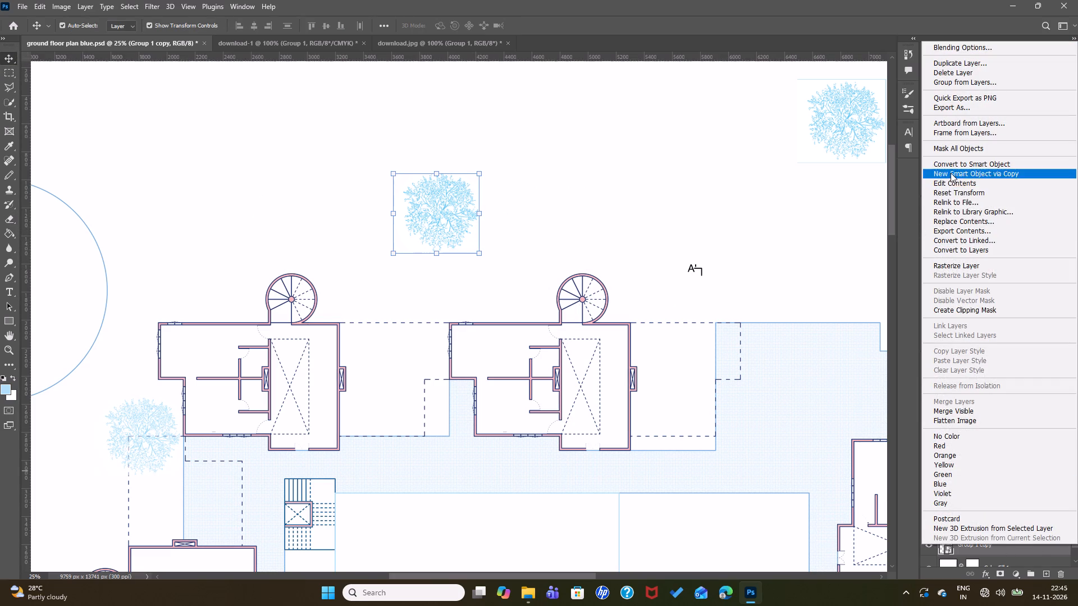
left_click(955, 184)
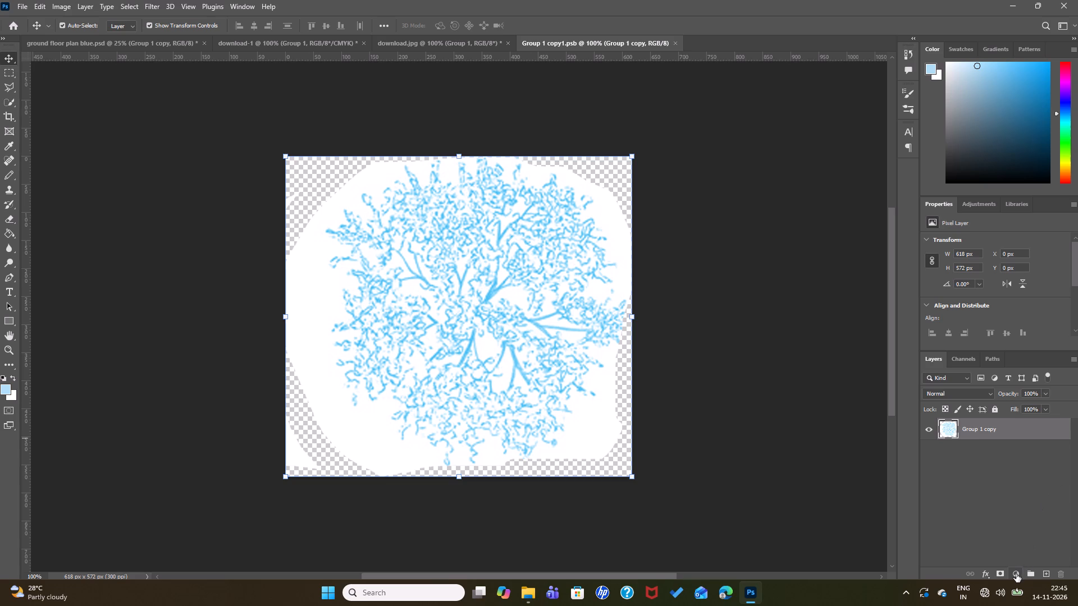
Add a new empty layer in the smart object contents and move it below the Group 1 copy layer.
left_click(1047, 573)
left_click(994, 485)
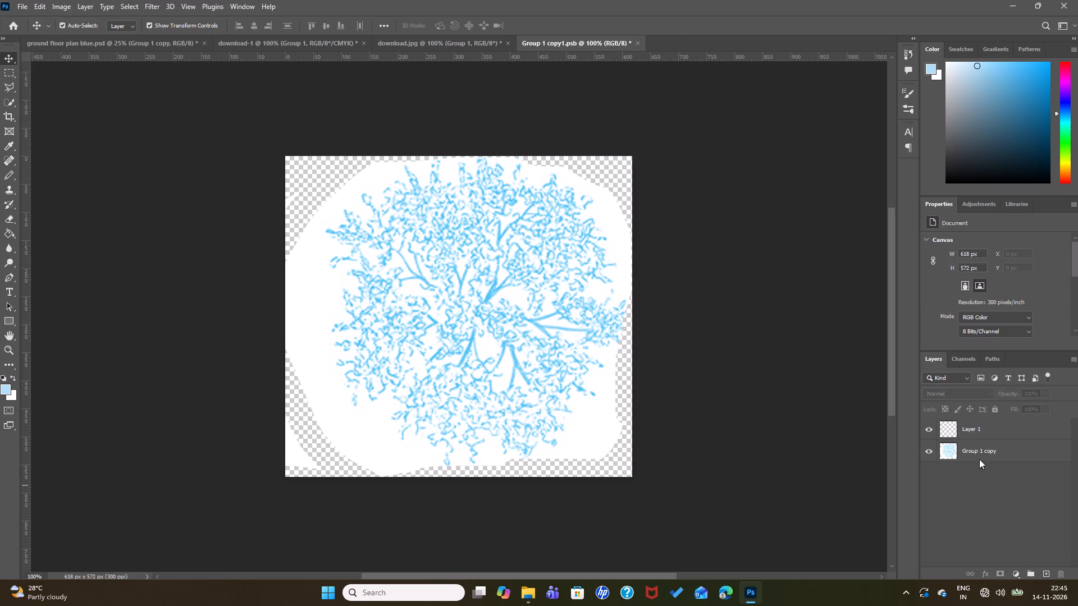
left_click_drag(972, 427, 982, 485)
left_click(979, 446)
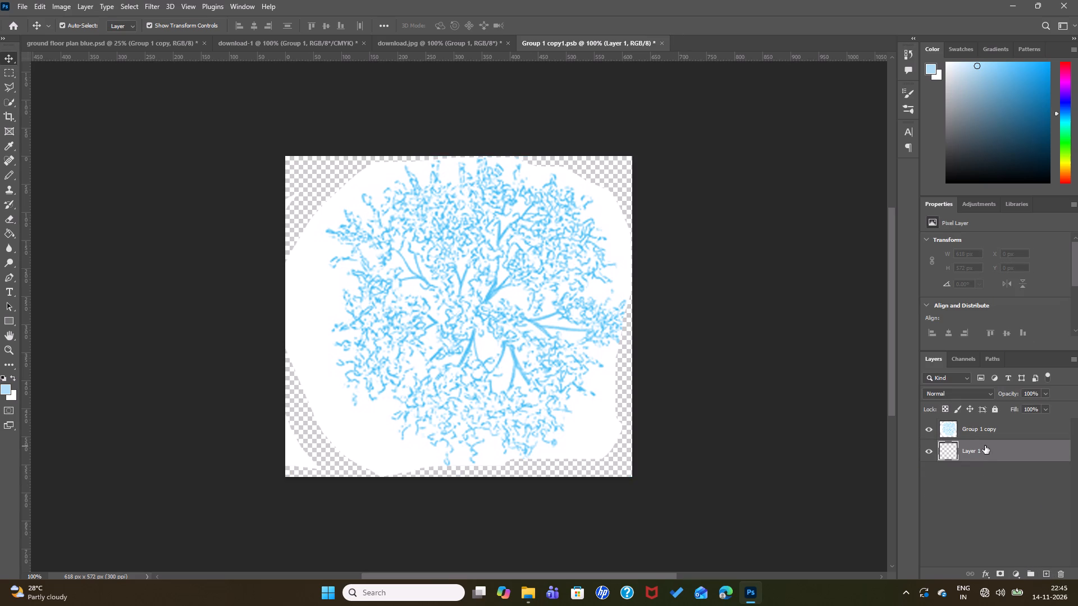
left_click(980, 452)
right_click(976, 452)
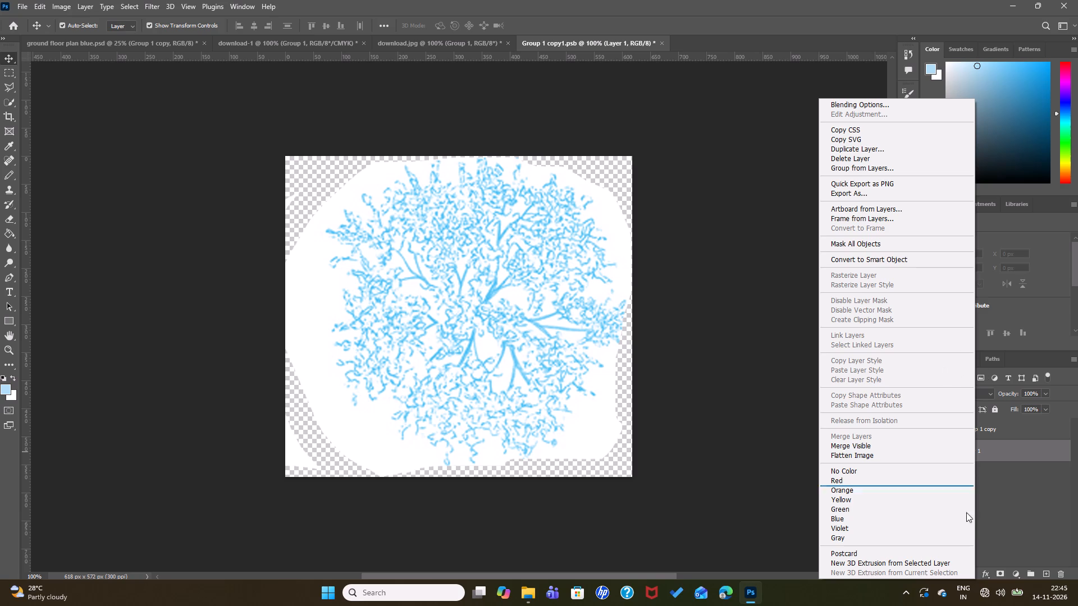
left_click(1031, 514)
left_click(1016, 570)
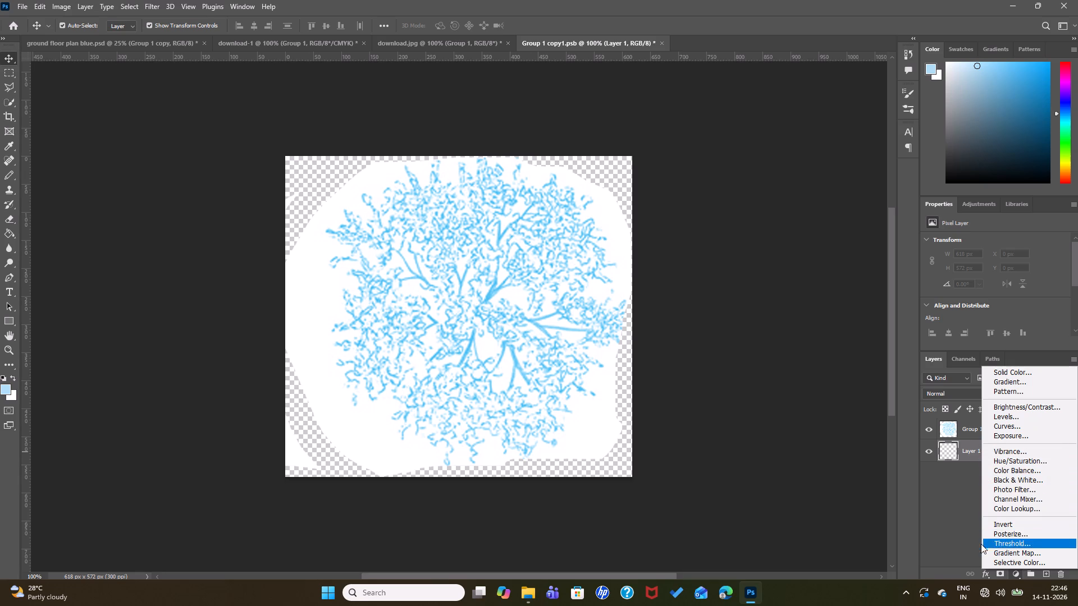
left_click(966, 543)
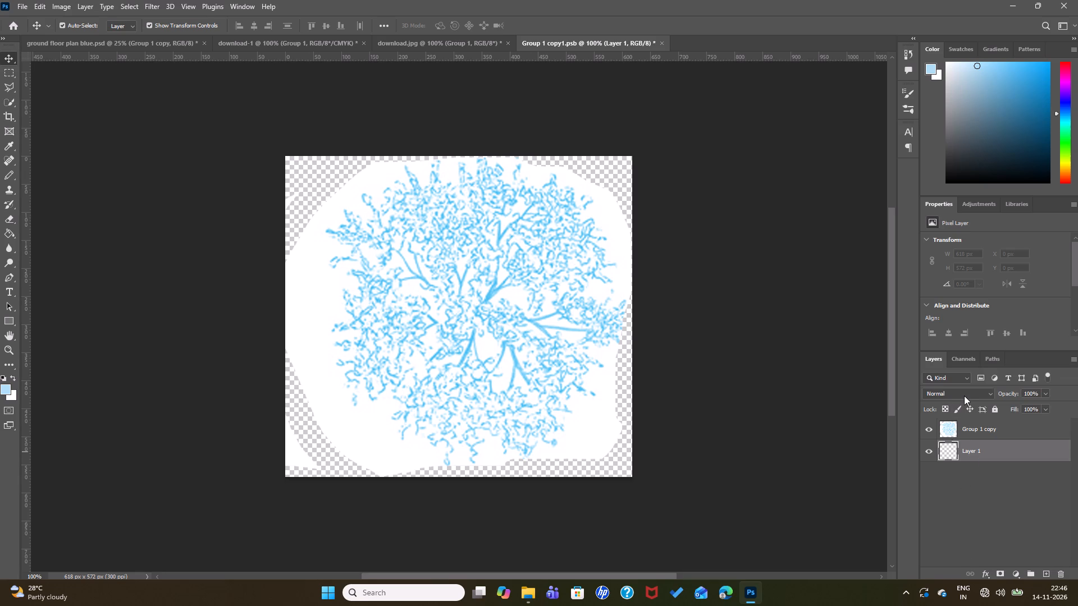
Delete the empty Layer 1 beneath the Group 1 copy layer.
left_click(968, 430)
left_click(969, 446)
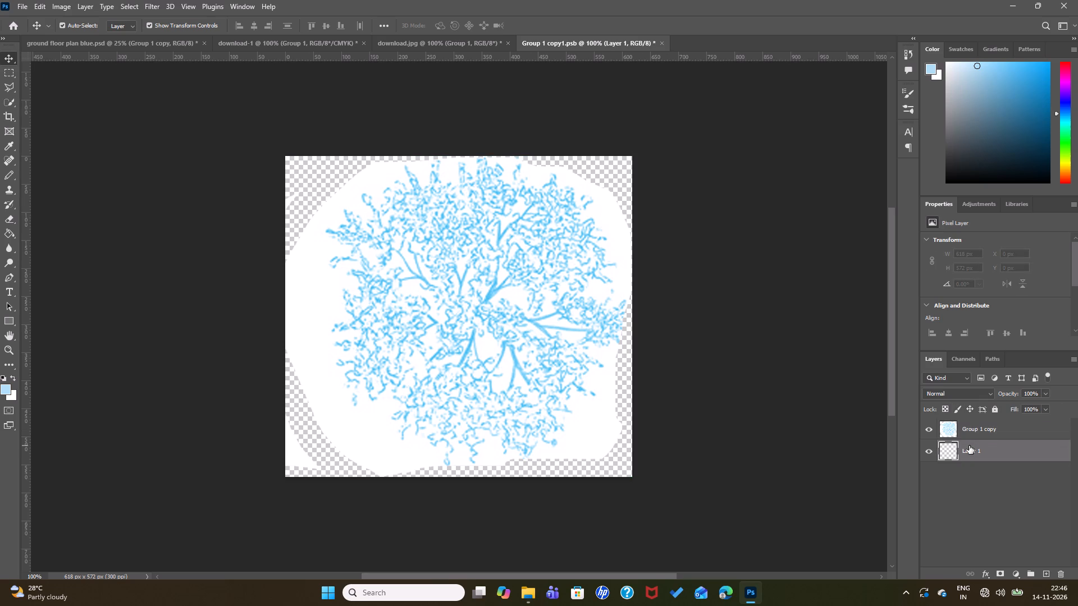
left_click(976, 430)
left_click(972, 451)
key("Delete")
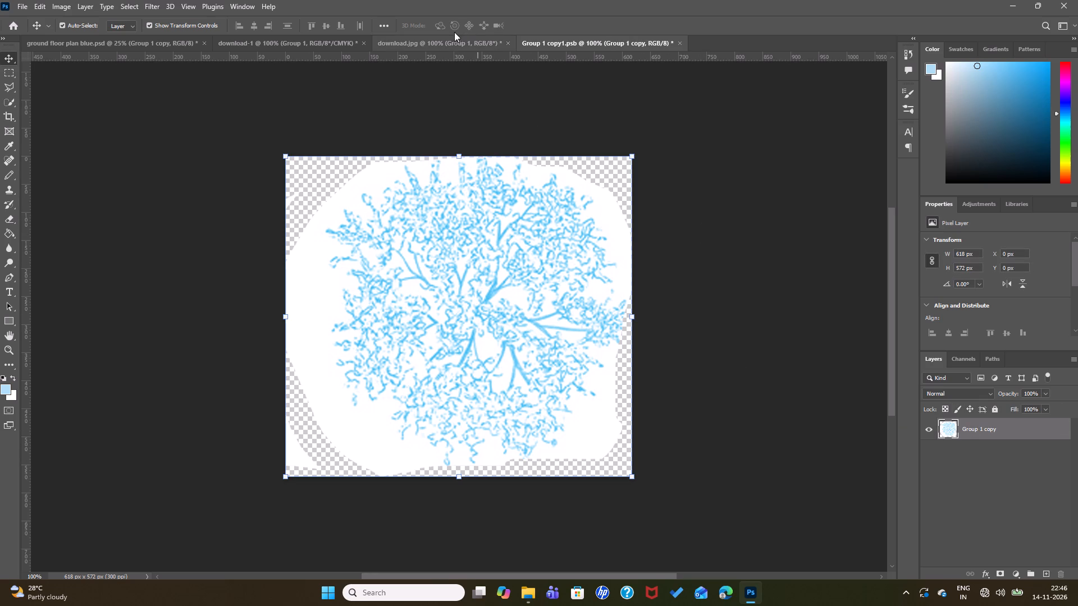
Switch to the download.jpg document and expand Group 1 to show its layers.
left_click(441, 43)
left_click(598, 233)
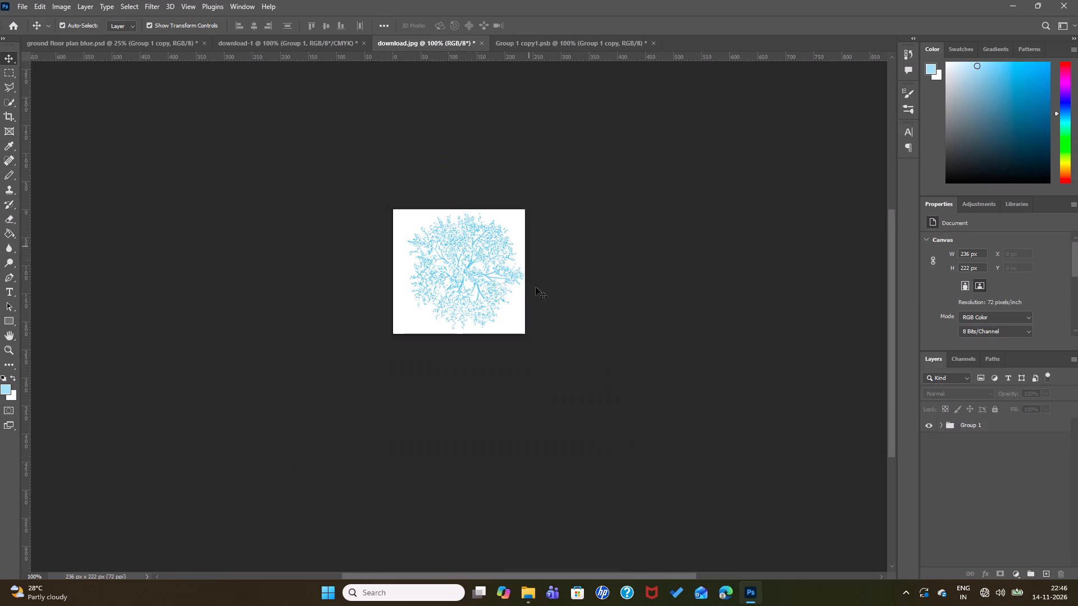
left_click(998, 439)
left_click(991, 423)
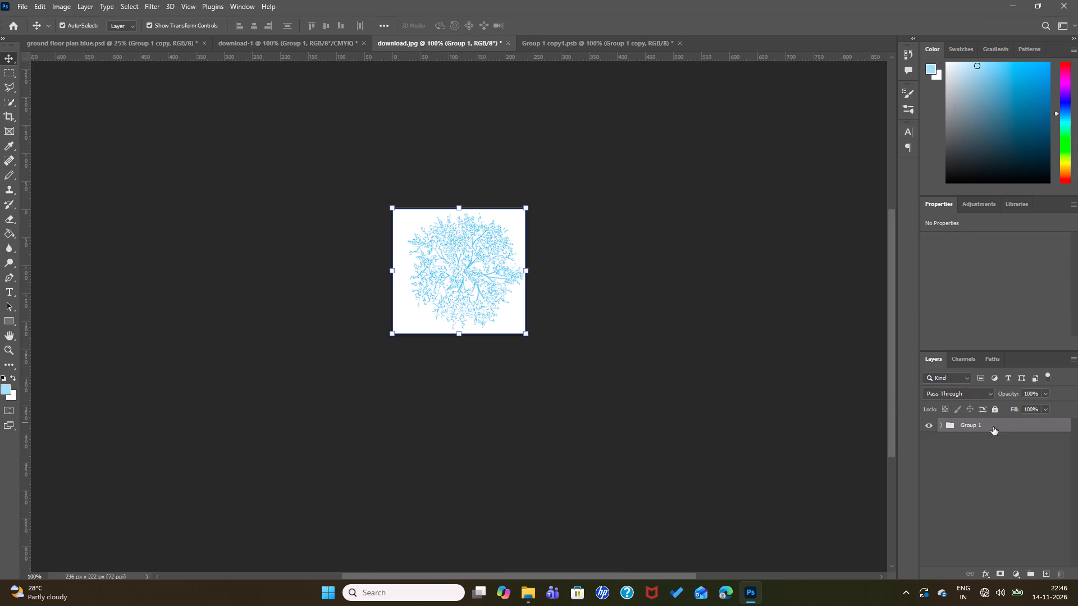
left_click(994, 425)
left_click(937, 426)
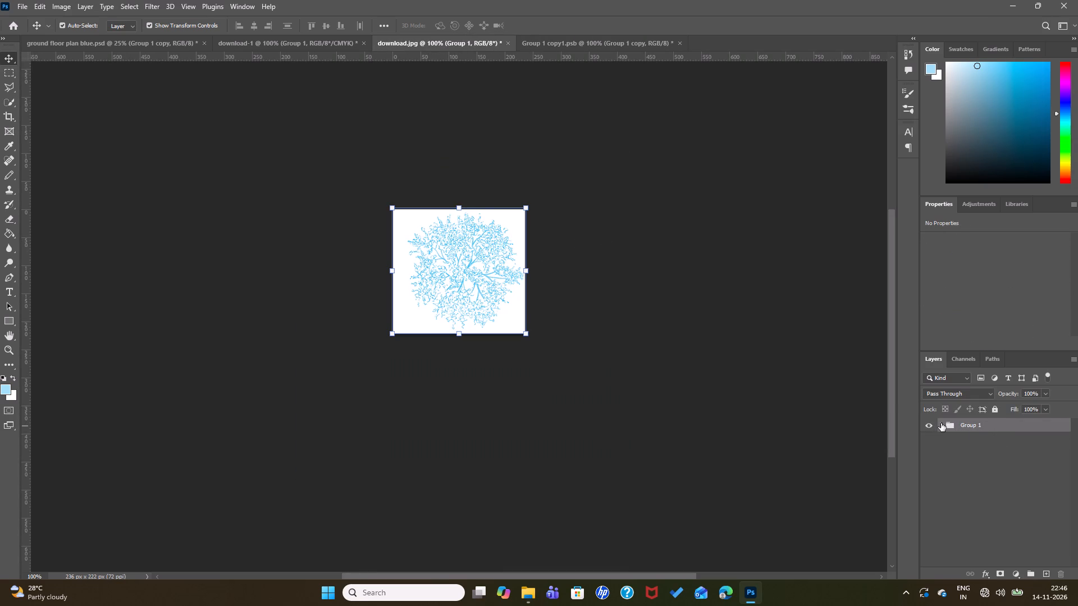
double_click(941, 423)
left_click(941, 423)
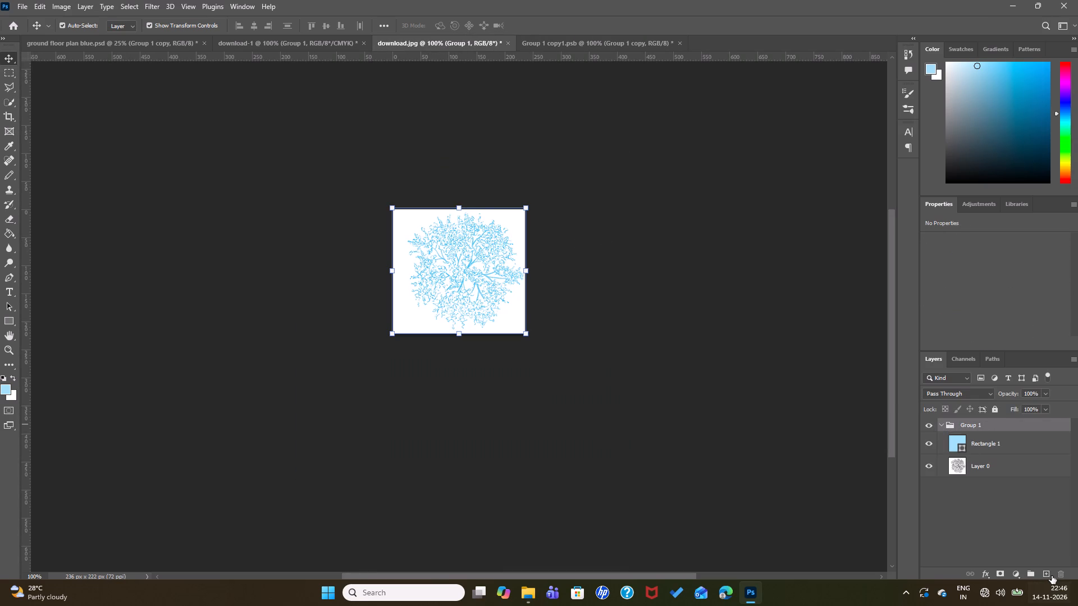
Add a new empty layer in Group 1 and move it below Layer 0.
left_click(1047, 572)
left_click_drag(995, 438, 995, 511)
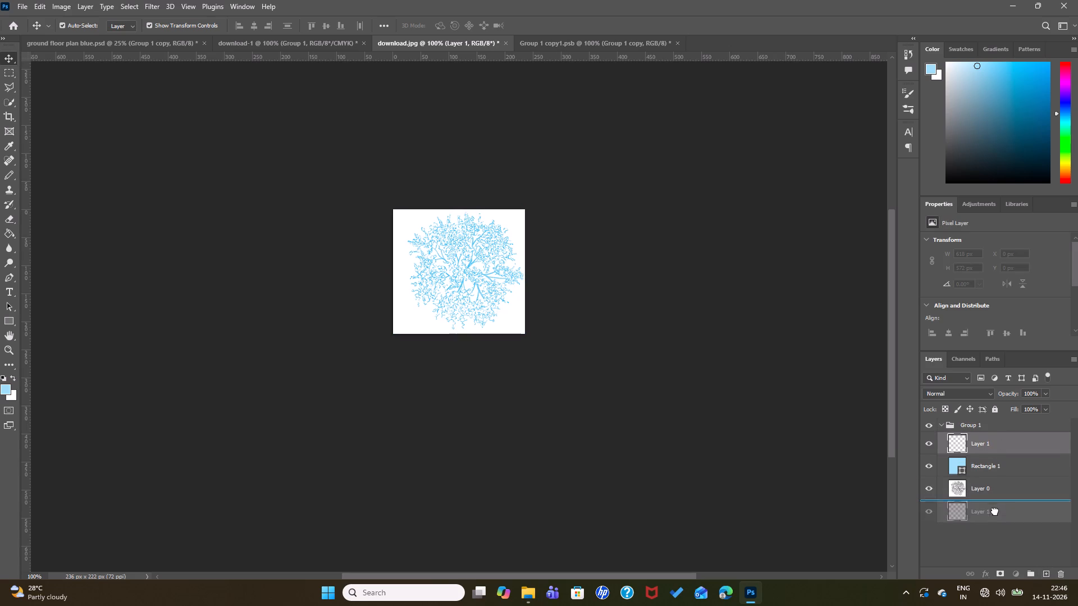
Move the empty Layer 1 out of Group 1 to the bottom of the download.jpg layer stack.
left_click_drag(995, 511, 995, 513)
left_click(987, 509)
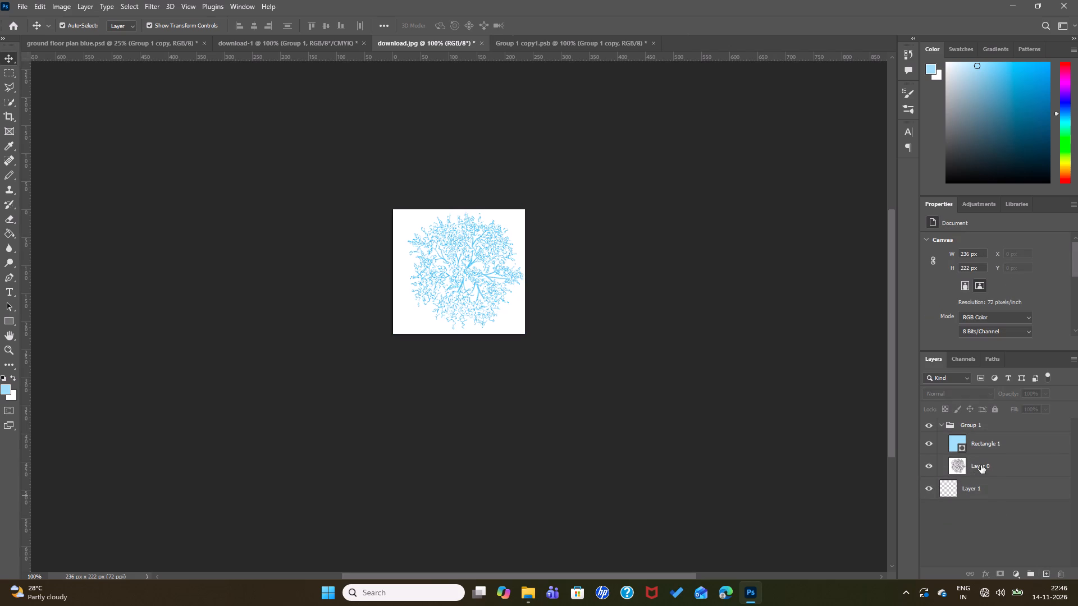
Select Layer 0 in Group 1 and examine the blue tree and its white background up close.
left_click(976, 461)
left_click(984, 463)
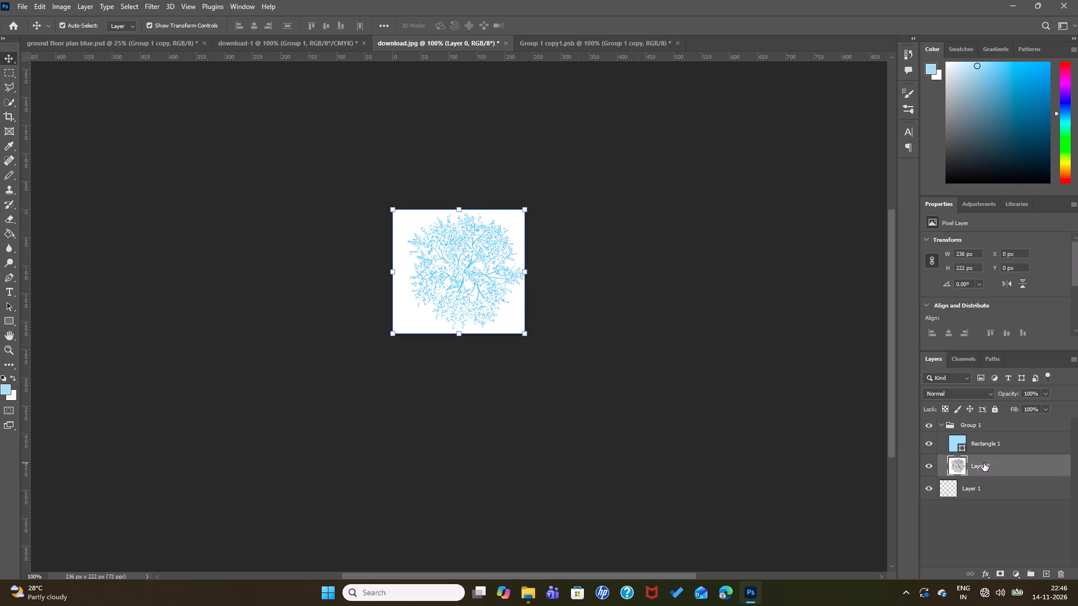
key("ctrl+equal")
key("ctrl+equal")
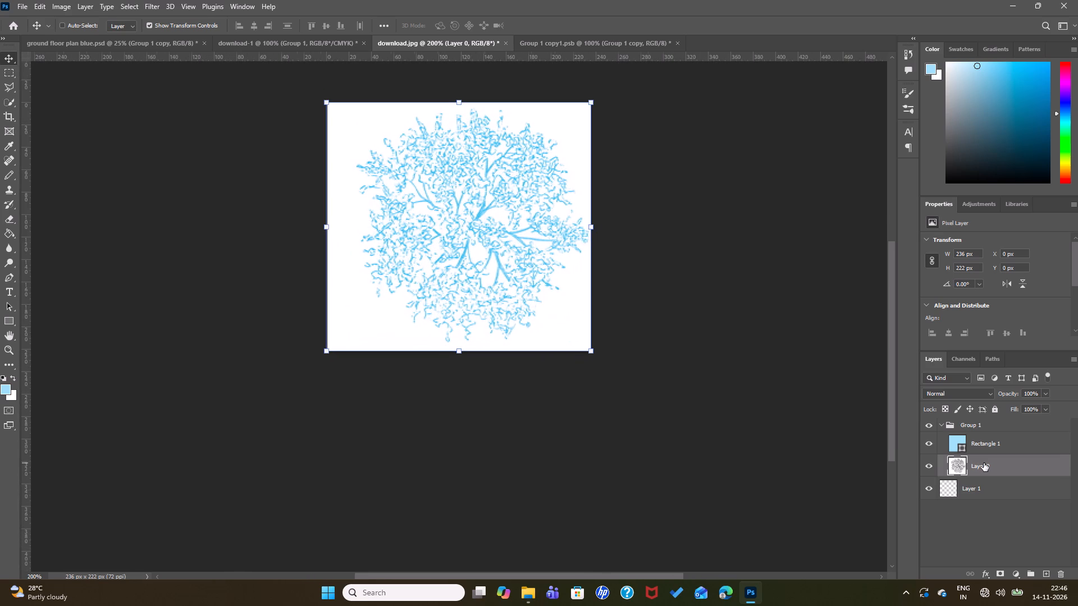
scroll(995, 460, "up", 3)
scroll(929, 428, "up", 4)
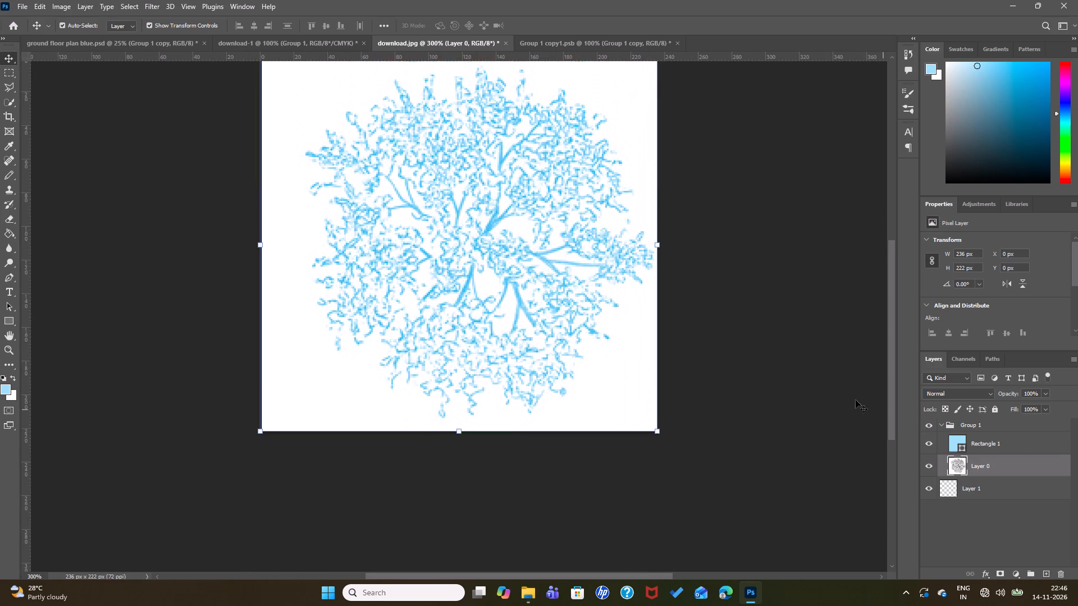
scroll(823, 388, "up", 3)
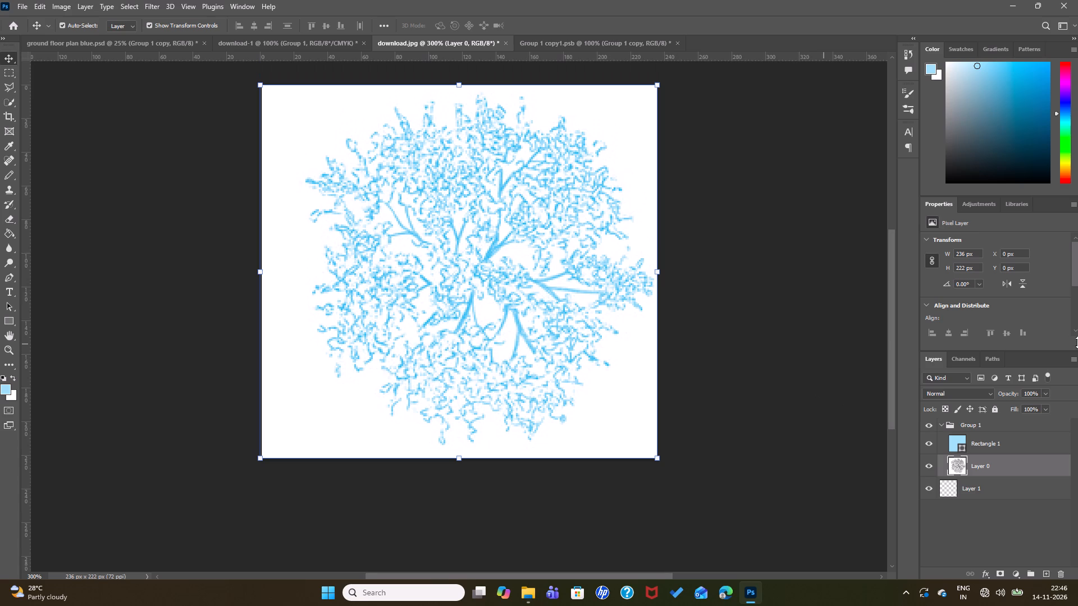
Save and close Group 1 copy1.psb, close download.jpg and download-1 without saving, and keep ground floor plan blue.psd open.
left_click(1073, 0)
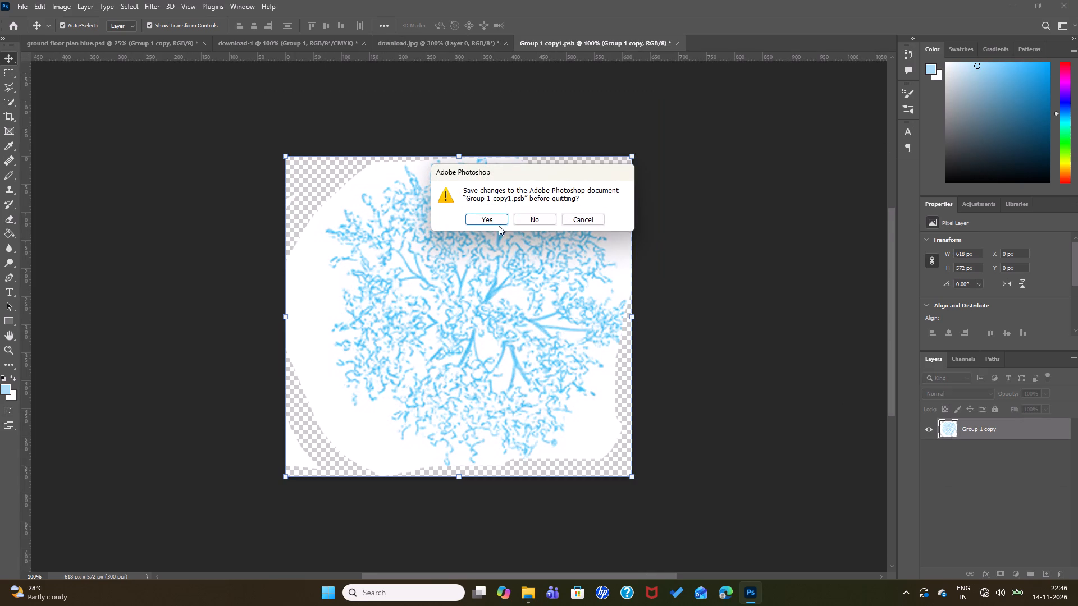
left_click(493, 219)
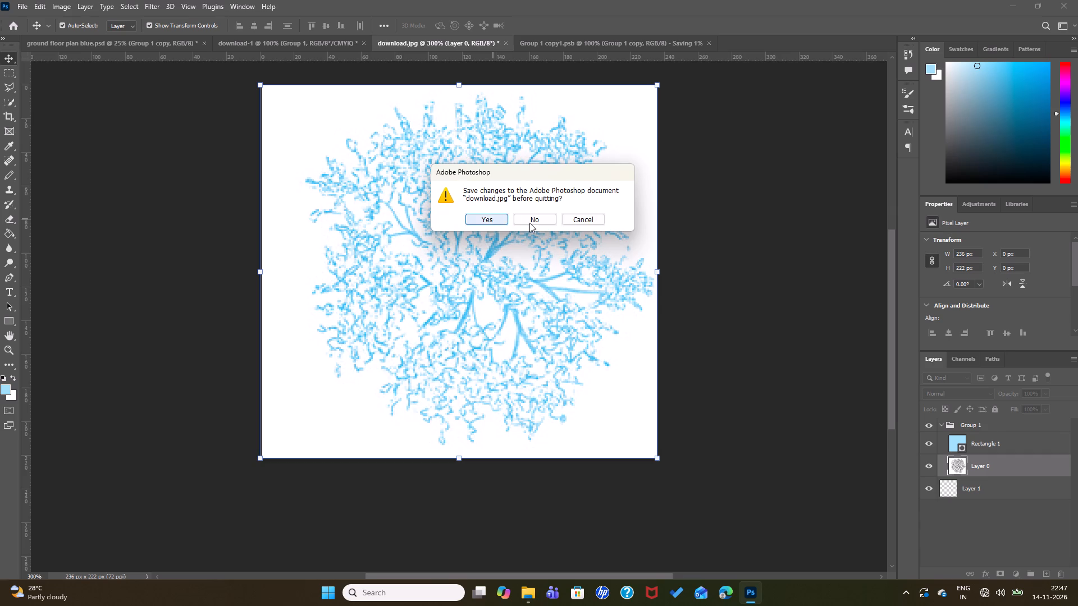
left_click(542, 222)
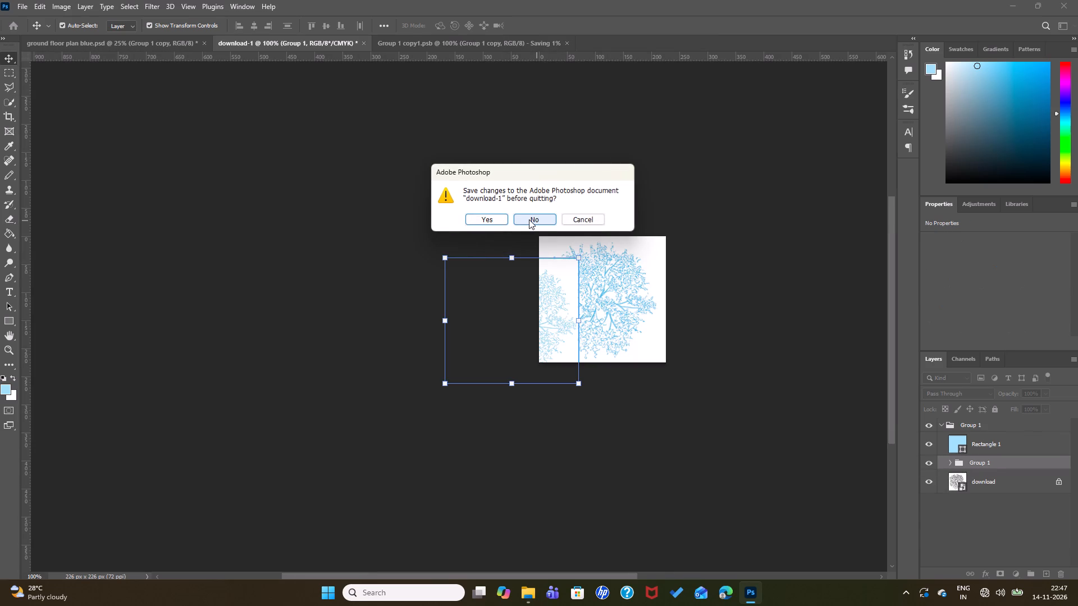
left_click(529, 219)
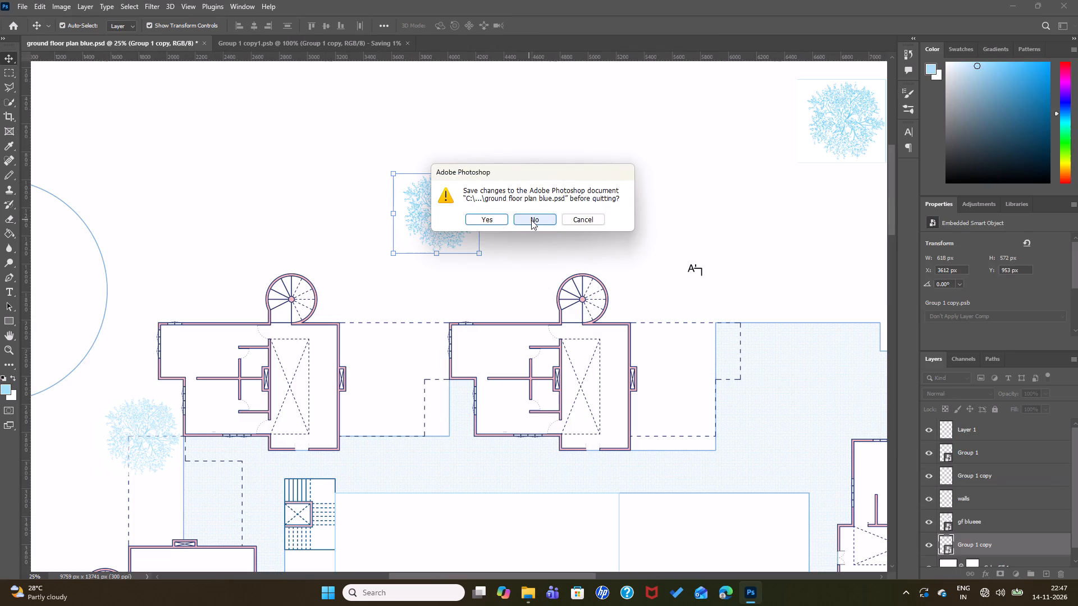
left_click(572, 218)
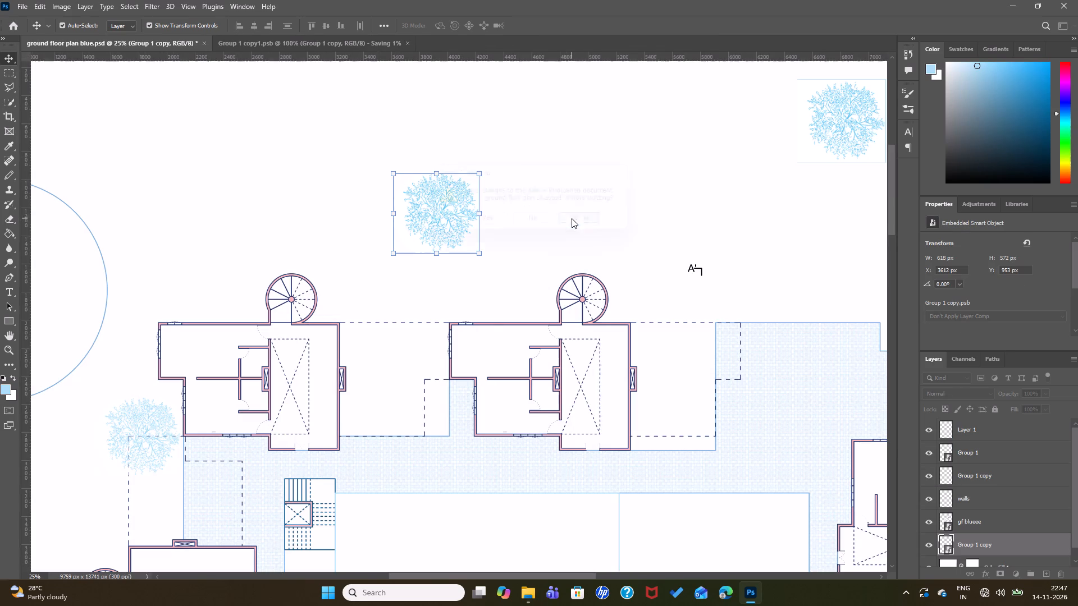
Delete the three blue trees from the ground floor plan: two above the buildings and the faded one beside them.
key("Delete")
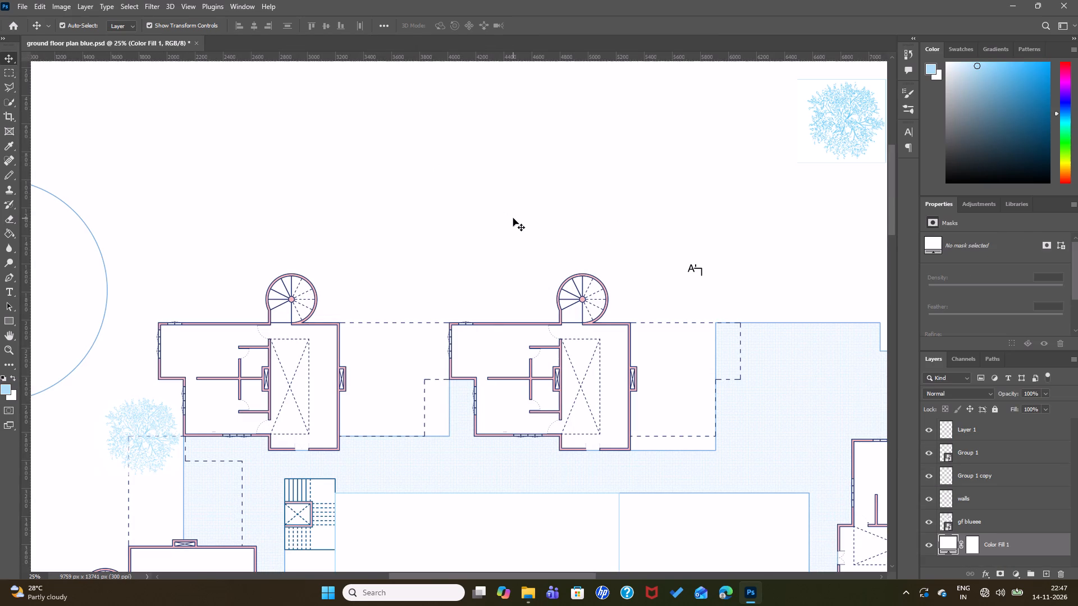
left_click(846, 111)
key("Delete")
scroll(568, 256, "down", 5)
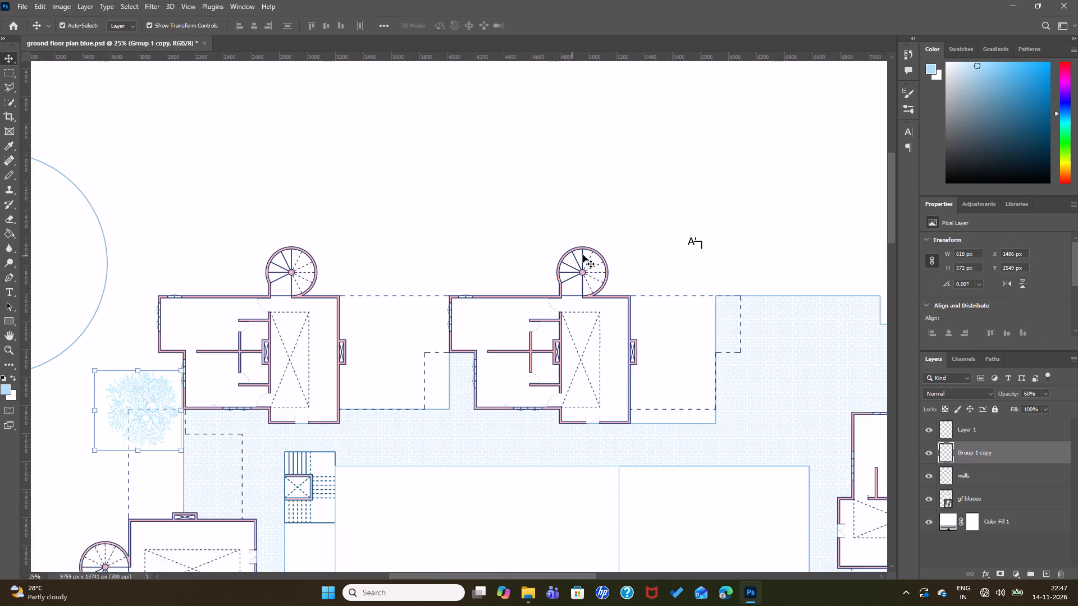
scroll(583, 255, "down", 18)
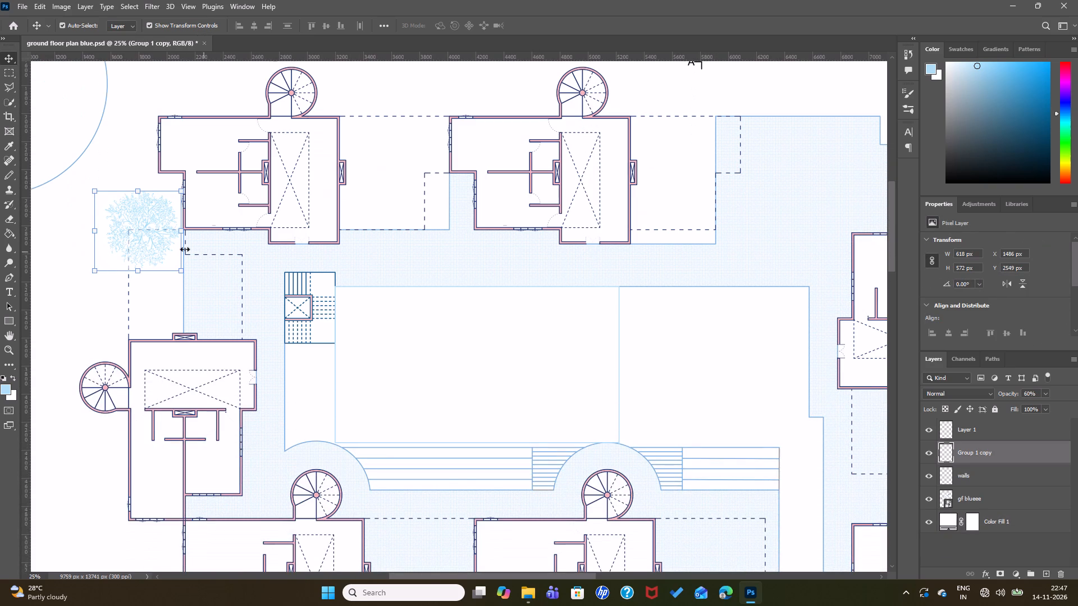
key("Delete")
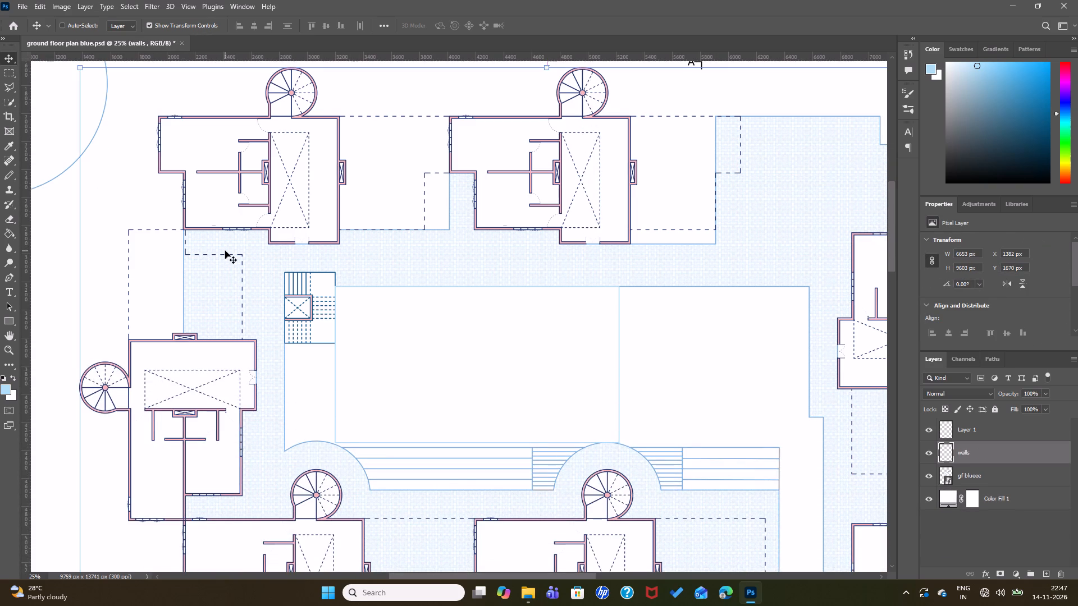
Quit Photoshop, discarding the unsaved changes to ground floor plan blue.psd.
key("ctrl+minus")
key("ctrl+minus")
key("ctrl+minus")
scroll(567, 260, "down", 2)
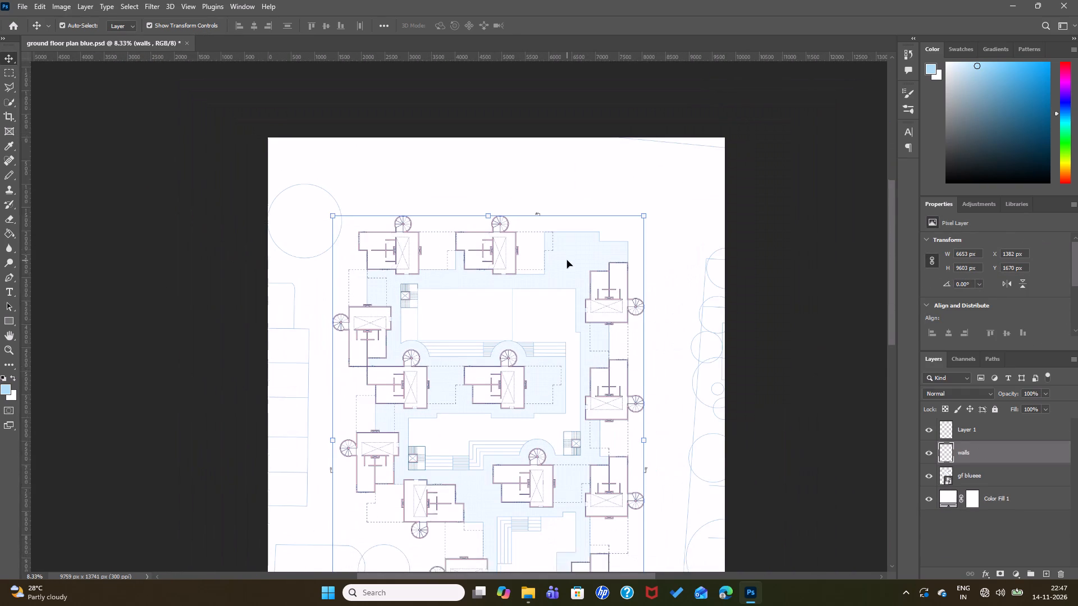
scroll(567, 260, "down", 16)
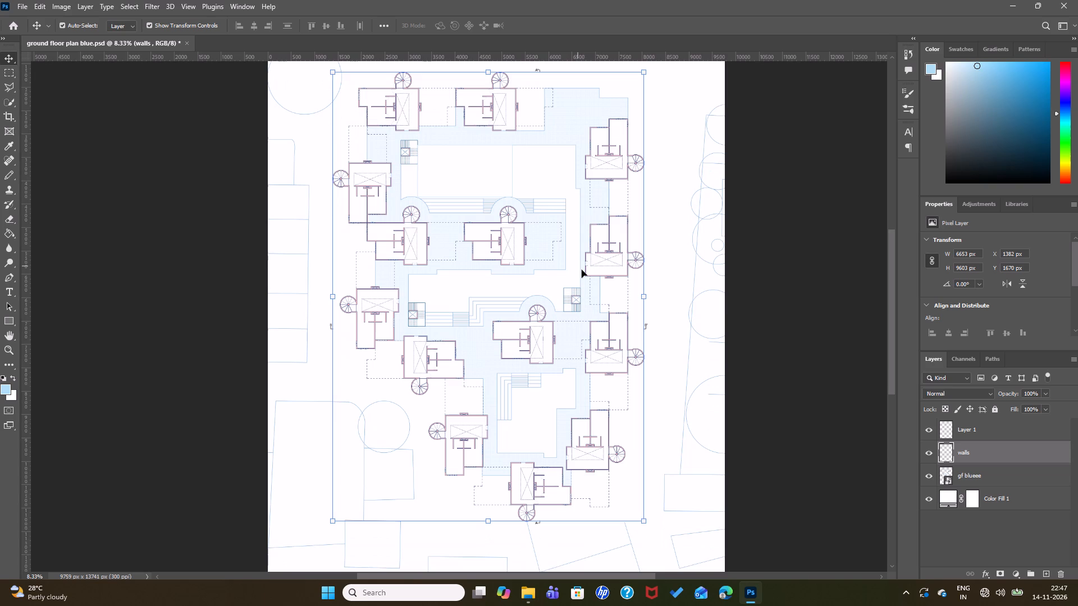
left_click(1077, 0)
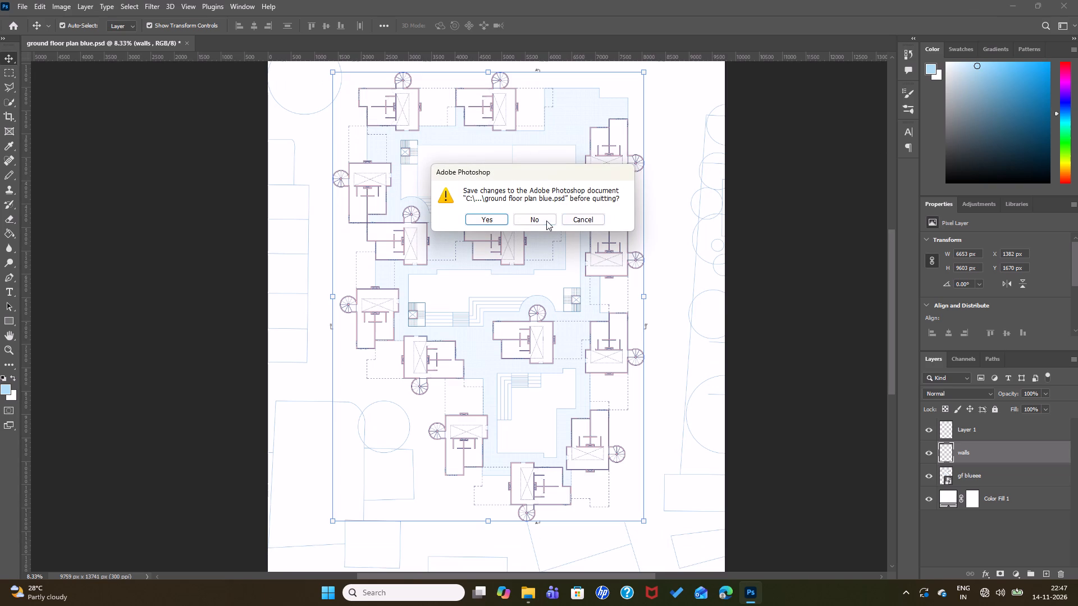
left_click(531, 219)
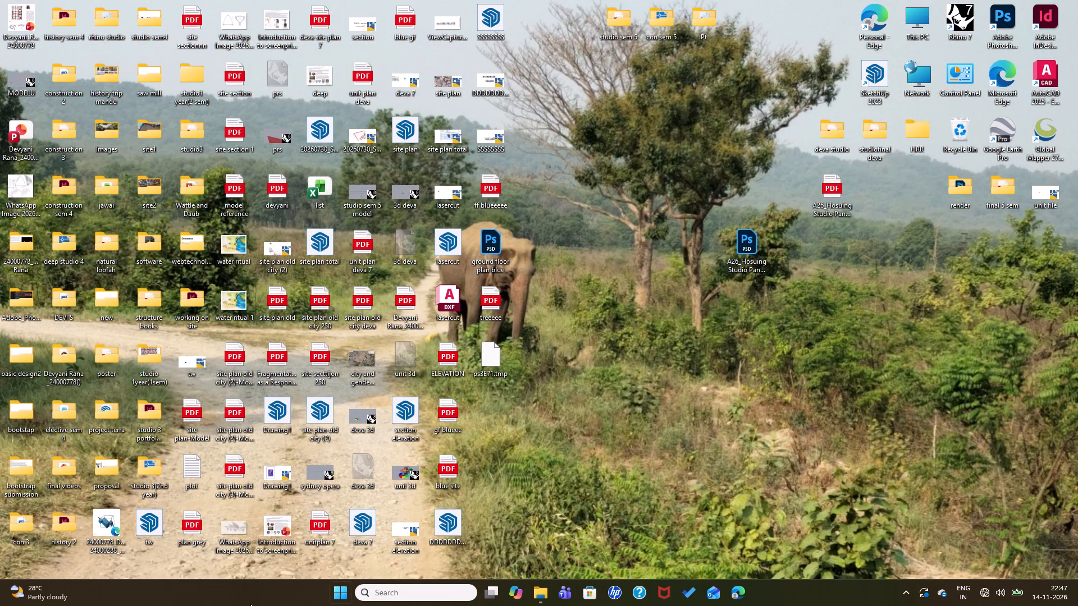
Open the computer's power options.
left_click(341, 599)
left_click(654, 550)
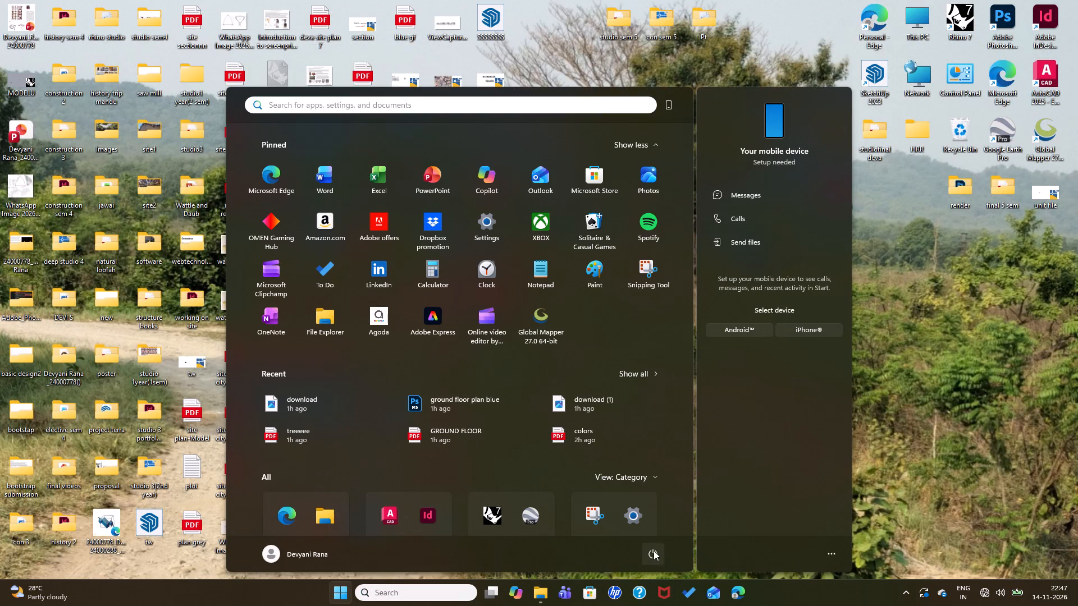